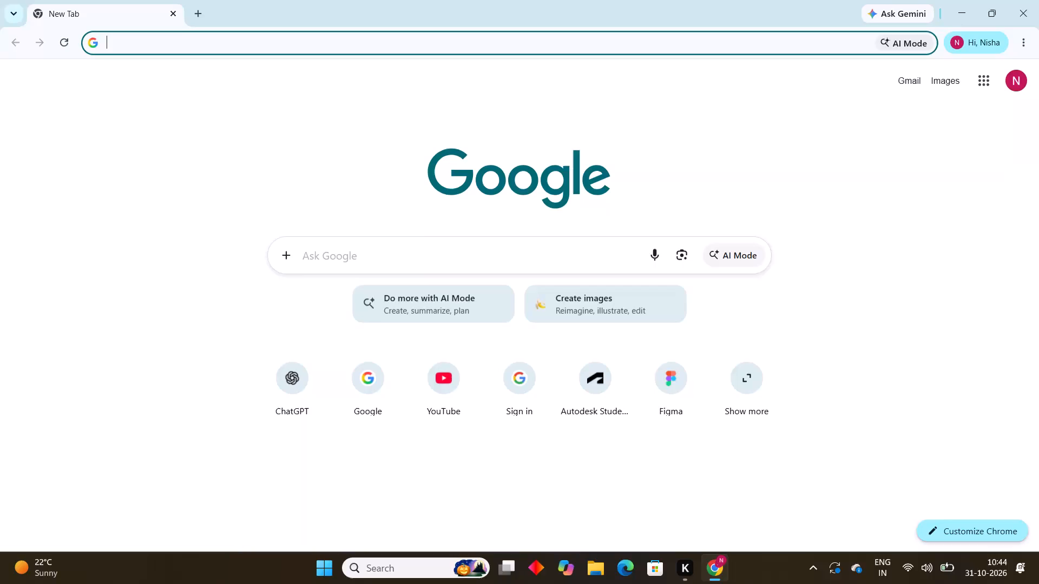
# Search Google for figma, open the Figma site and go to the account's recent files.
pyautogui.click(330, 255)
pyautogui.click(333, 278)
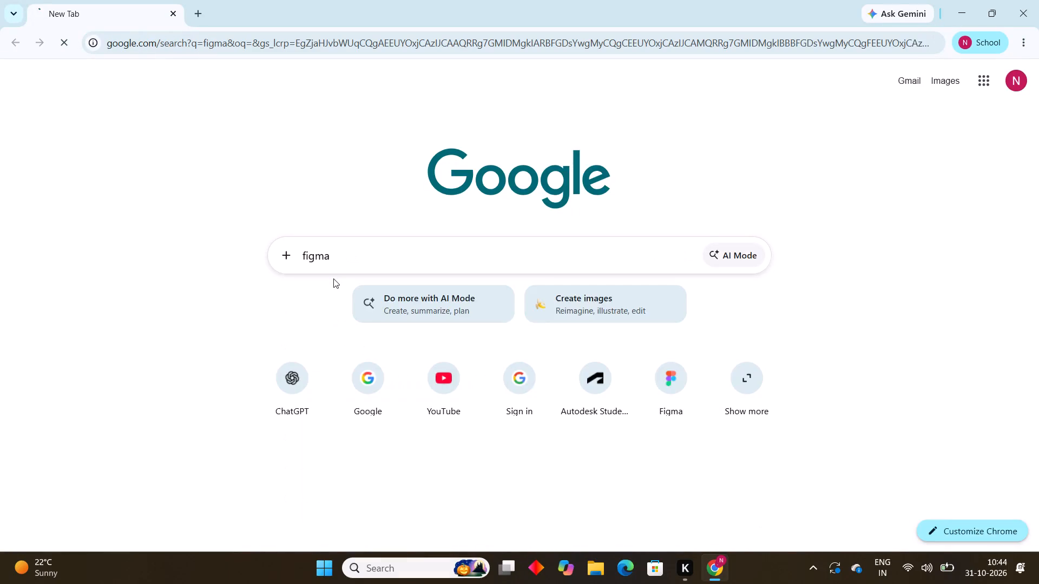
pyautogui.click(190, 257)
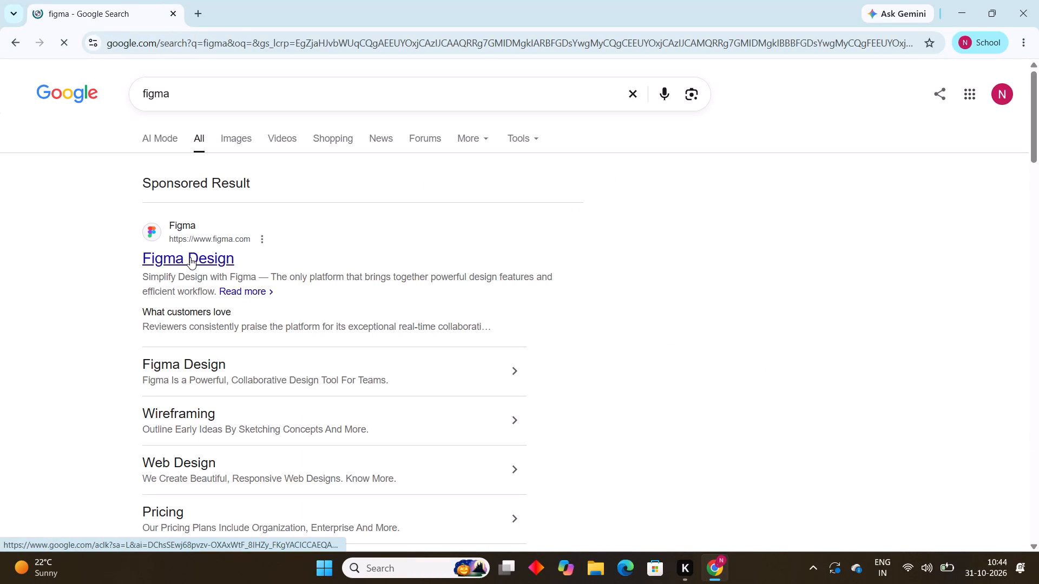
pyautogui.doubleClick(190, 257)
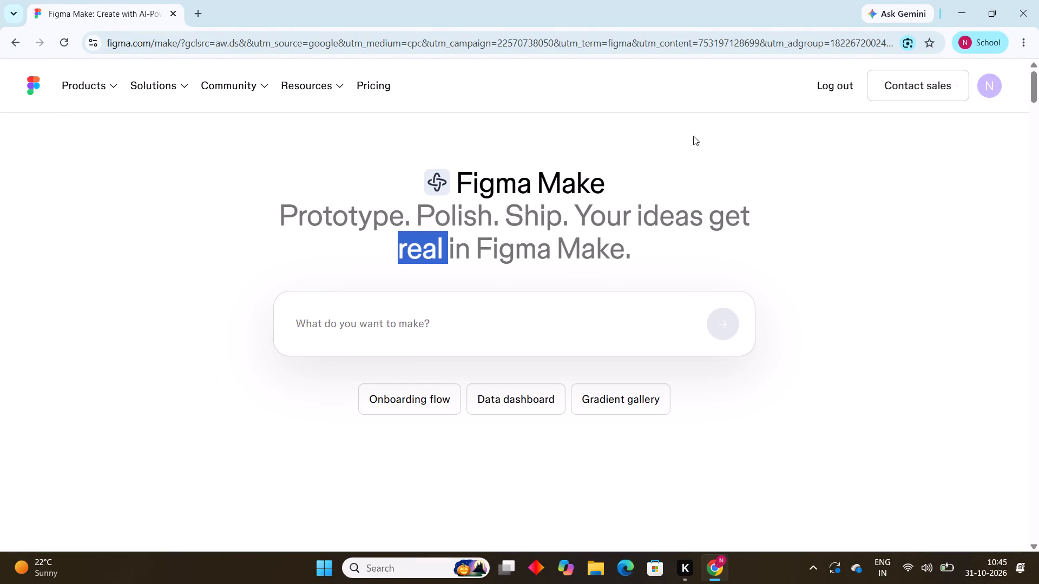
pyautogui.doubleClick(995, 77)
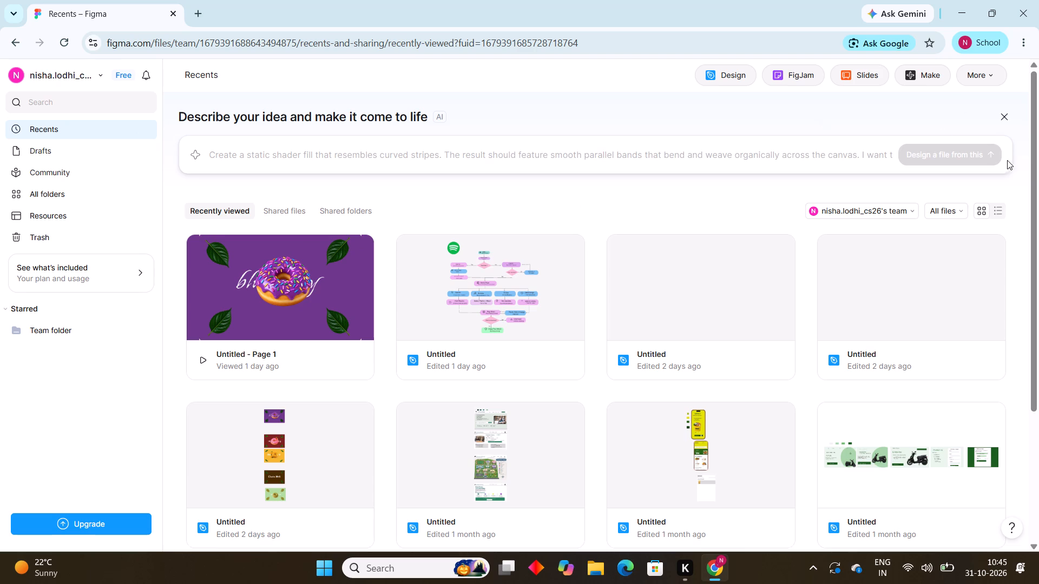
# Create a design file from the suggested curved-stripes shader prompt and show its pages and layers instead of the agent chat.
pyautogui.click(944, 153)
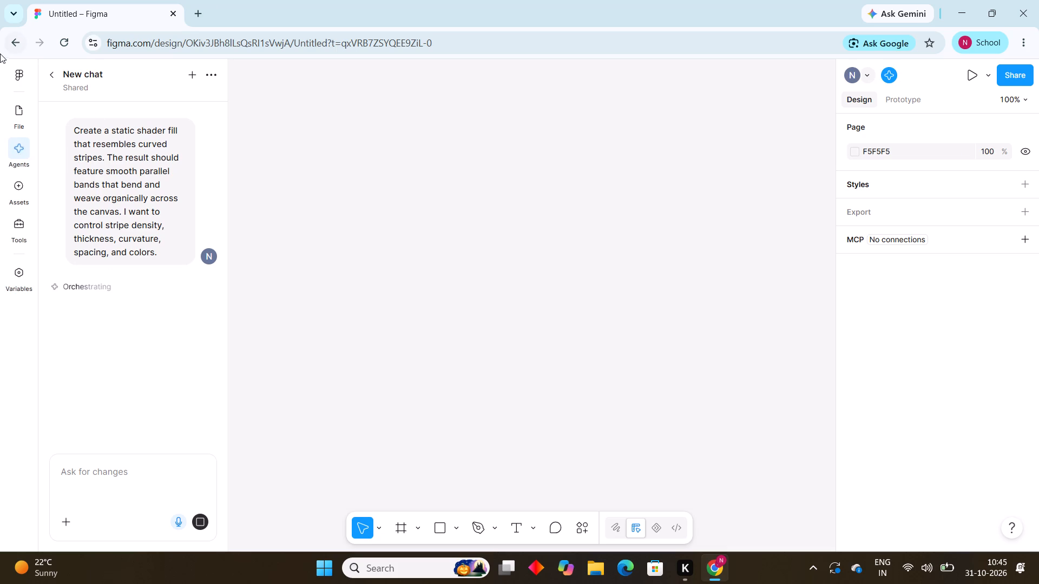
pyautogui.click(14, 71)
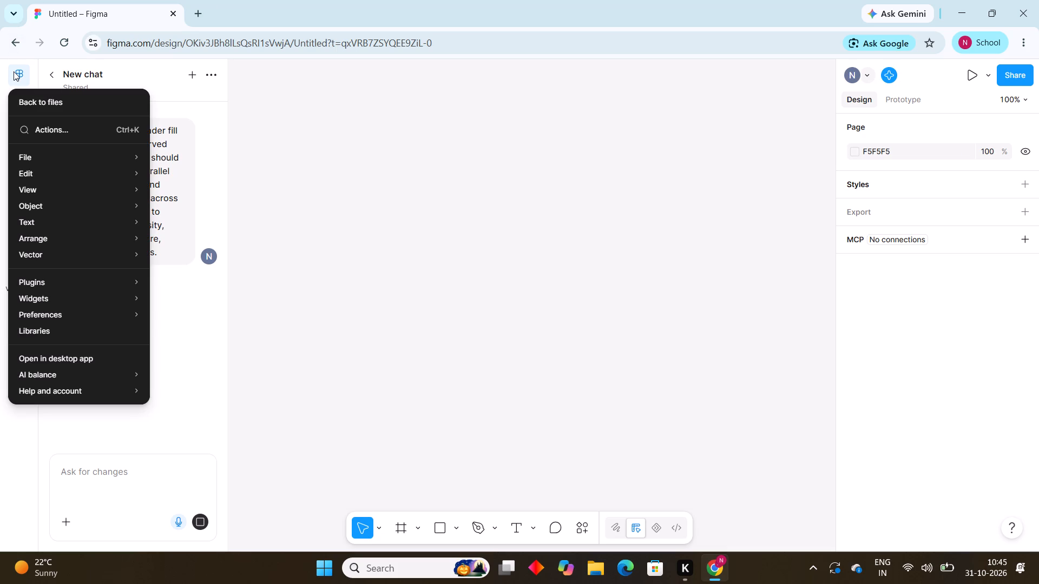
pyautogui.click(494, 137)
pyautogui.click(24, 107)
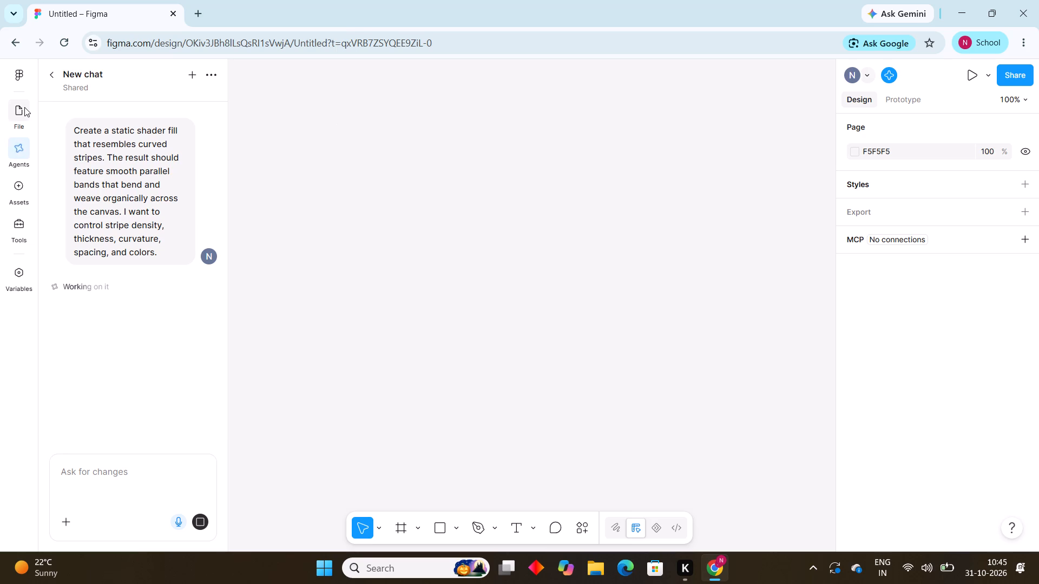
pyautogui.click(570, 161)
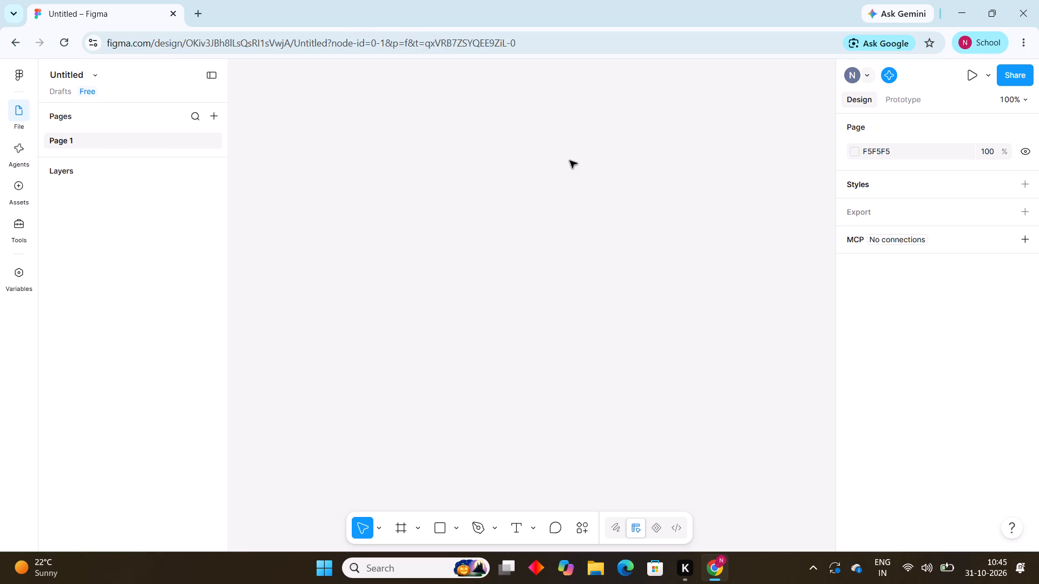
pyautogui.scroll(1, 570, 161)
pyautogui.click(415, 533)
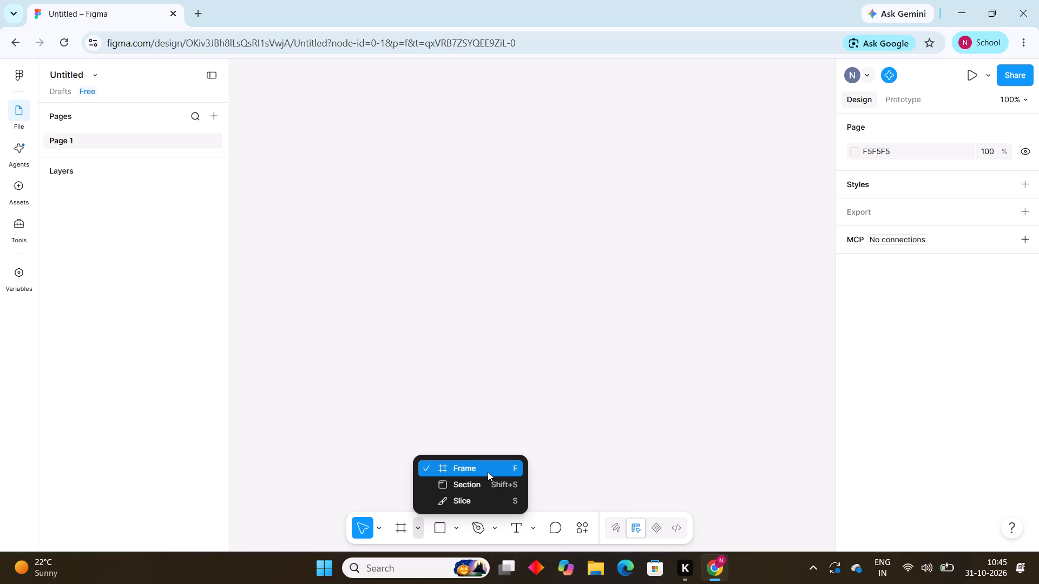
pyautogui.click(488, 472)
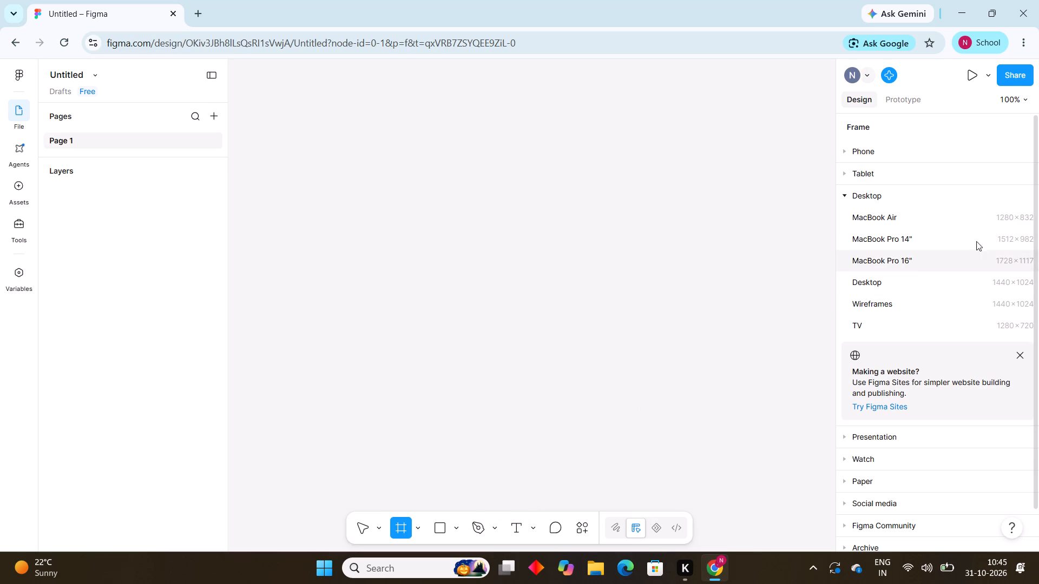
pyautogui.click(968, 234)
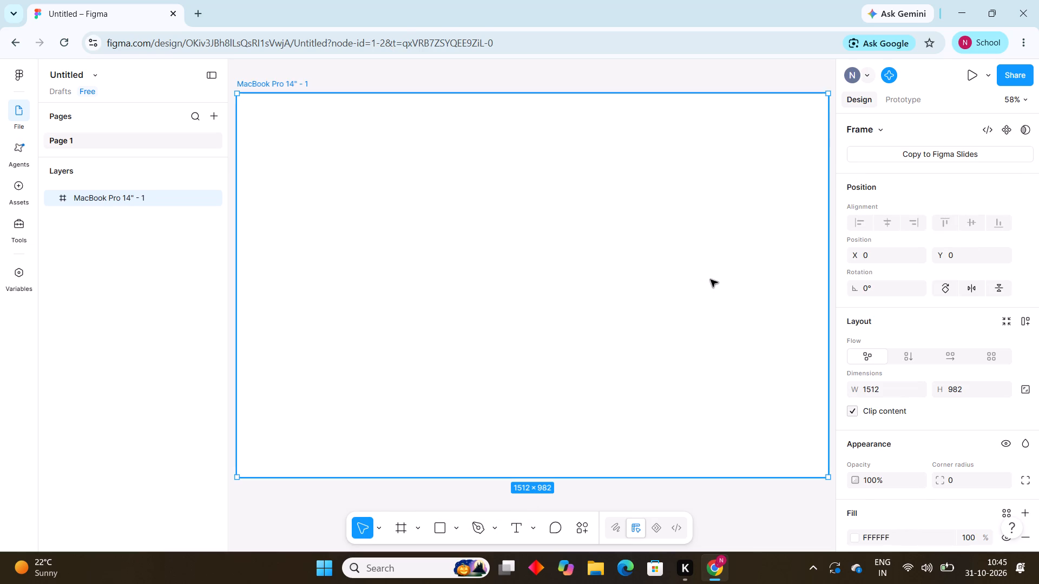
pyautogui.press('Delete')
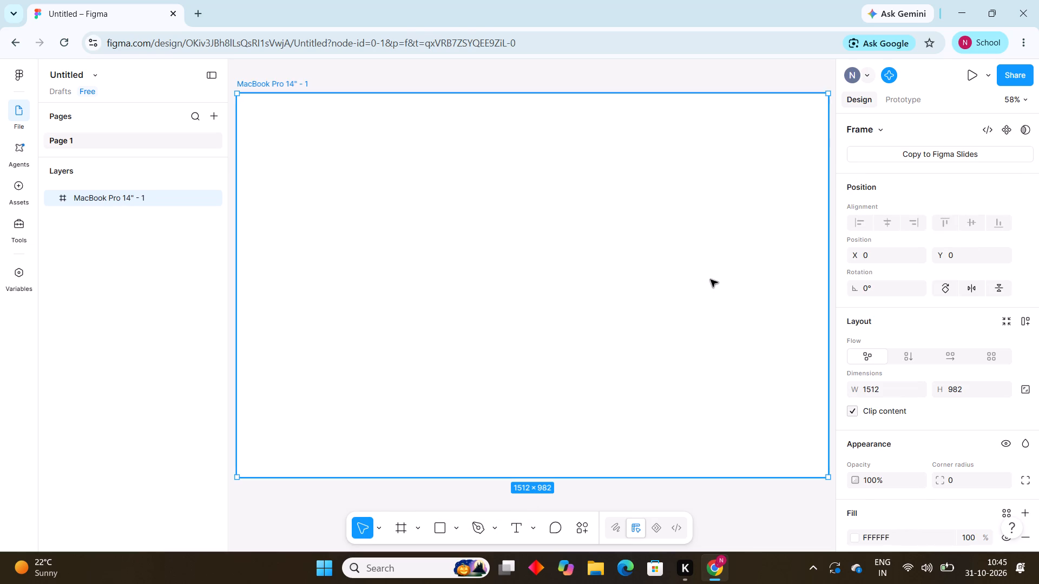
# Add an iPhone 16 phone frame (393 × 852) to the empty canvas.
pyautogui.click(416, 522)
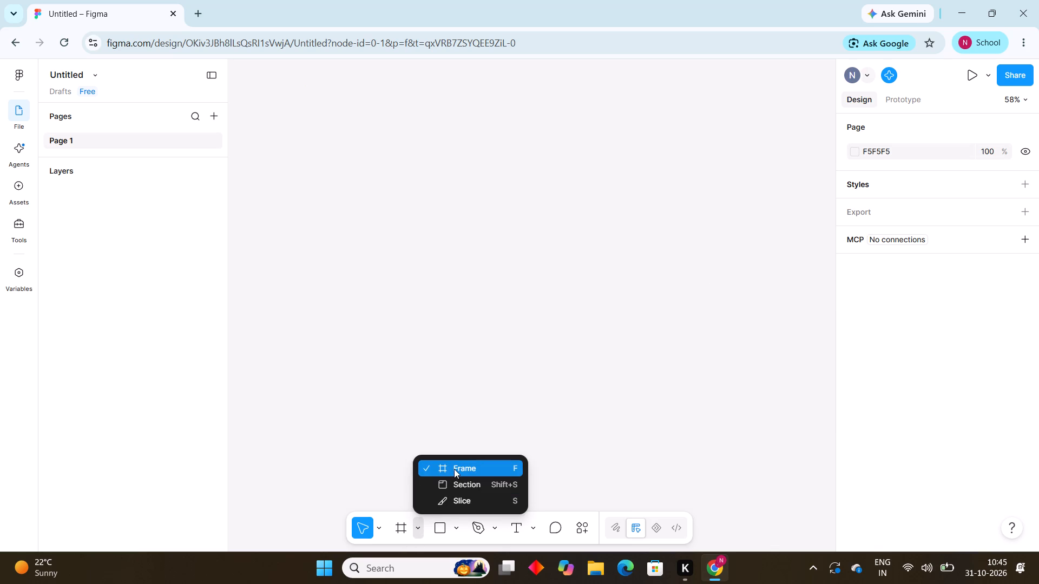
pyautogui.click(454, 469)
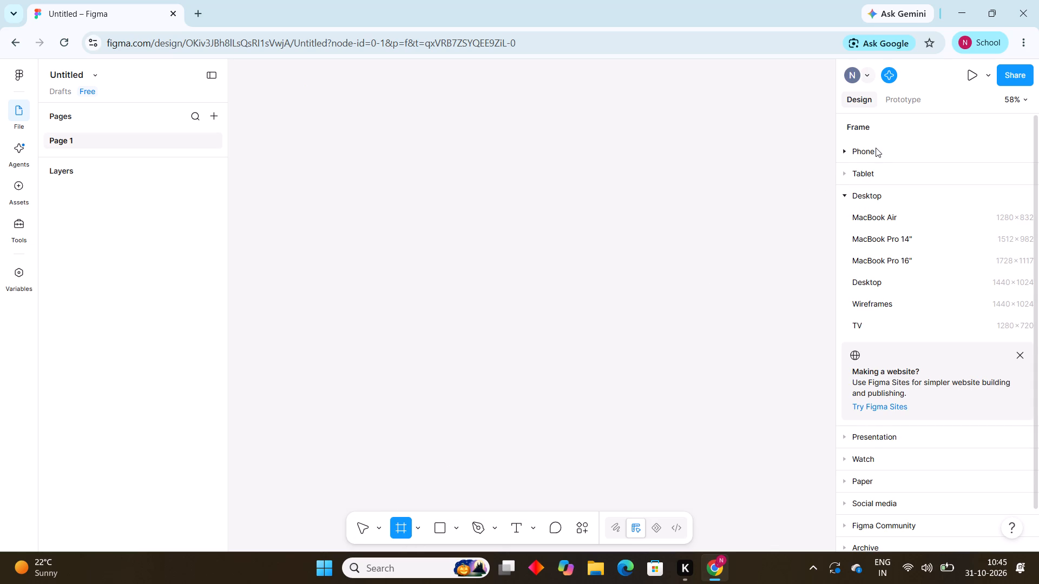
pyautogui.click(875, 148)
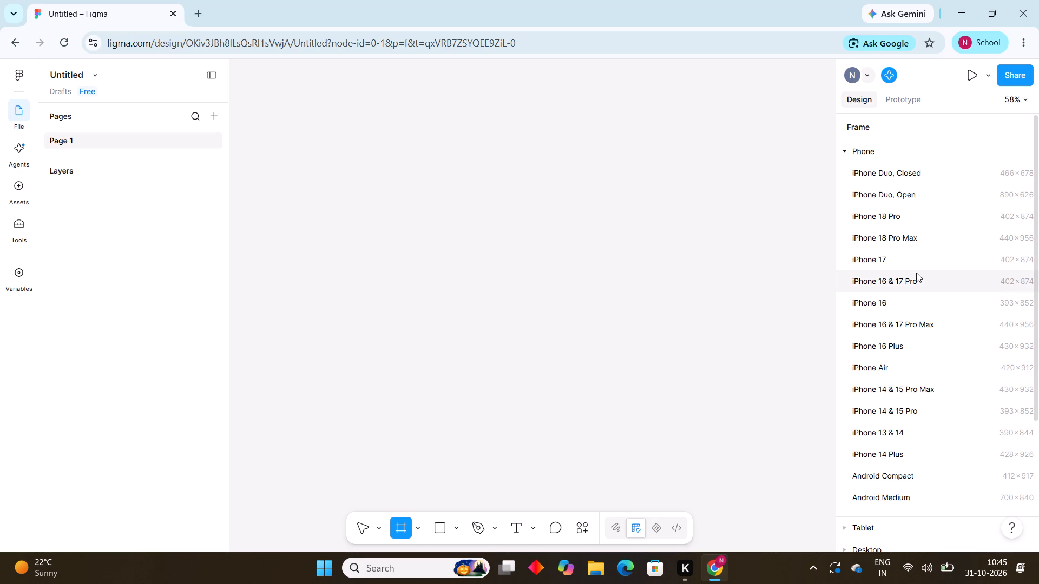
pyautogui.click(916, 297)
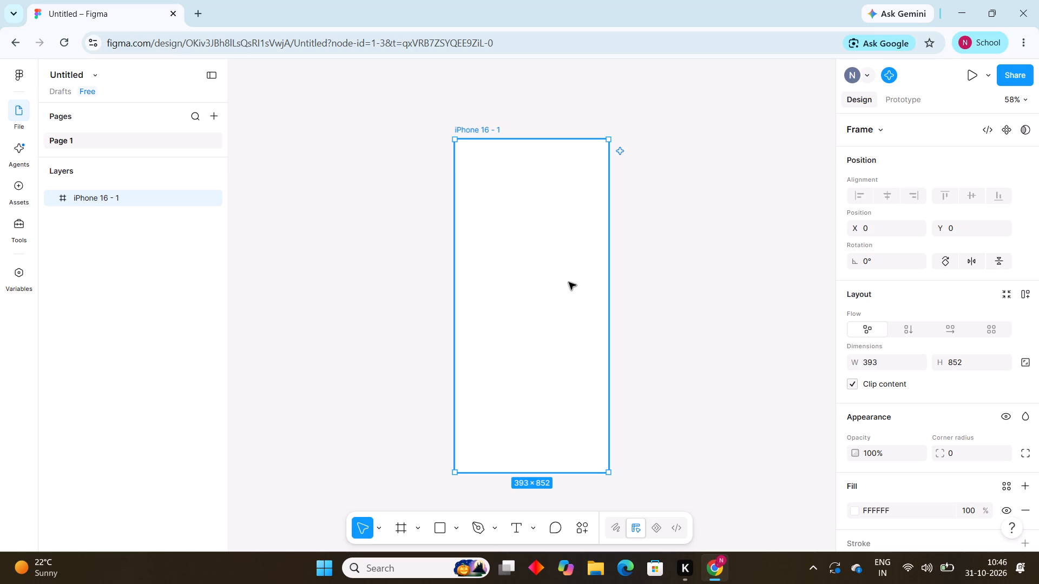
pyautogui.click(596, 324)
pyautogui.click(883, 129)
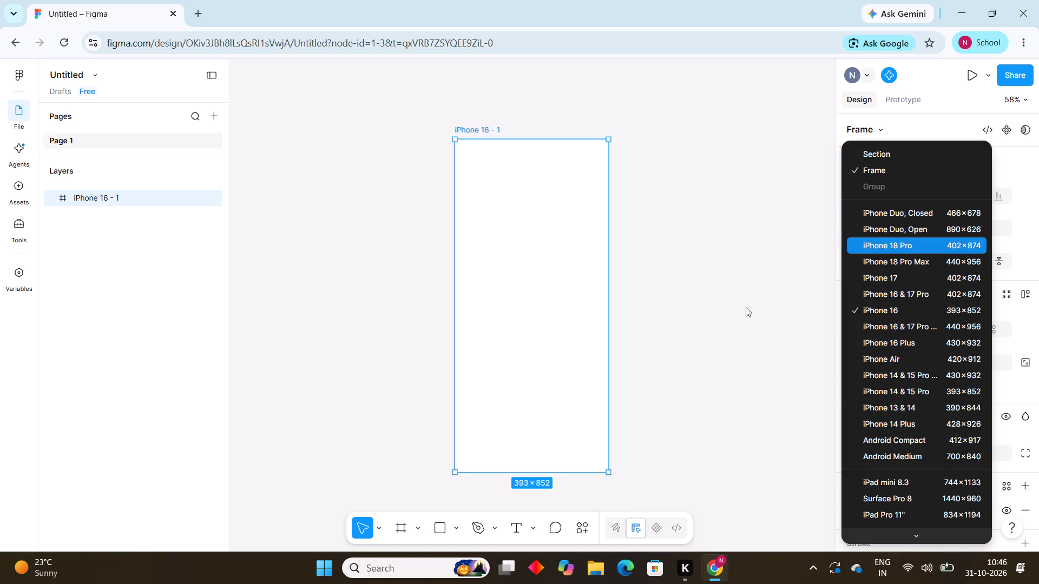
pyautogui.click(746, 307)
pyautogui.click(717, 315)
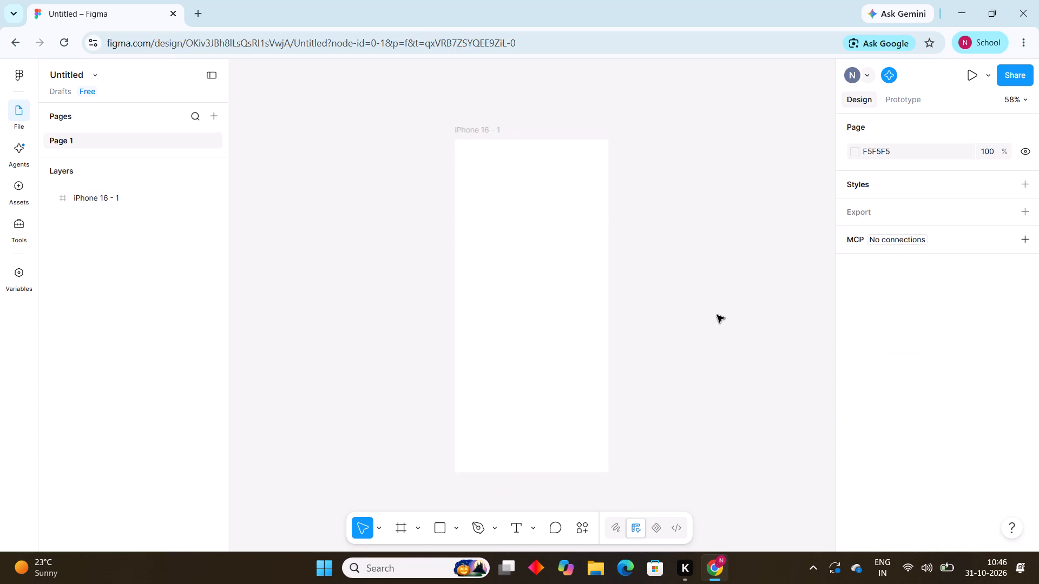
# Set the iPhone 16 frame's corner radius to 40.
pyautogui.click(574, 315)
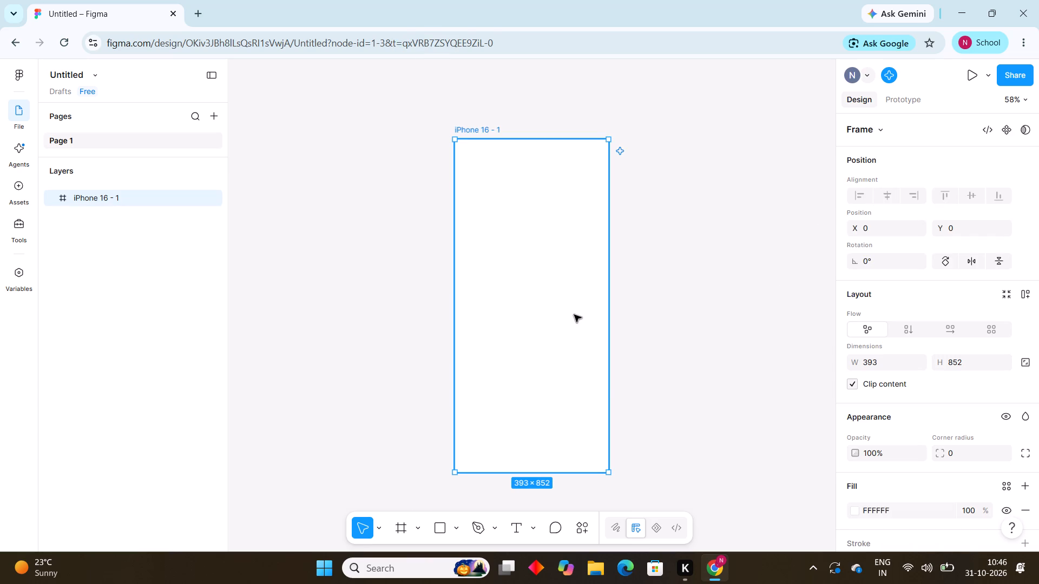
pyautogui.click(972, 453)
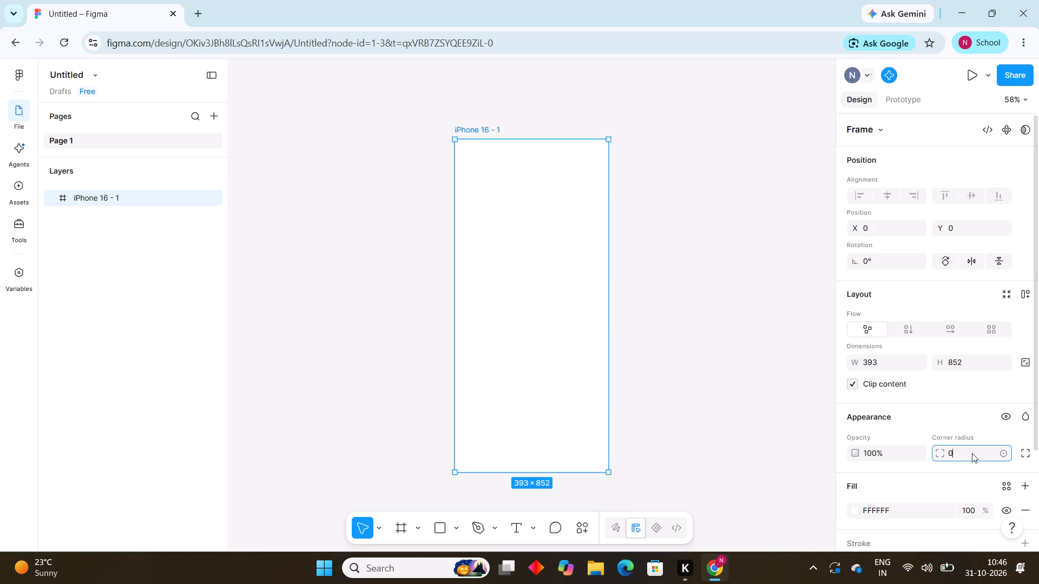
pyautogui.press('BackSpace')
pyautogui.write('40')
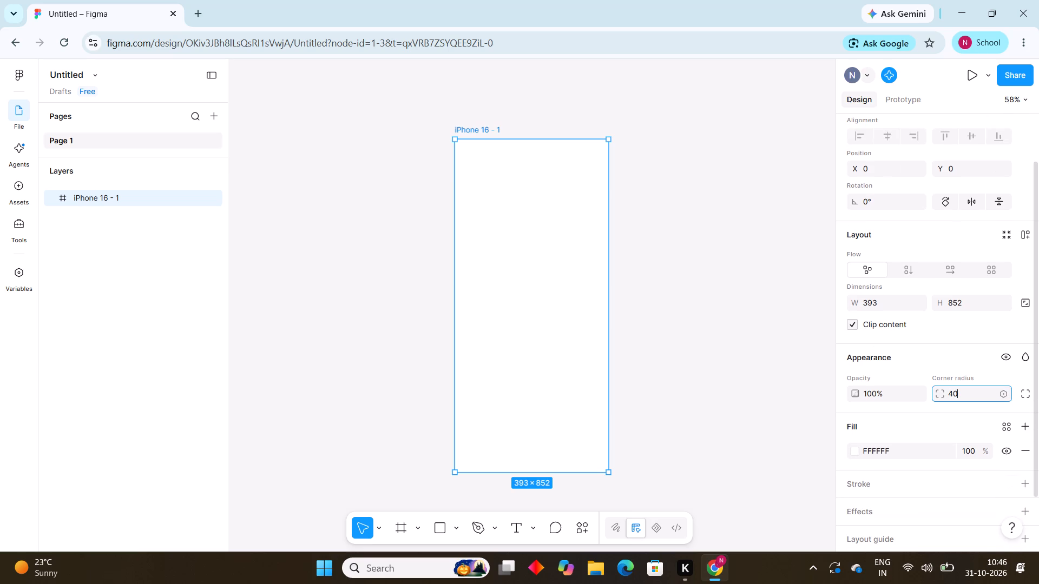
pyautogui.press('Return')
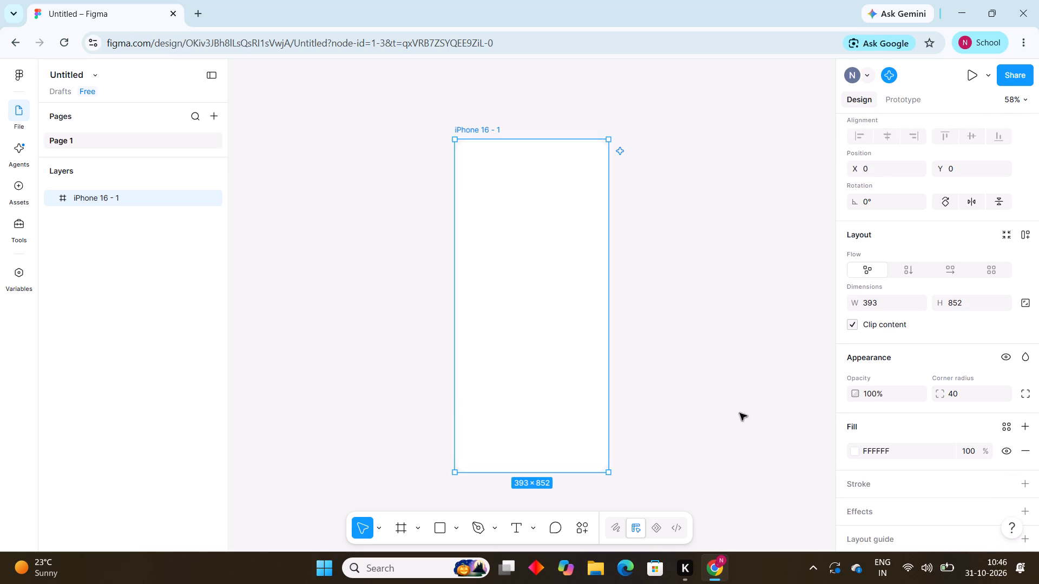
pyautogui.click(771, 408)
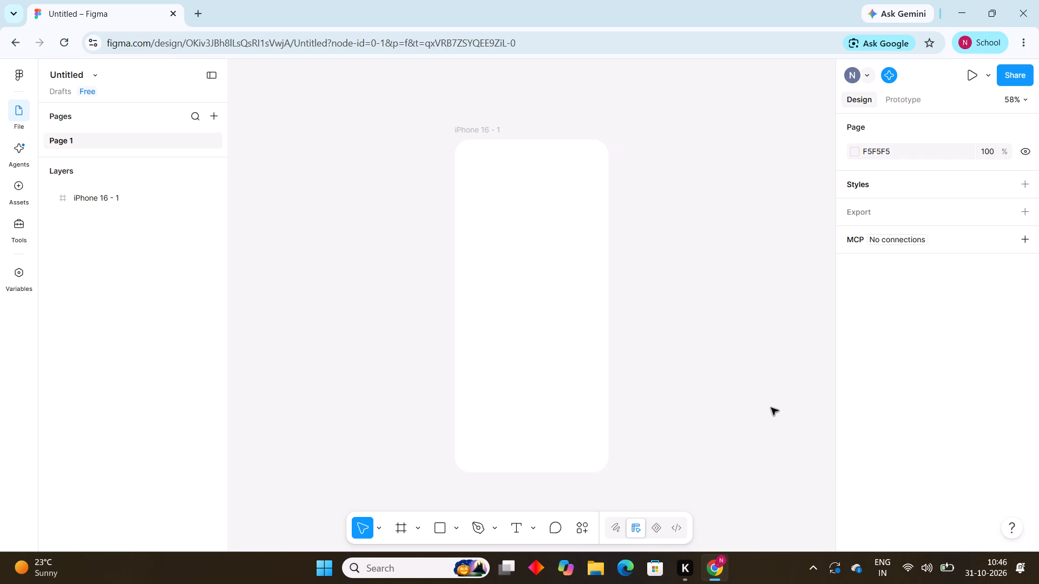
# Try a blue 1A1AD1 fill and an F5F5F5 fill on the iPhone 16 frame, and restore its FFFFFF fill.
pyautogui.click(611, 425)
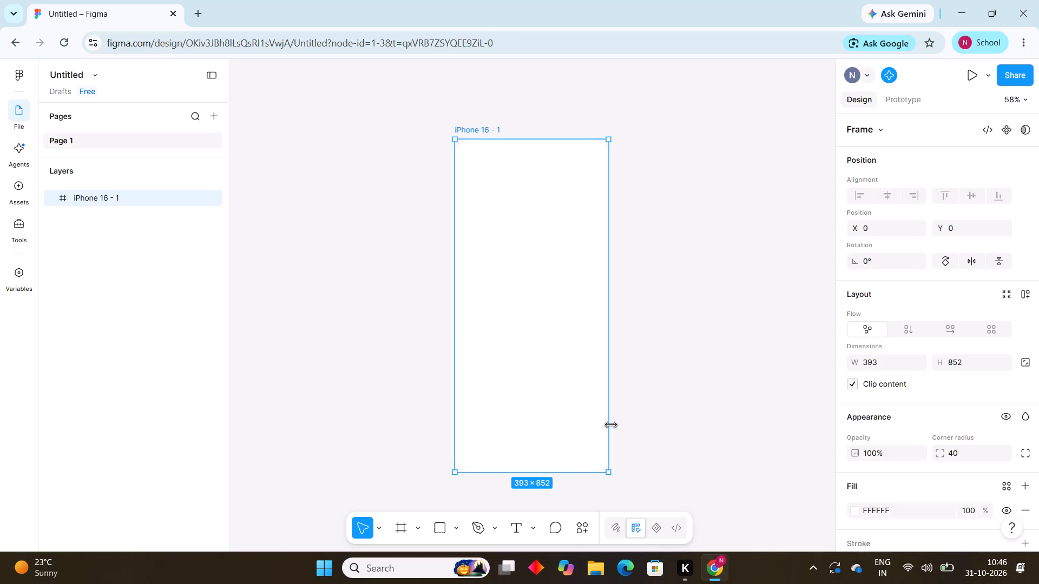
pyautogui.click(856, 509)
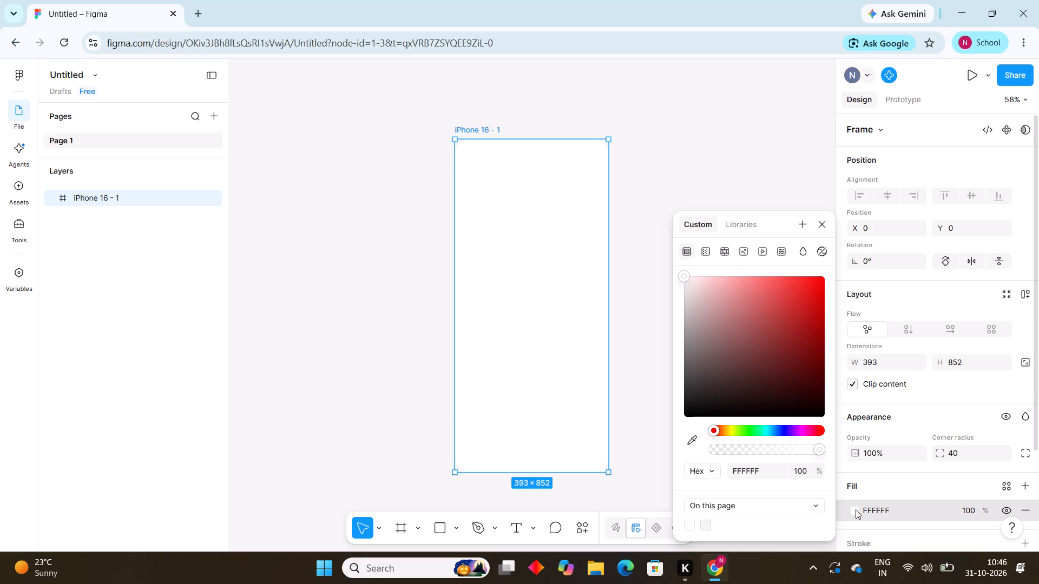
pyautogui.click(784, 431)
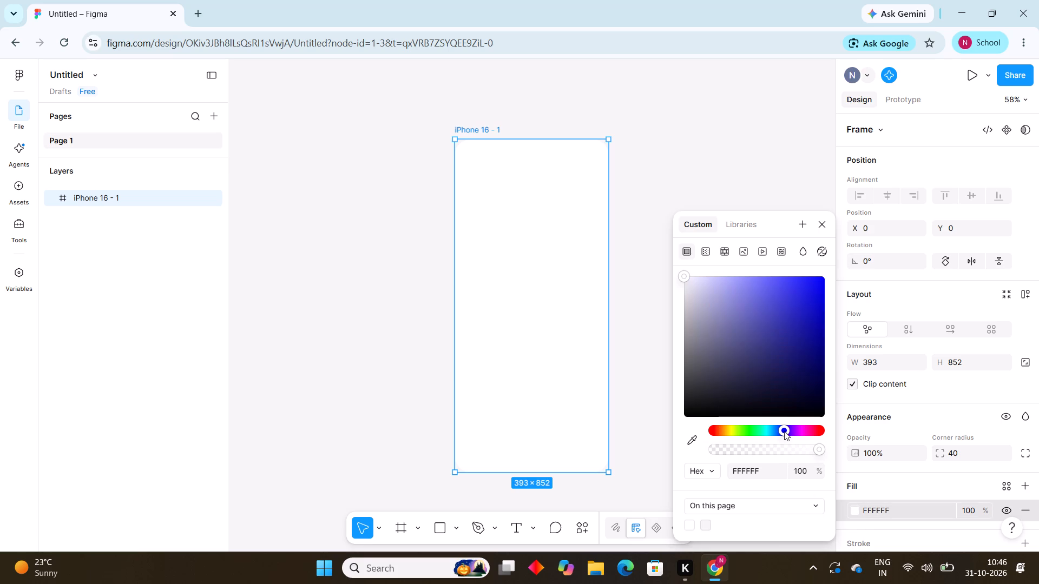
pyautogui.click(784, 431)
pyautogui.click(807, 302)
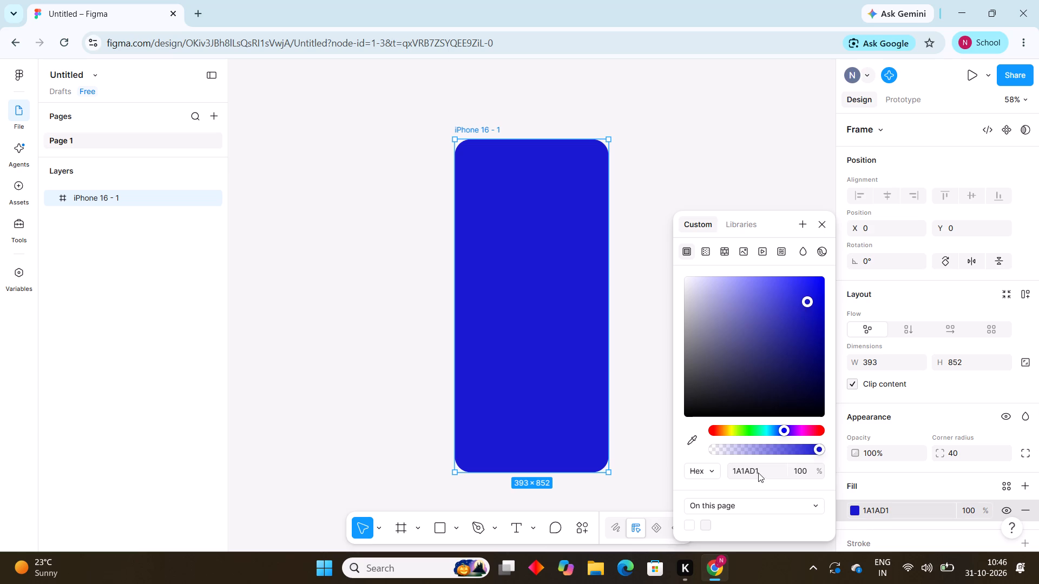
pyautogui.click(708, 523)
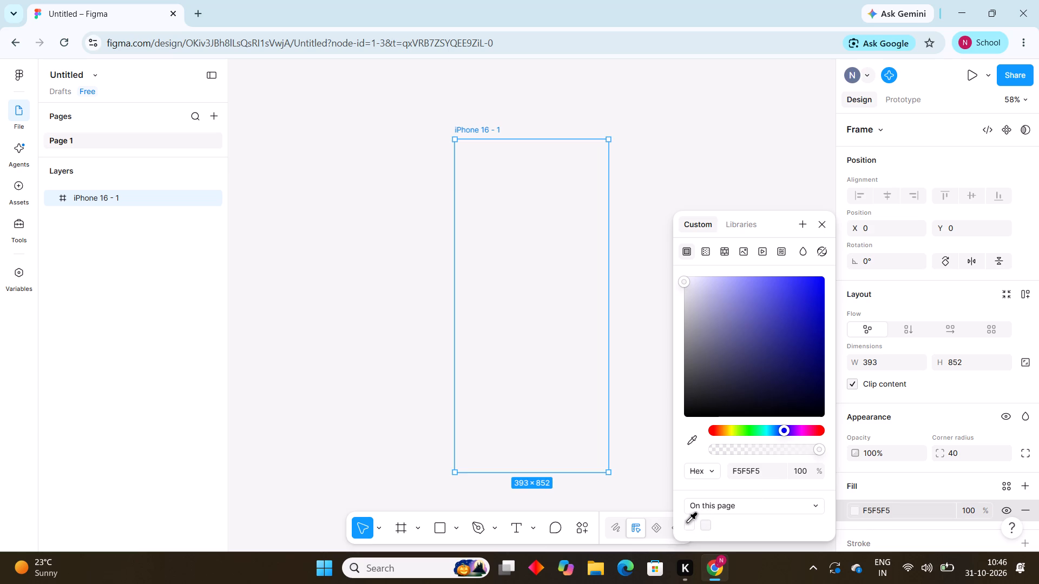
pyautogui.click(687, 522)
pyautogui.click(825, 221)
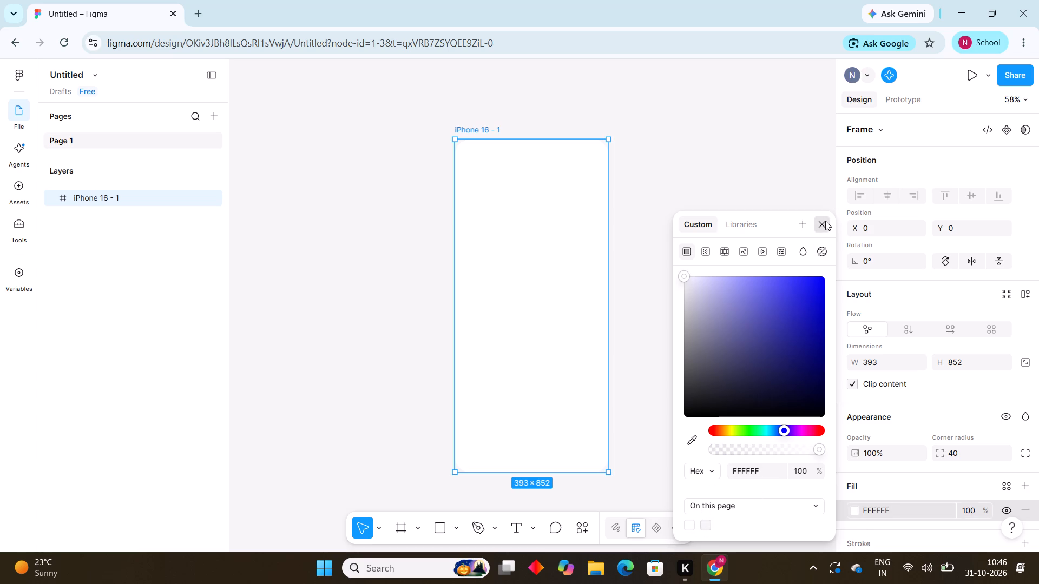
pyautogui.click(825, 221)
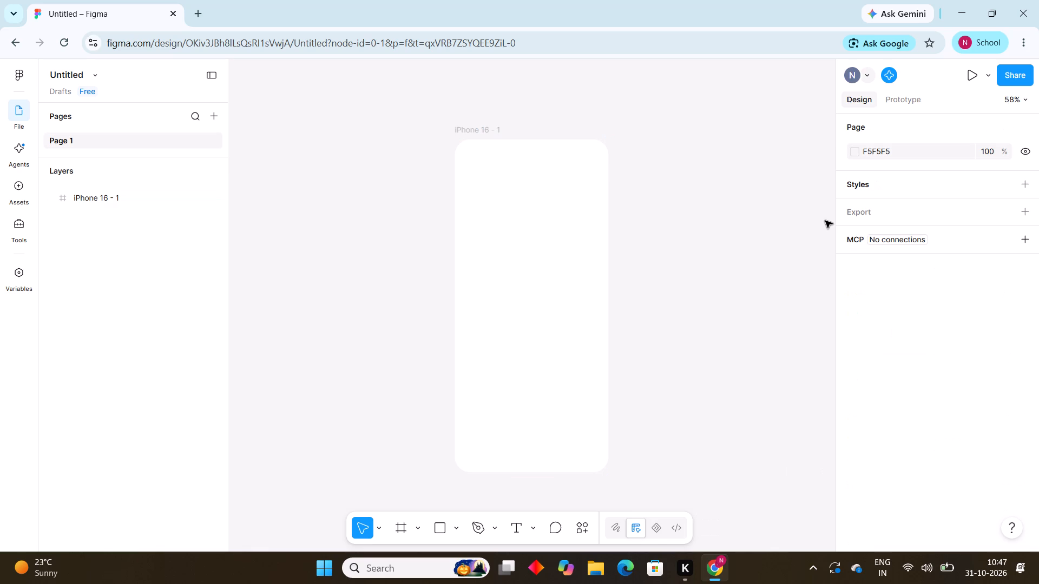
# Search Google for "color palette" in a new browser tab and open the Color Hunt site from the results.
pyautogui.click(201, 9)
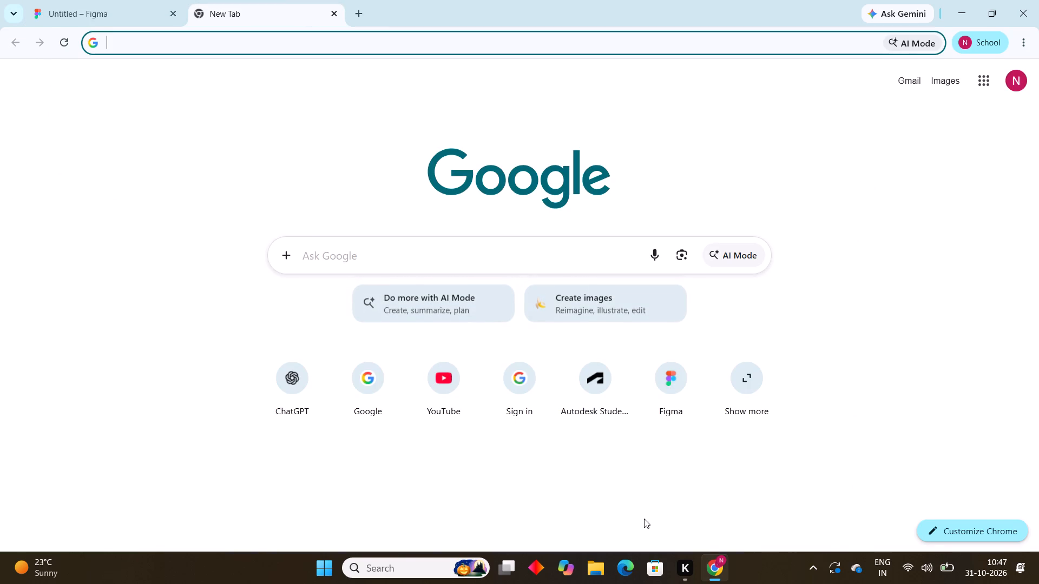
pyautogui.click(318, 256)
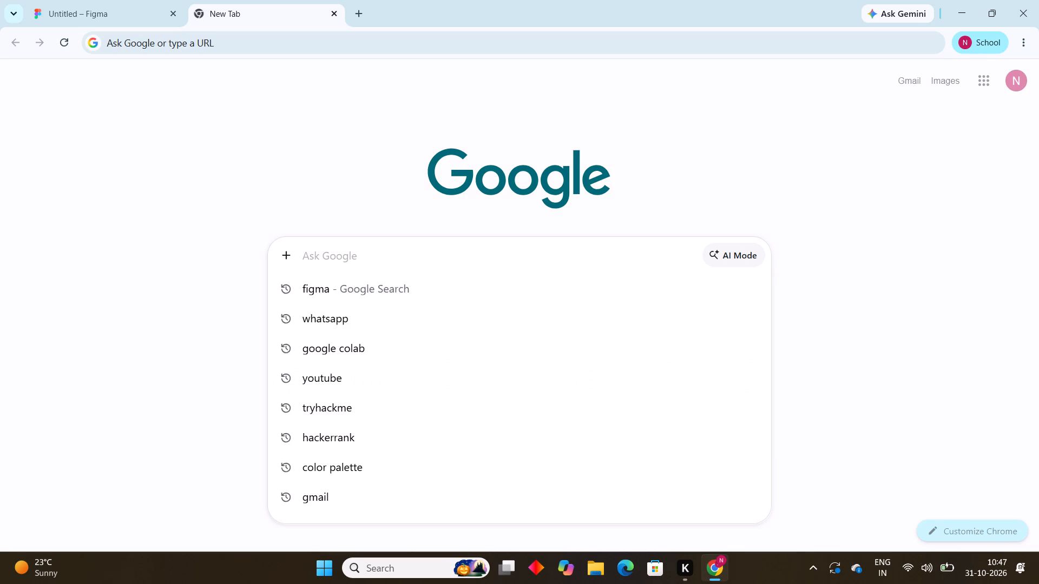
pyautogui.press('c')
pyautogui.hscroll(1, 284, 241)
pyautogui.write('olo')
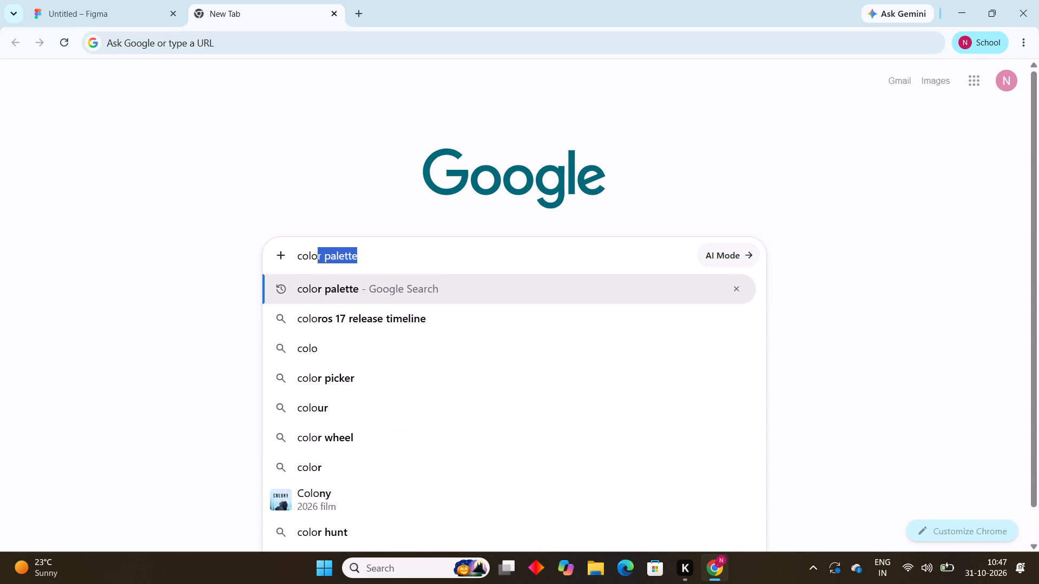
pyautogui.doubleClick(327, 293)
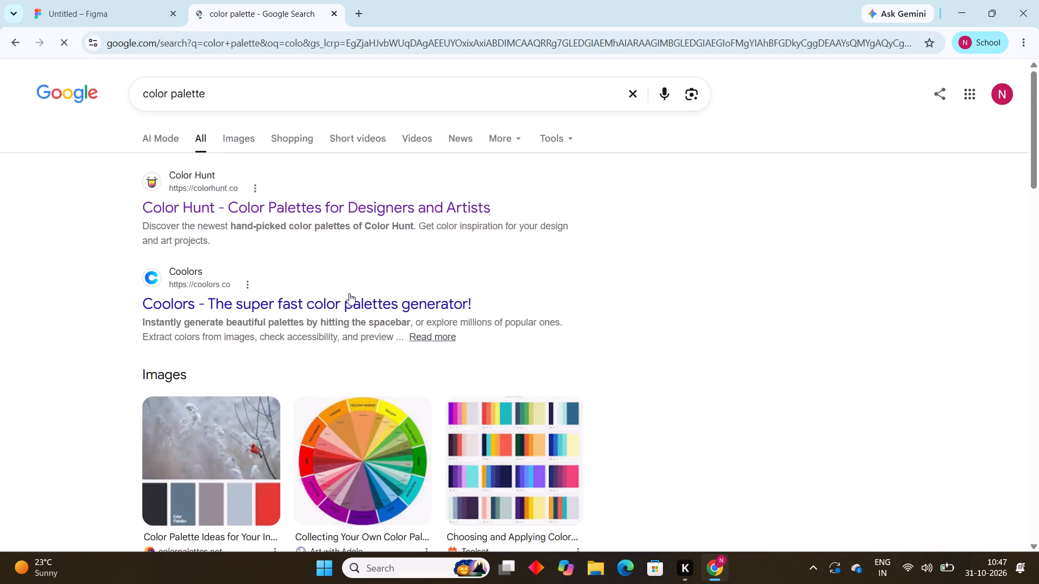
pyautogui.click(500, 452)
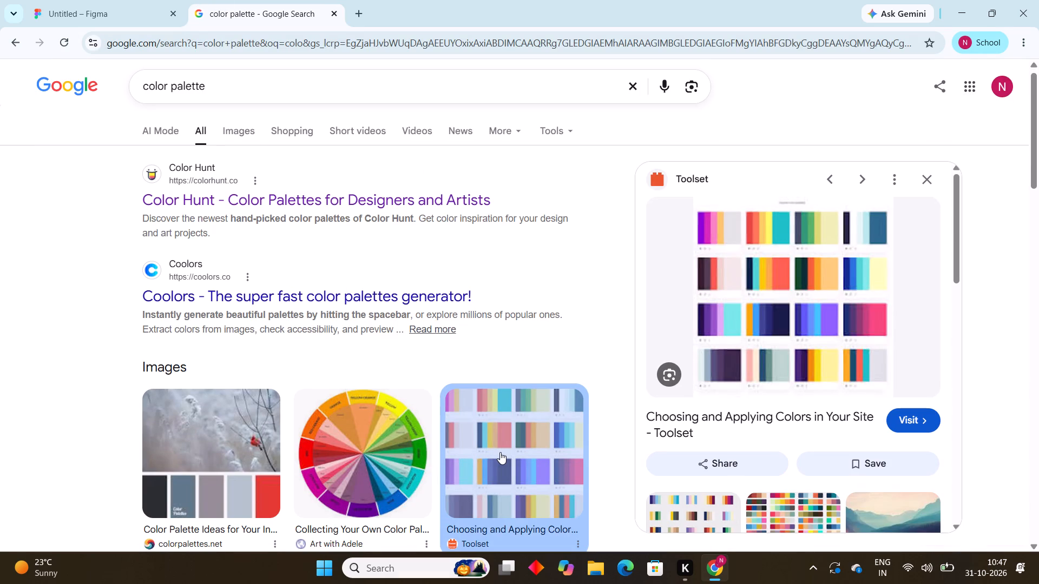
pyautogui.scroll(-2, 500, 452)
pyautogui.scroll(3, 500, 452)
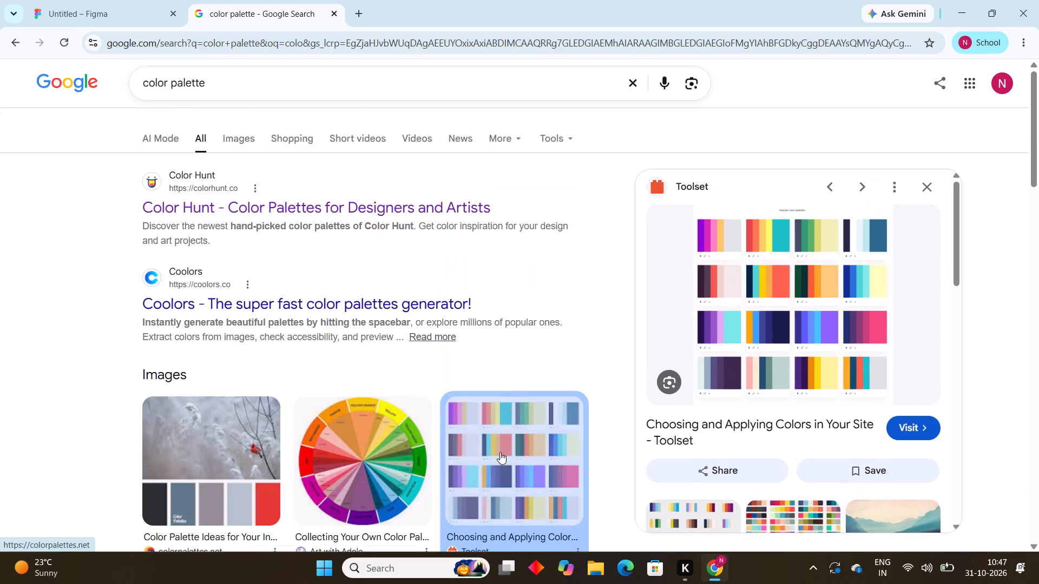
pyautogui.click(199, 214)
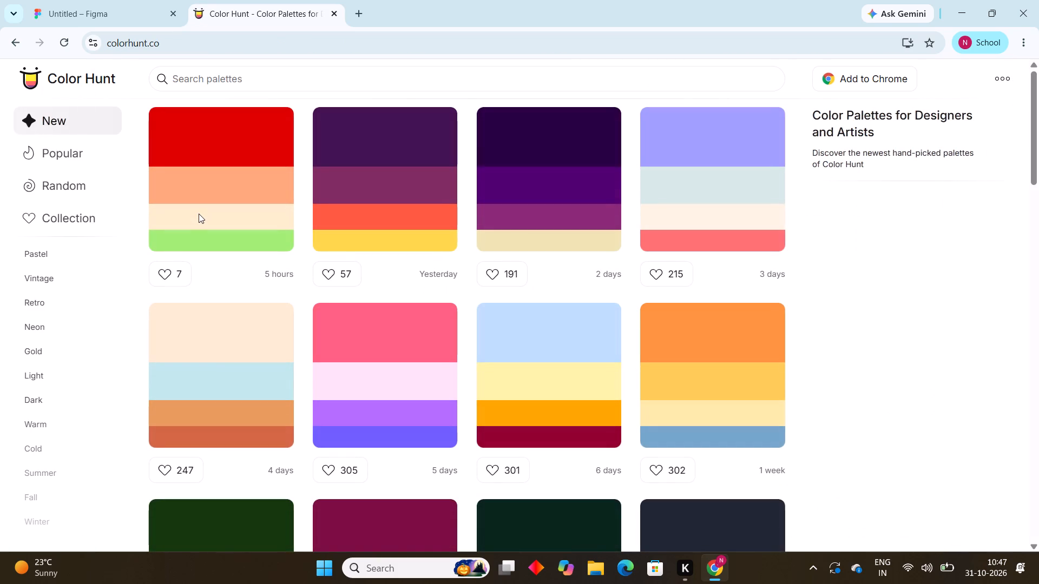
# Browse the newest Color Hunt palettes for a color scheme that suits the mobile screen.
pyautogui.scroll(-3, 199, 214)
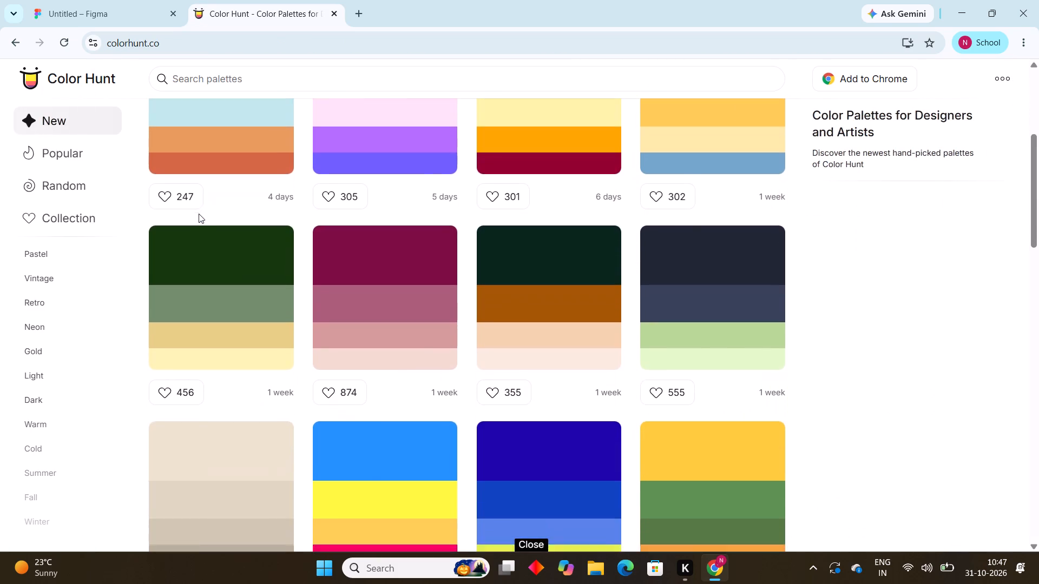
pyautogui.scroll(-2, 199, 214)
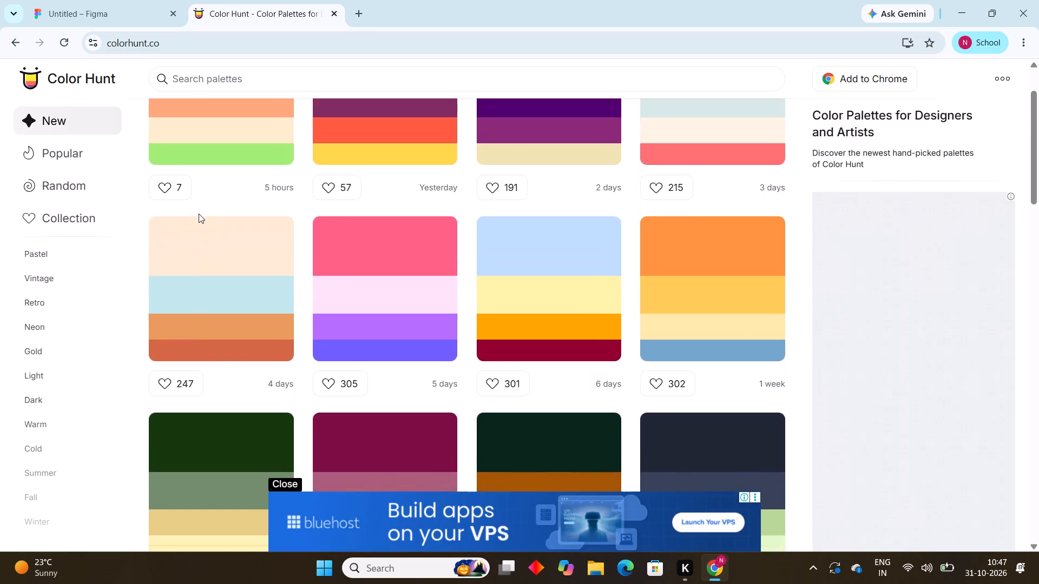
pyautogui.scroll(-2, 199, 214)
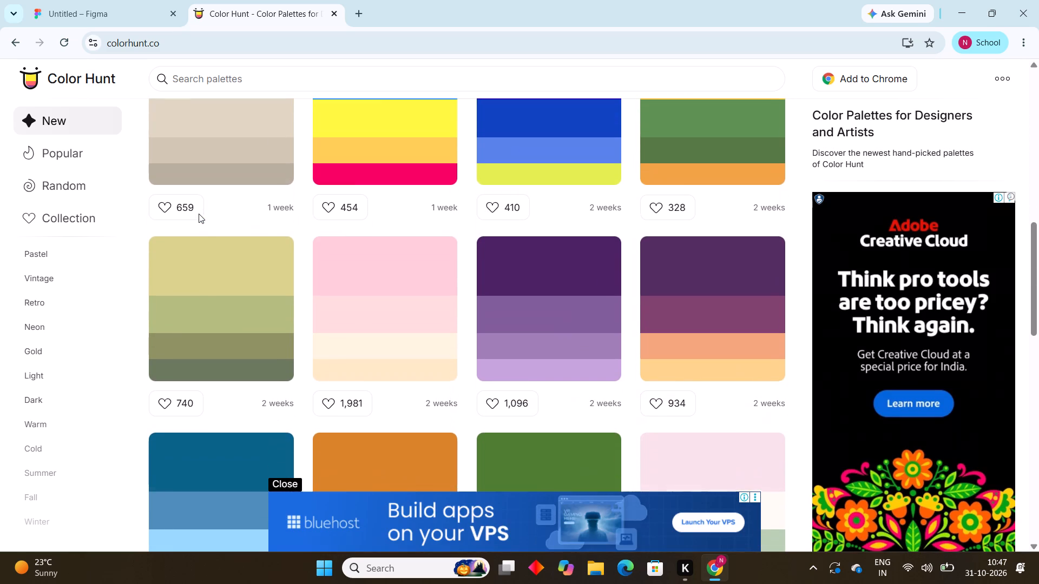
pyautogui.scroll(-4, 199, 214)
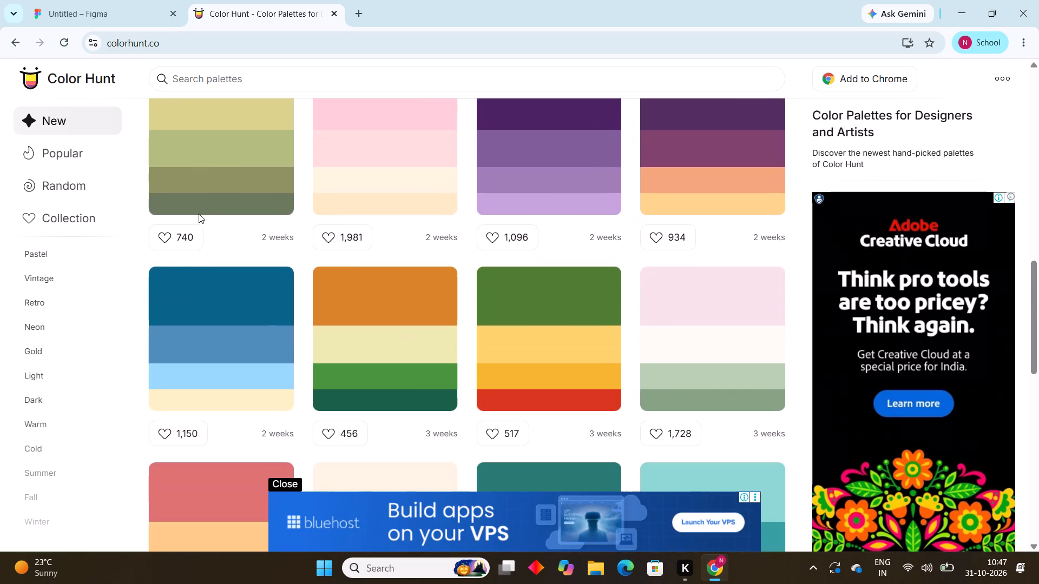
pyautogui.scroll(-5, 199, 214)
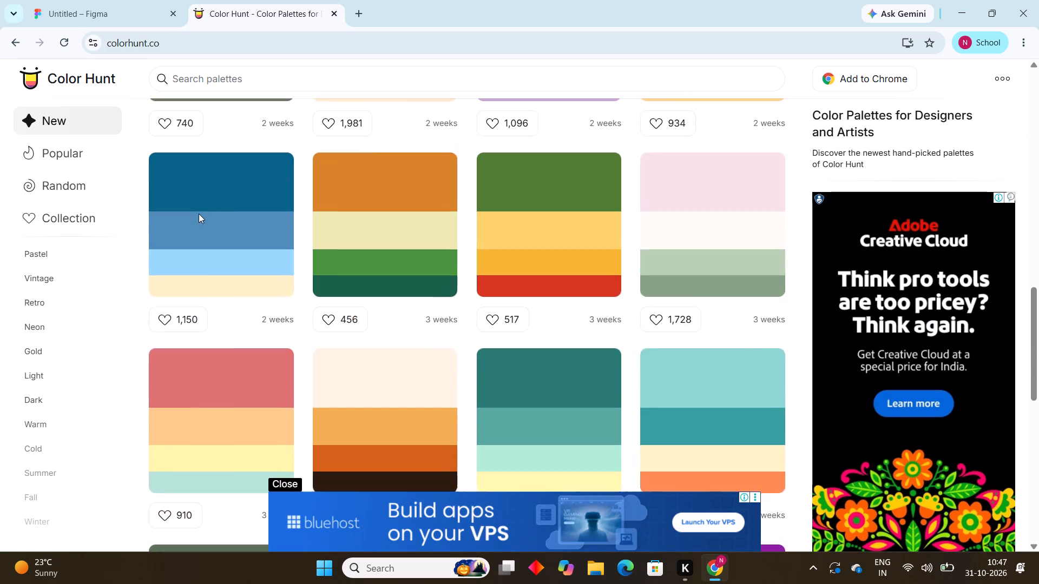
pyautogui.scroll(-5, 199, 214)
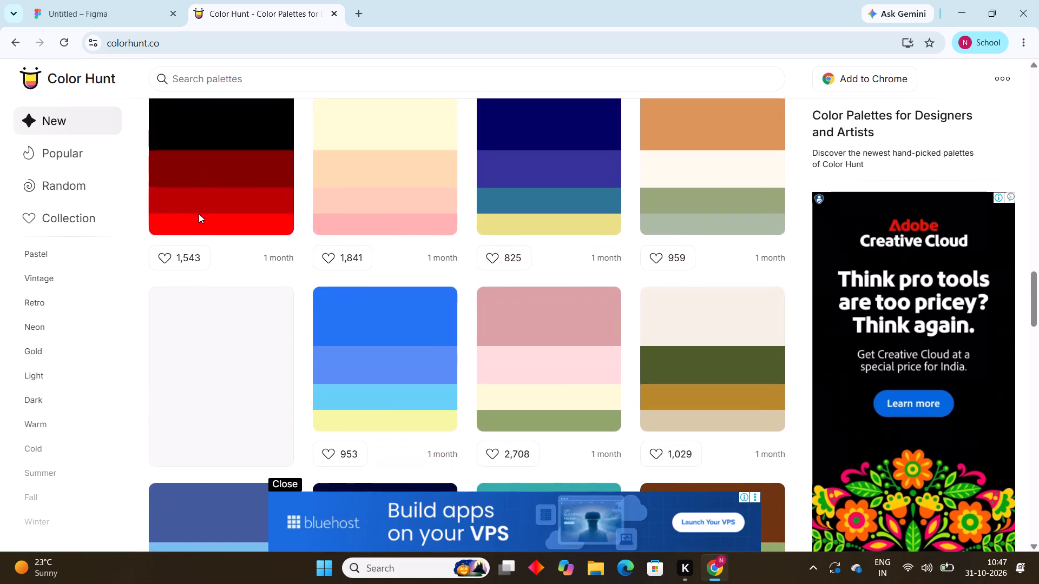
pyautogui.scroll(-2, 199, 214)
pyautogui.scroll(3, 199, 214)
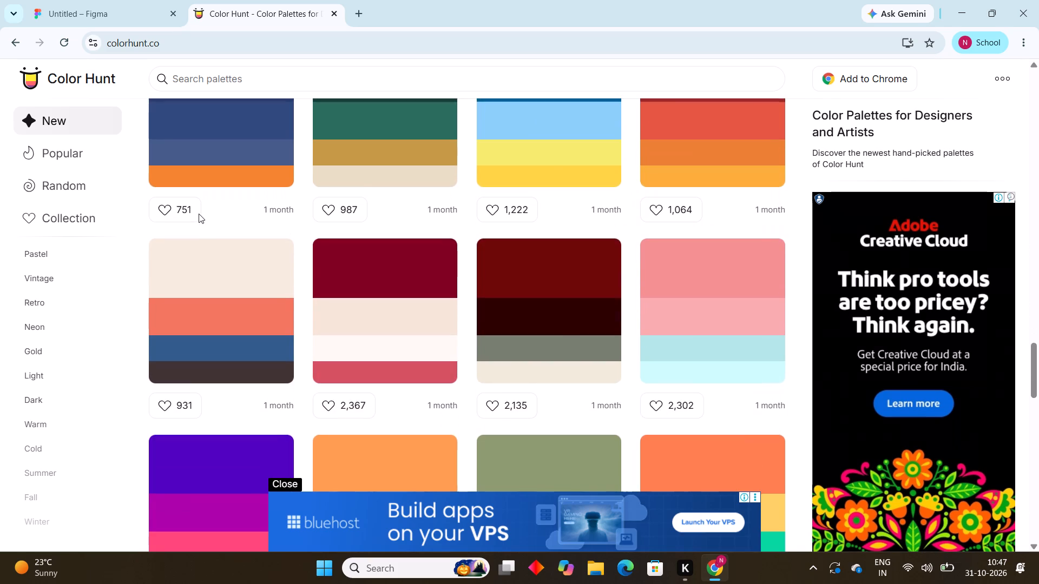
pyautogui.scroll(2, 199, 214)
pyautogui.scroll(5, 221, 280)
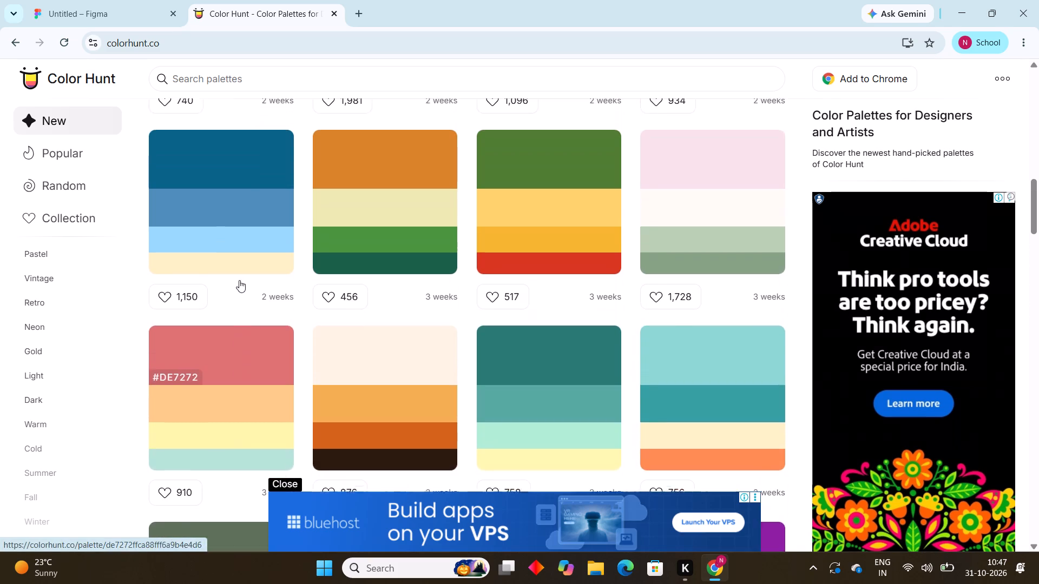
pyautogui.scroll(2, 239, 280)
pyautogui.hscroll(2, 239, 280)
pyautogui.scroll(1, 258, 306)
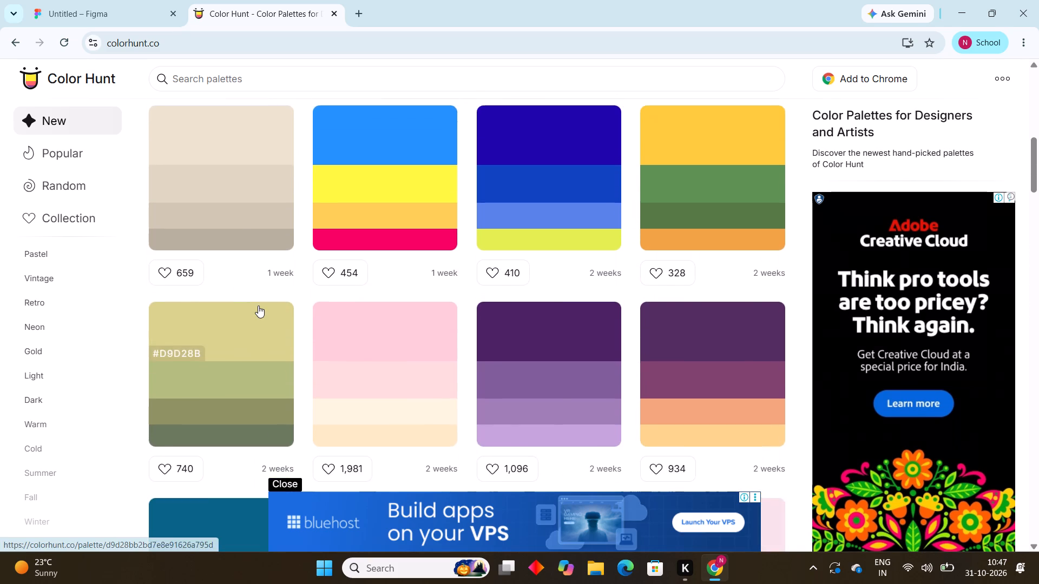
pyautogui.scroll(3, 258, 306)
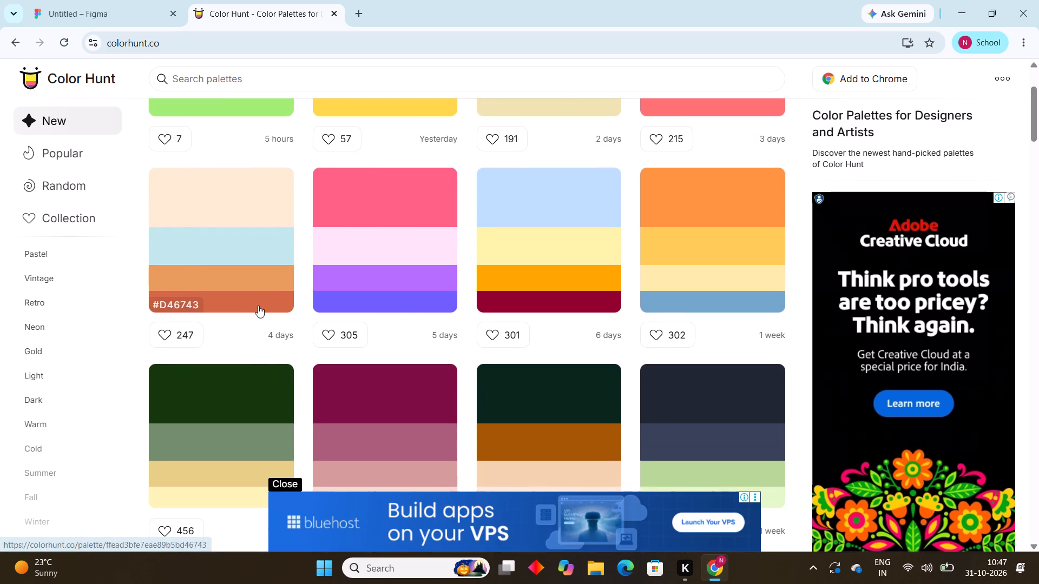
# Open the pink, pale pink, purple and violet palette and copy its purple hex code #B26CFF.
pyautogui.click(383, 273)
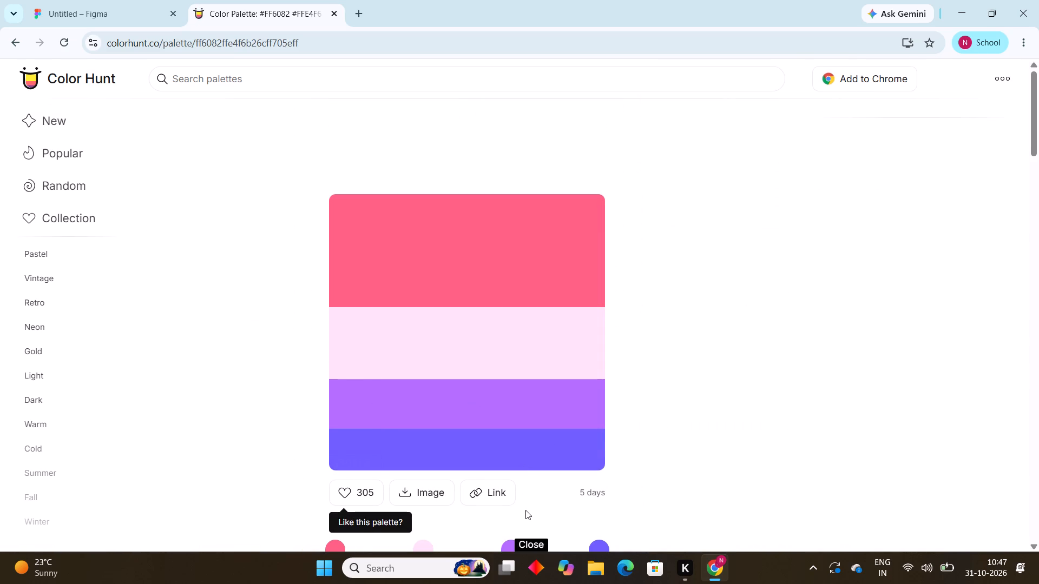
pyautogui.hscroll(-1, 581, 353)
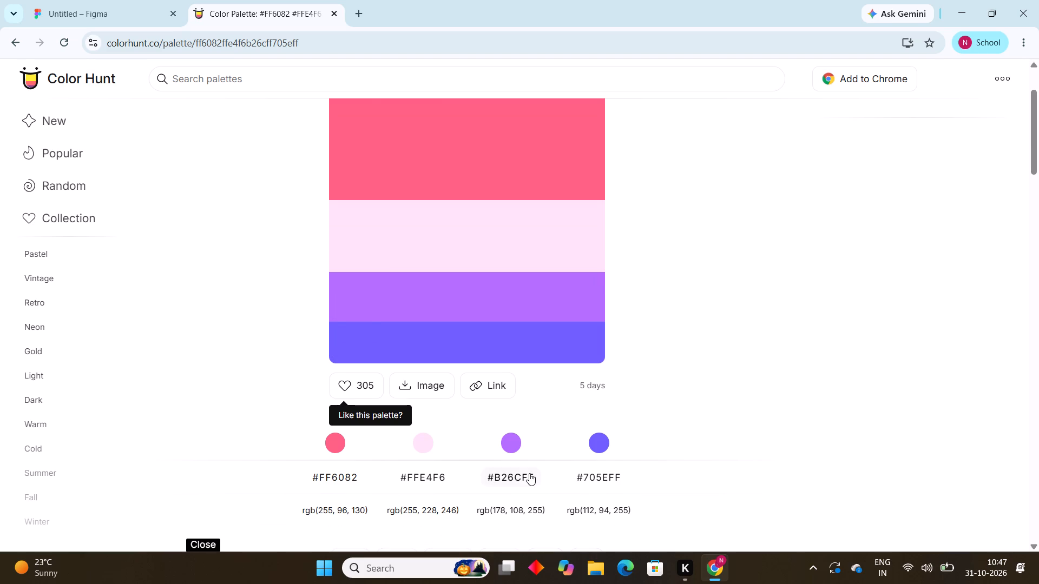
pyautogui.click(529, 473)
# Switch back to the Figma file and set the iPhone 16 frame's fill to the copied B26CFF.
pyautogui.click(122, 1)
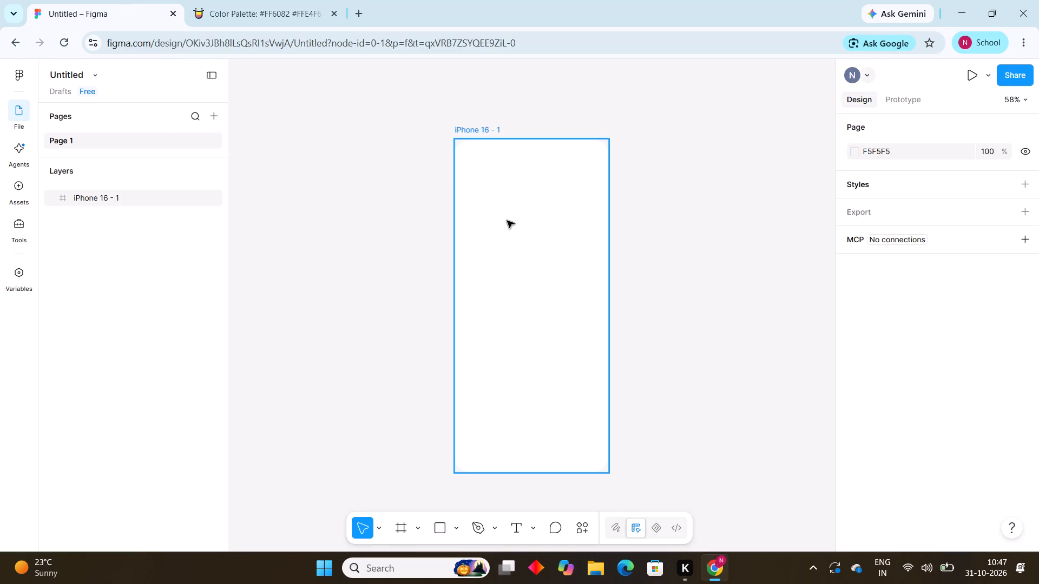
pyautogui.click(507, 221)
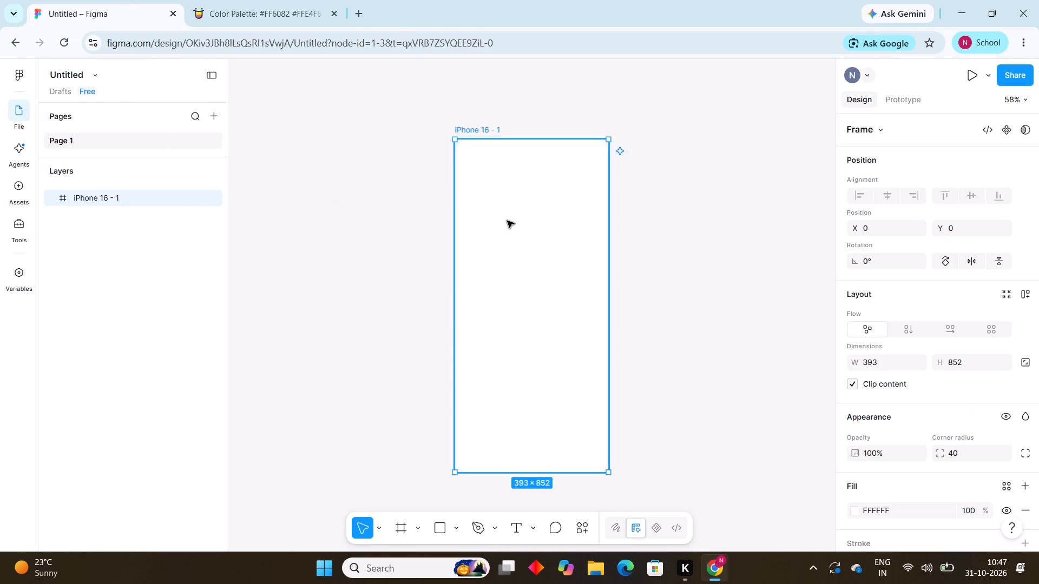
pyautogui.click(854, 510)
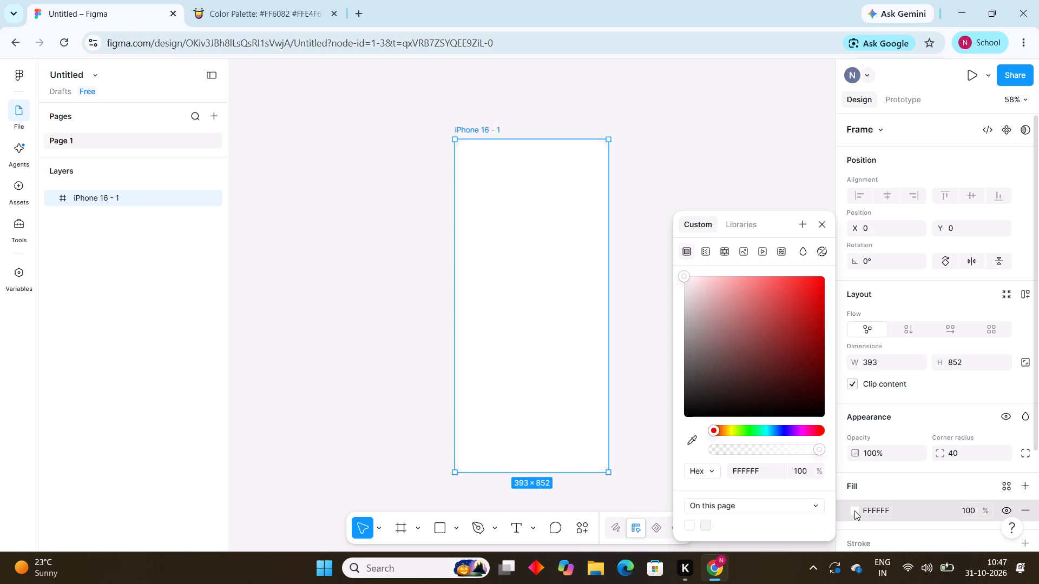
pyautogui.click(765, 467)
pyautogui.press('BackSpace')
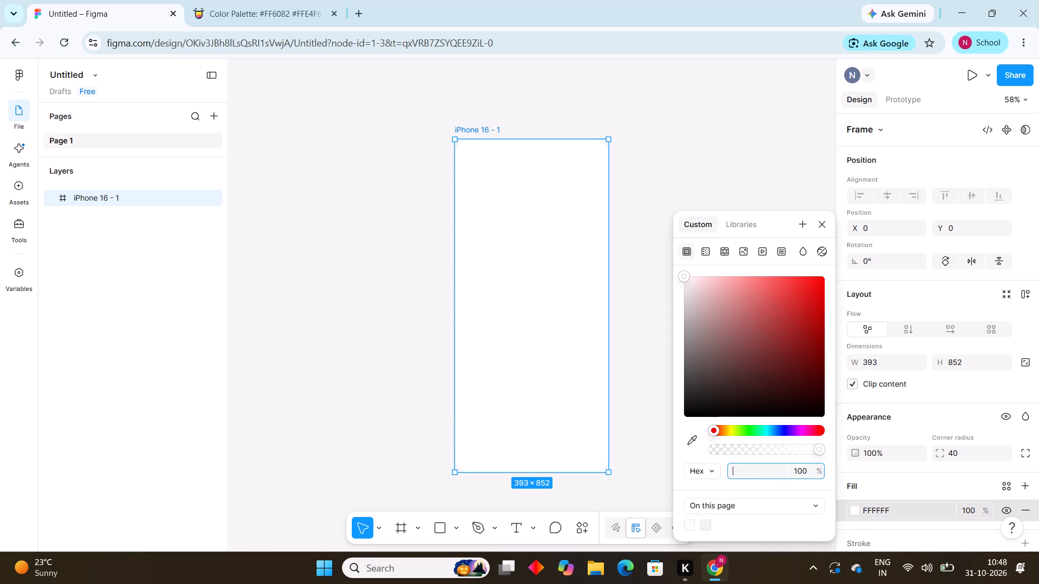
pyautogui.hotkey('ctrl', 'v')
pyautogui.scroll(-2, 765, 467)
pyautogui.click(680, 151)
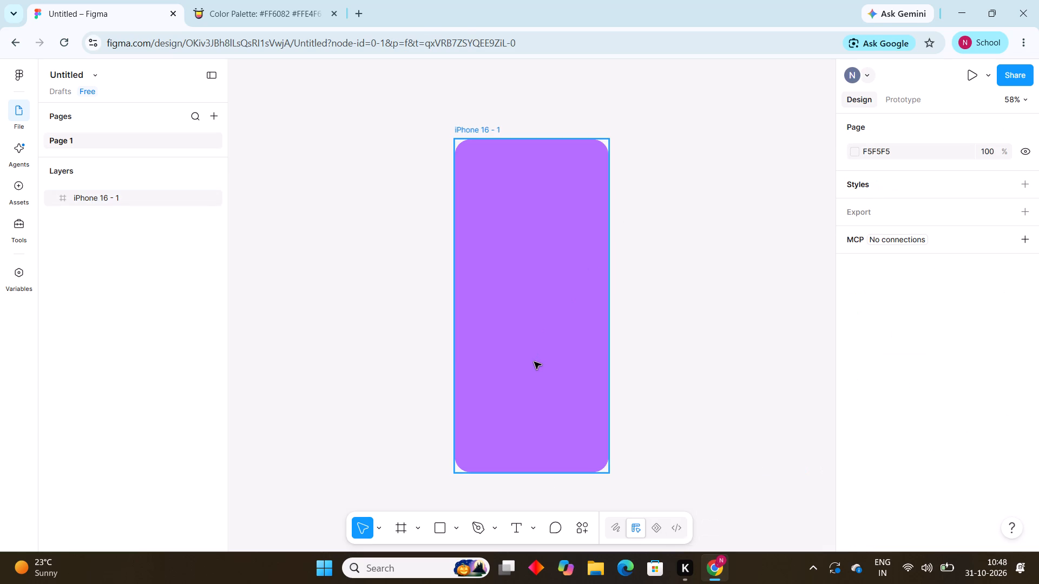
# Reduce the opacity of the iPhone 16 frame's B26CFF fill to 9% and deselect the frame.
pyautogui.click(534, 362)
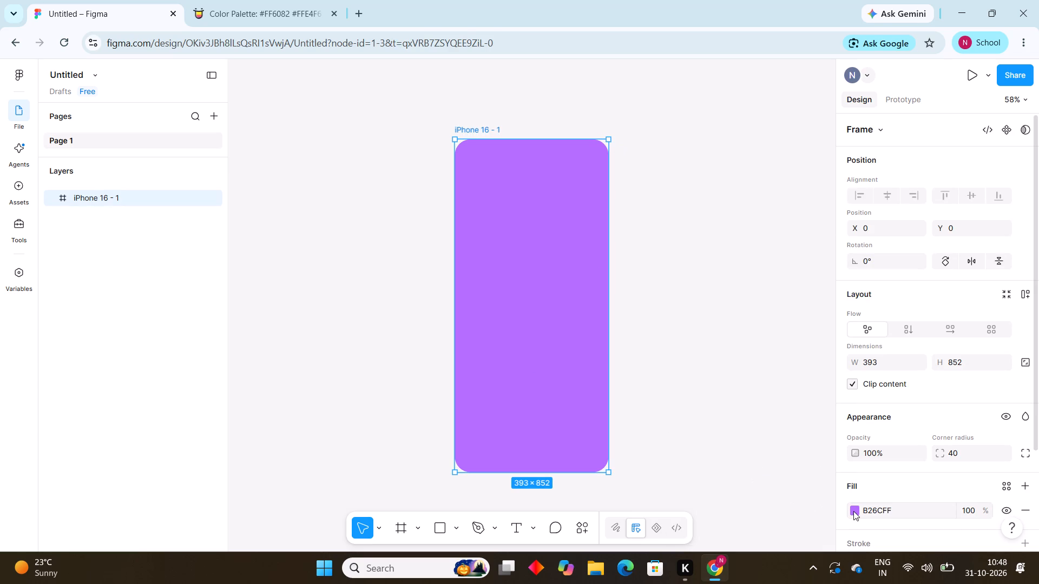
pyautogui.click(853, 510)
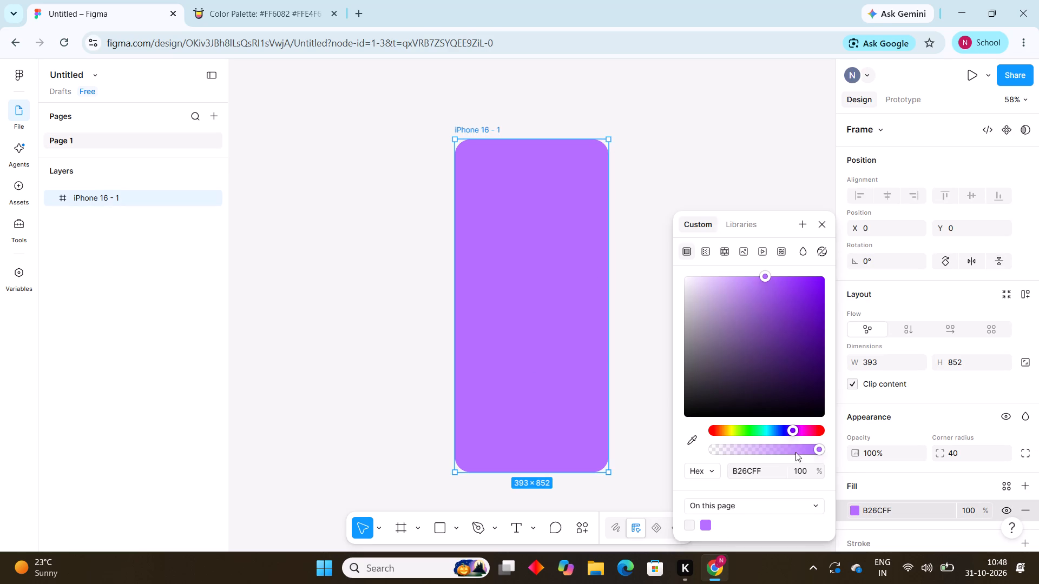
pyautogui.moveTo(818, 447); pyautogui.dragTo(801, 447)
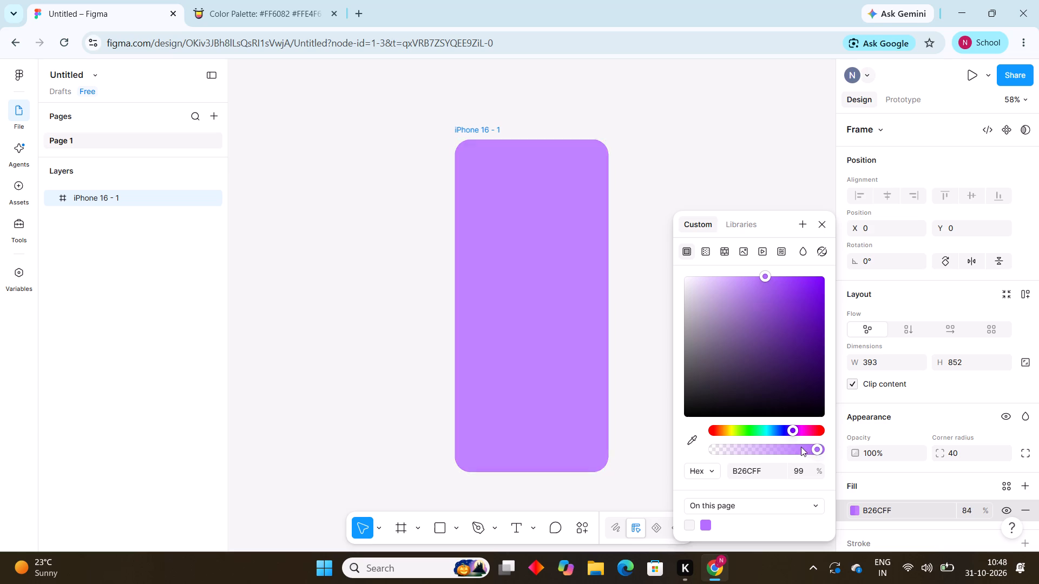
pyautogui.moveTo(801, 447); pyautogui.dragTo(739, 446)
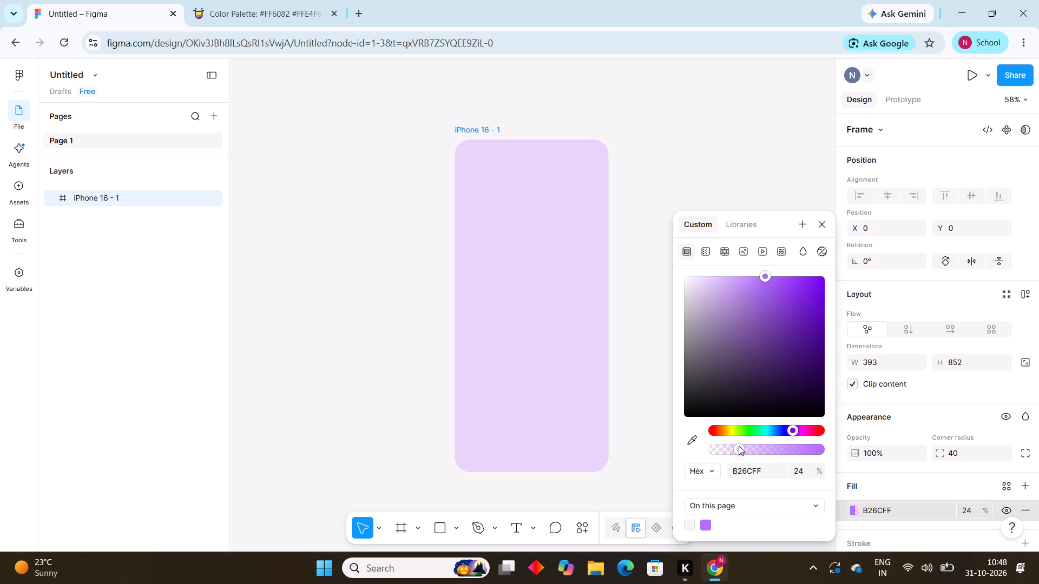
pyautogui.moveTo(739, 446); pyautogui.dragTo(724, 447)
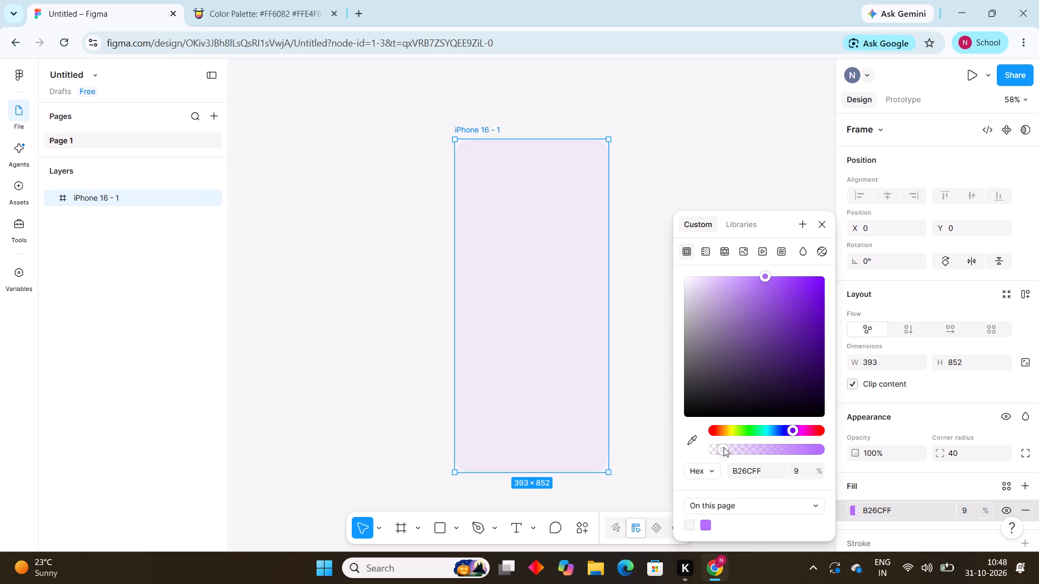
pyautogui.click(825, 218)
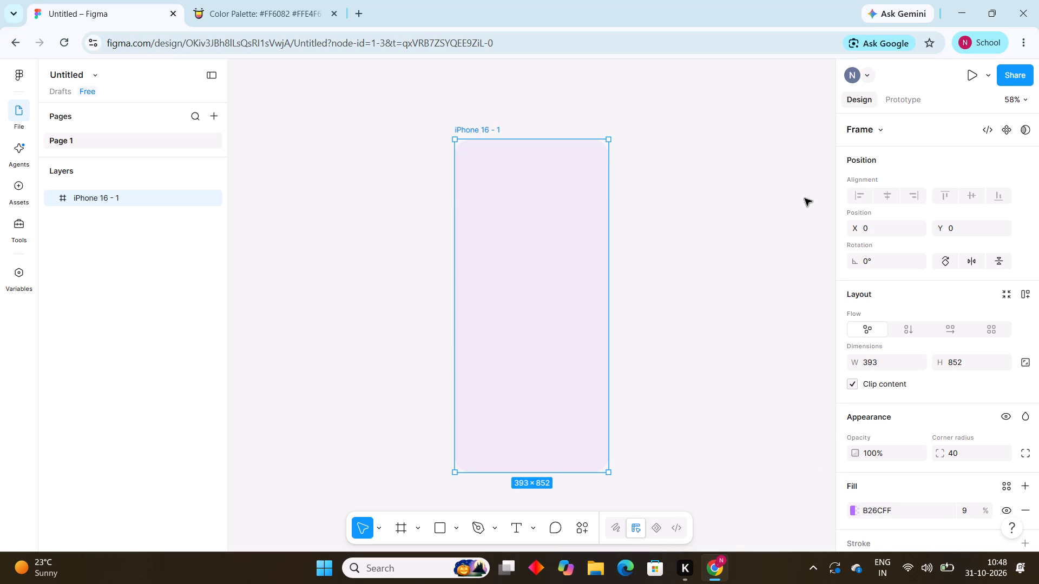
pyautogui.click(805, 198)
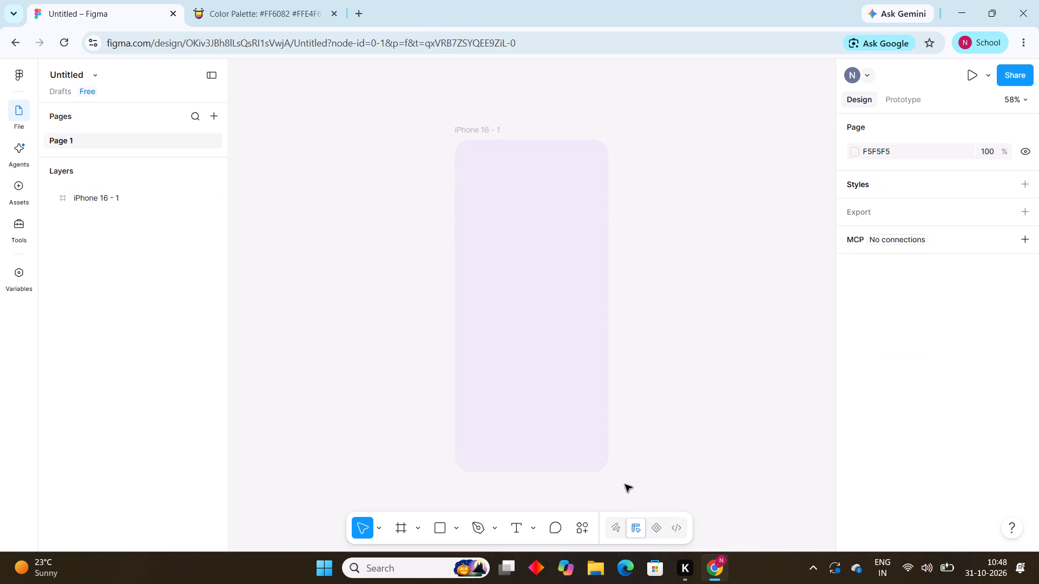
pyautogui.moveTo(651, 473); pyautogui.dragTo(686, 448)
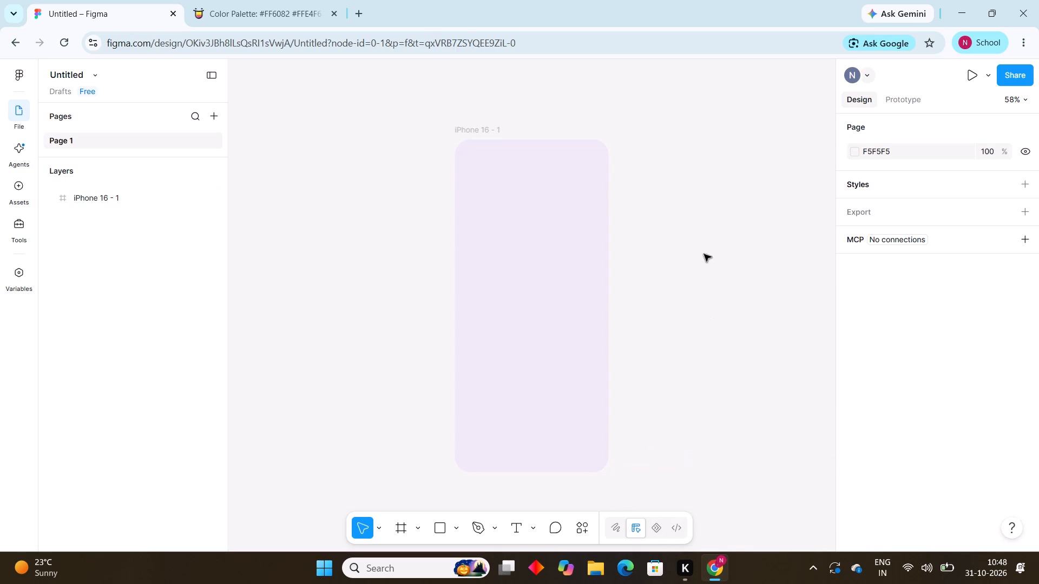
# Add four more iPhone 16 preset frames in a row beside the purple-tinted frame and deselect them.
pyautogui.click(704, 254)
pyautogui.click(412, 529)
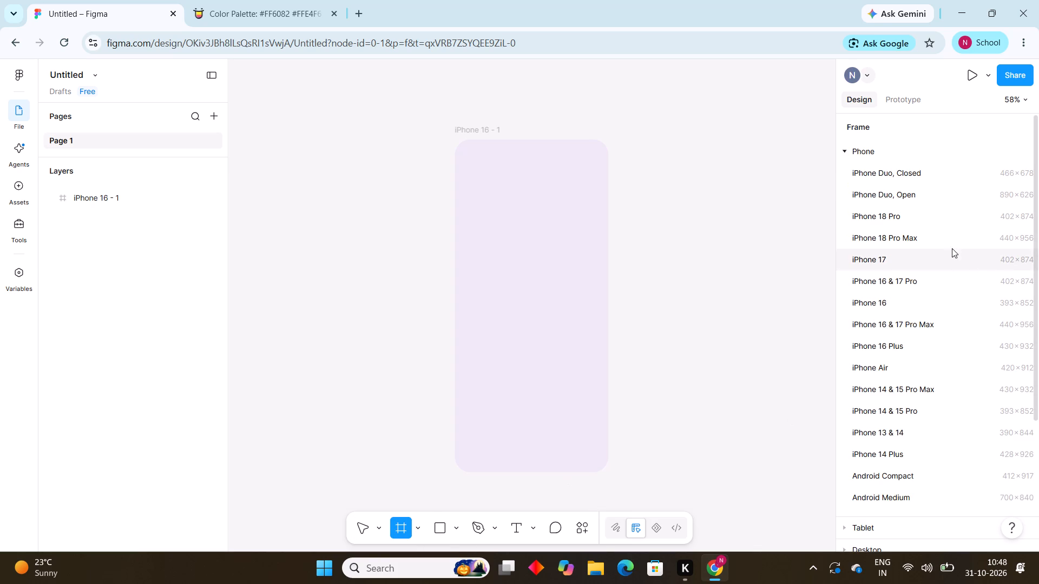
pyautogui.click(911, 301)
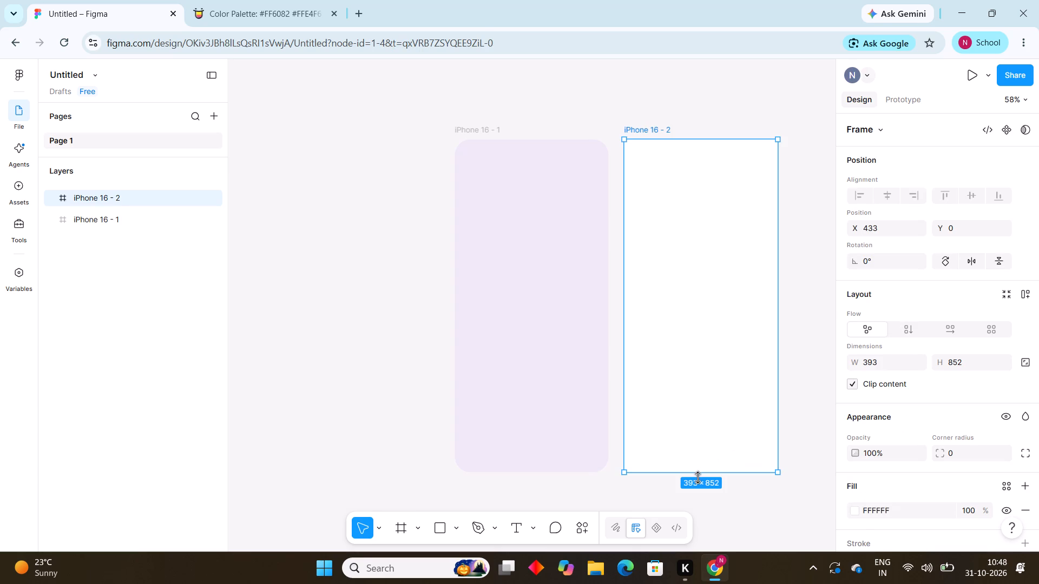
pyautogui.click(752, 501)
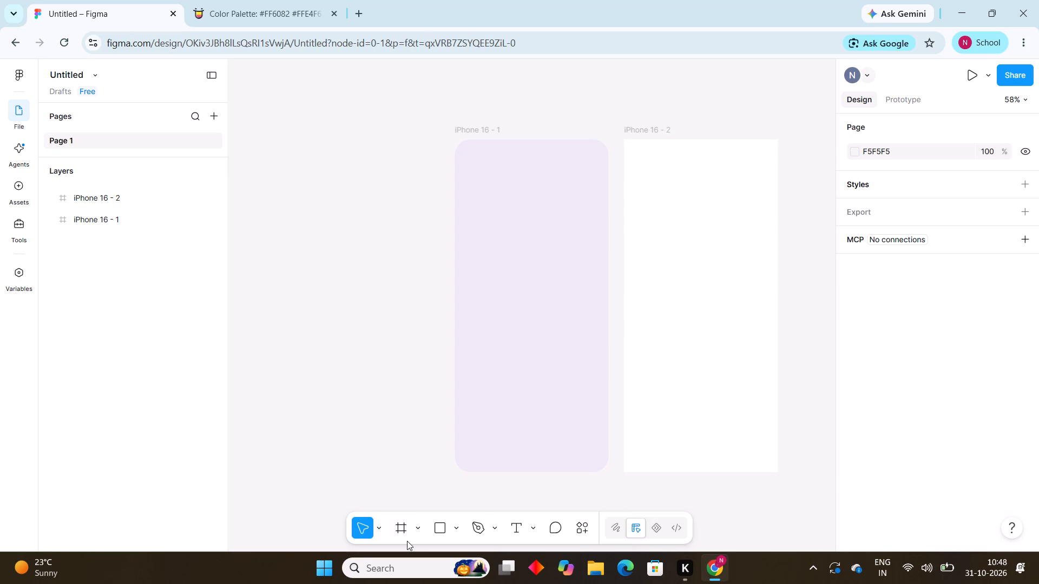
pyautogui.click(408, 530)
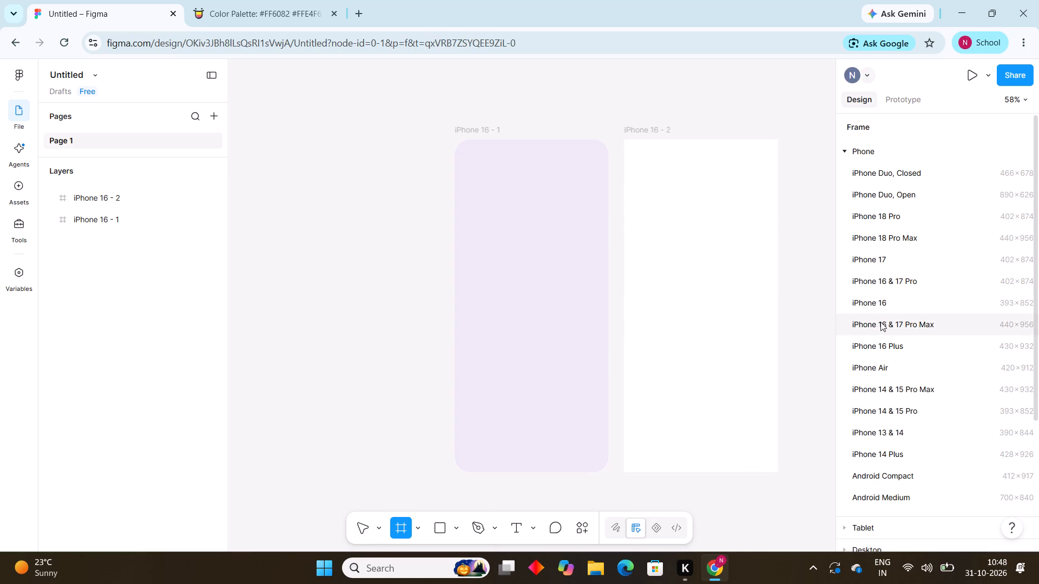
pyautogui.click(882, 306)
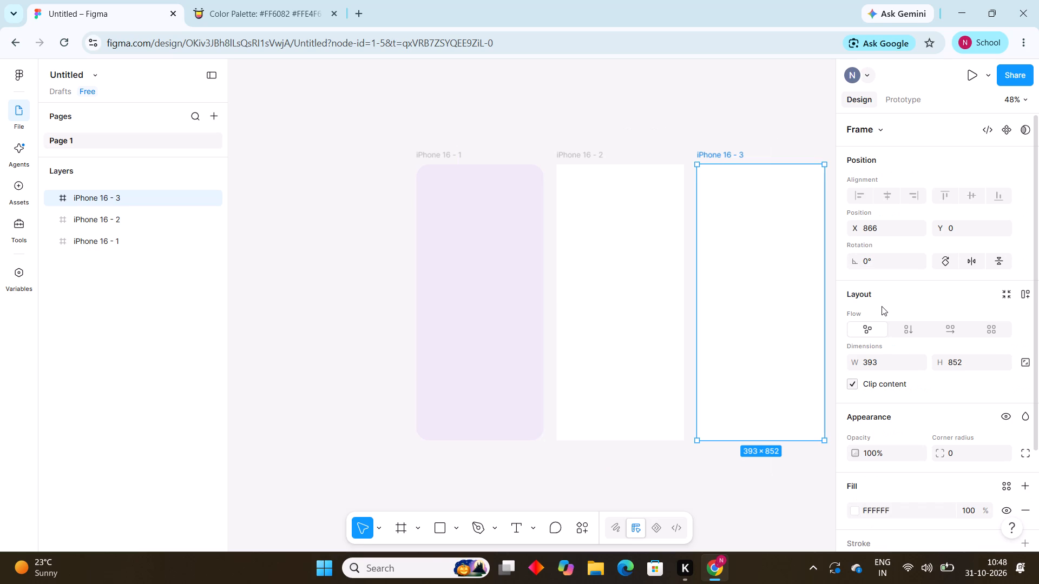
pyautogui.click(415, 526)
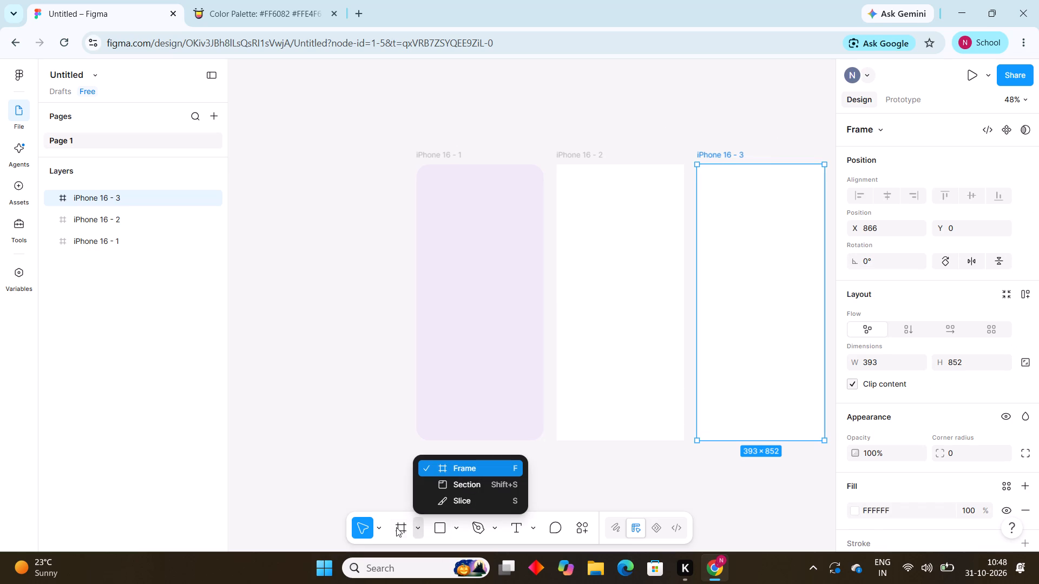
pyautogui.click(396, 527)
pyautogui.click(396, 527)
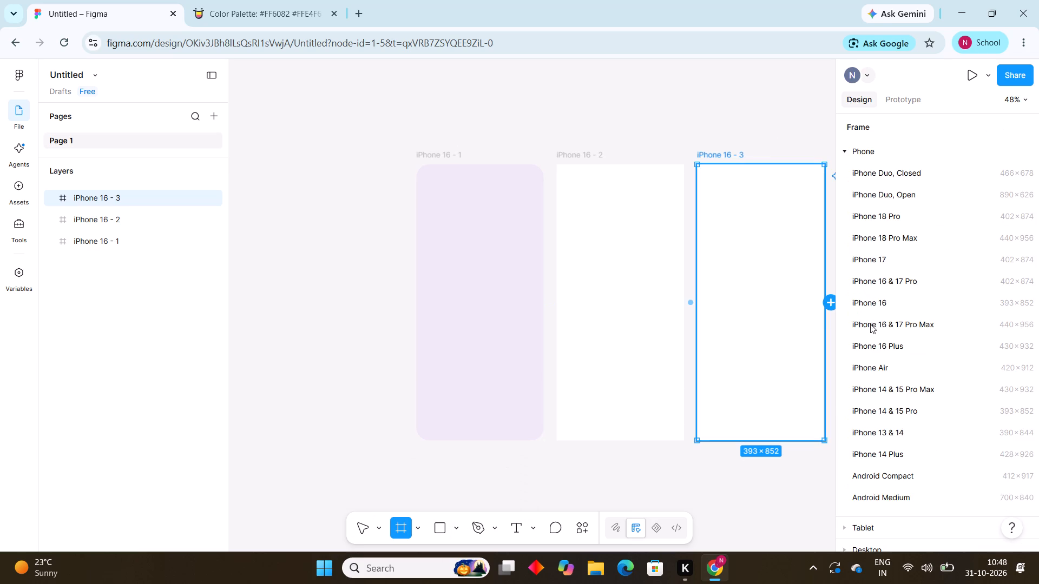
pyautogui.click(876, 308)
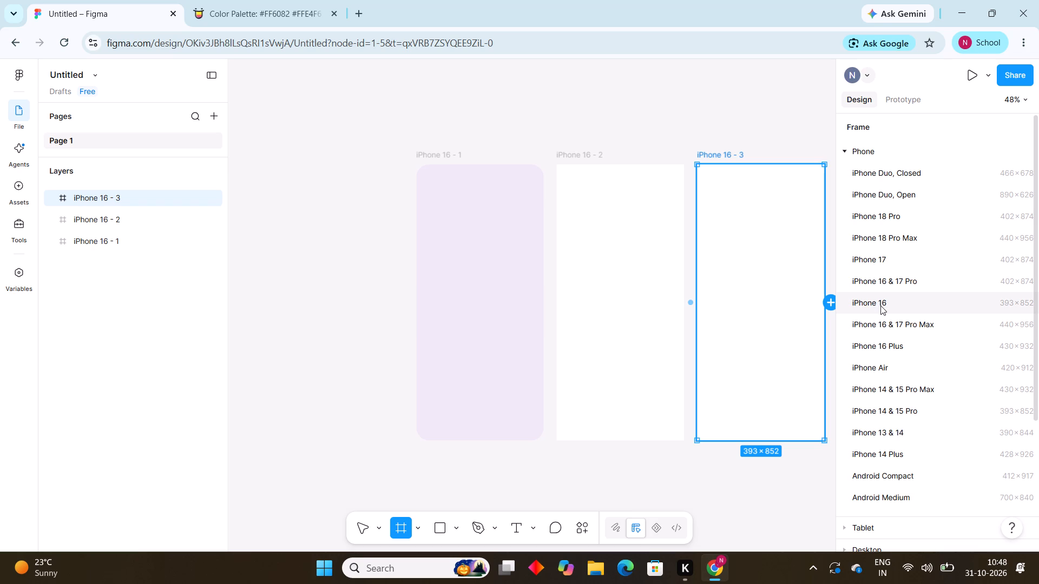
pyautogui.click(881, 305)
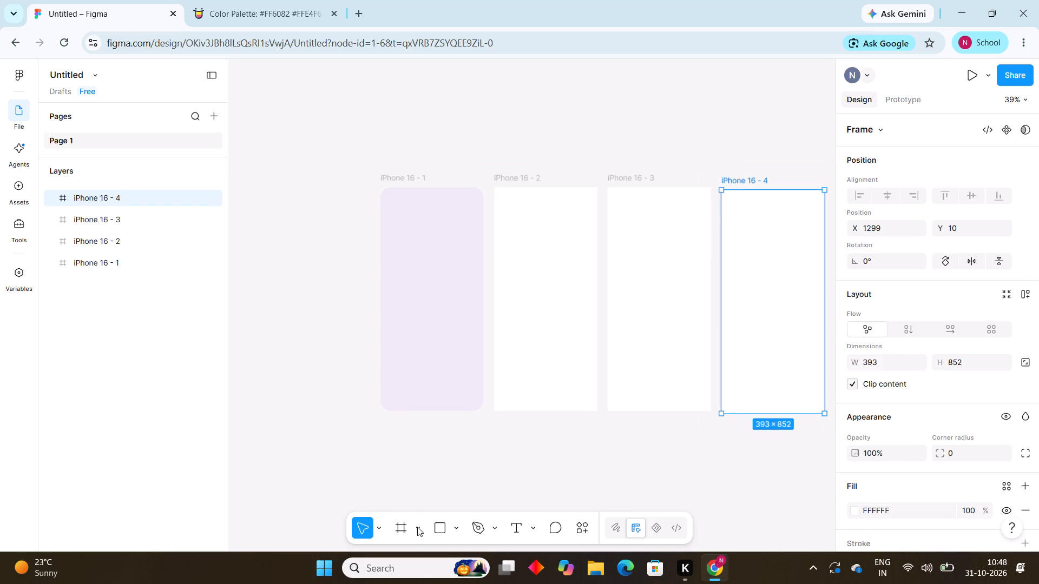
pyautogui.click(402, 529)
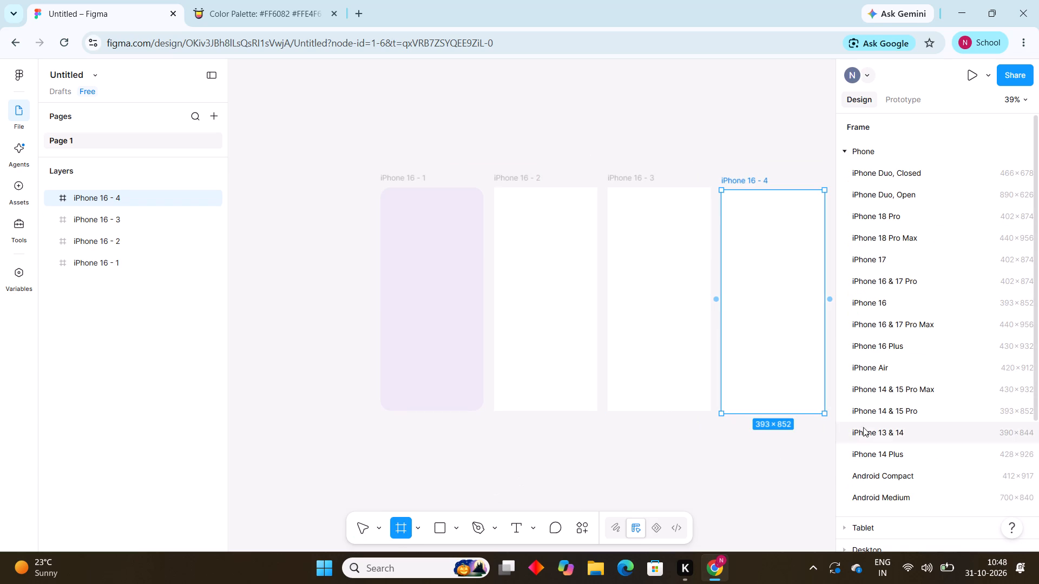
pyautogui.click(905, 301)
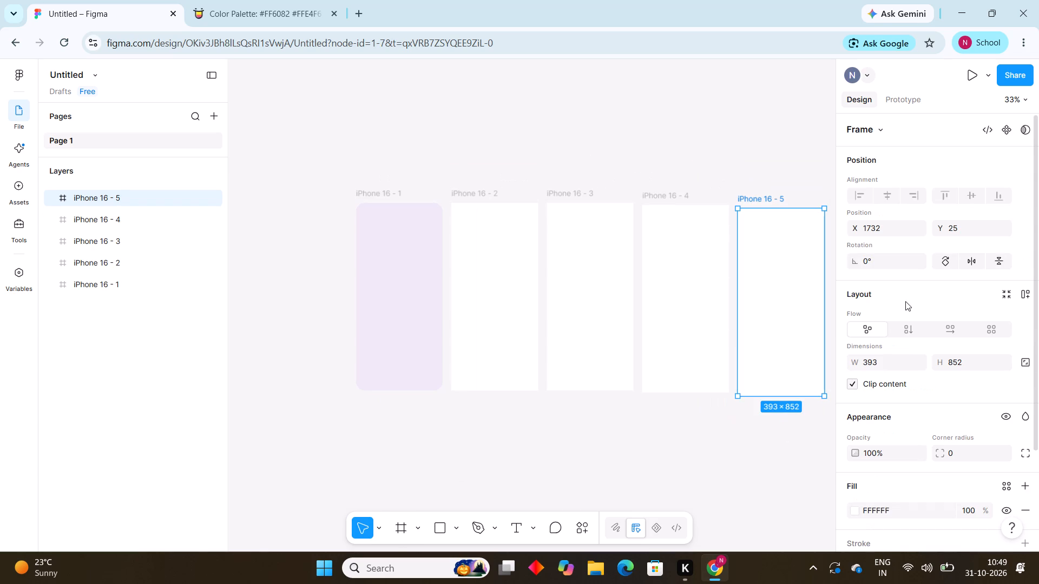
pyautogui.click(762, 118)
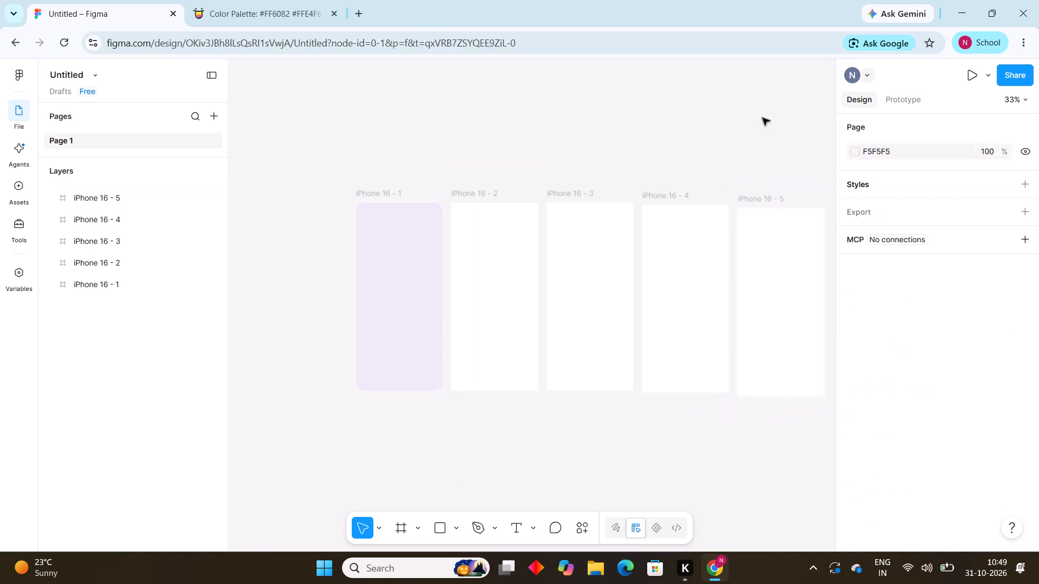
# Set the corner radius of the second iPhone 16 frame to 40.
pyautogui.click(513, 294)
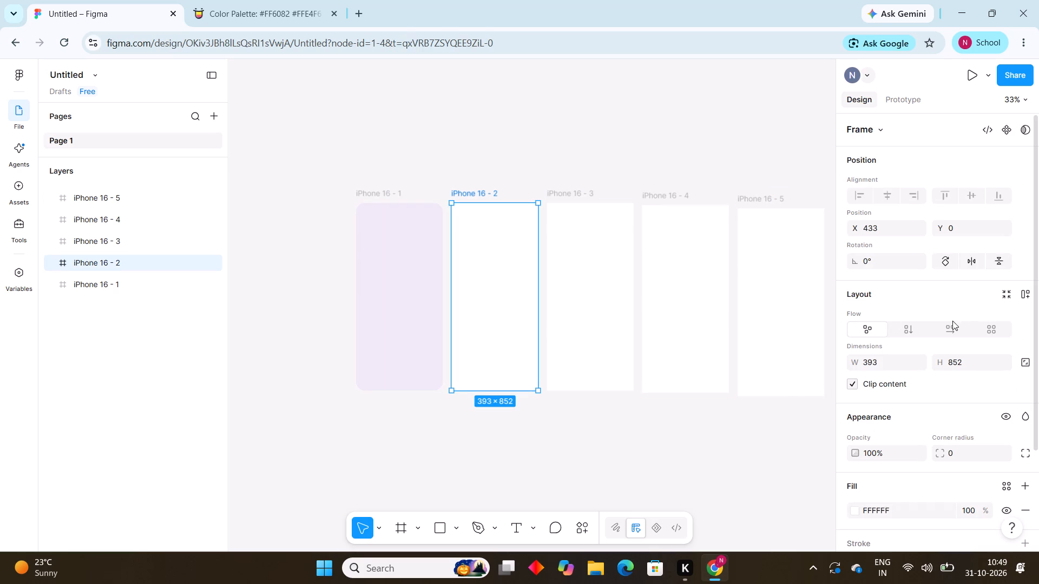
pyautogui.click(955, 453)
pyautogui.press('BackSpace')
pyautogui.write('40')
pyautogui.press('Return')
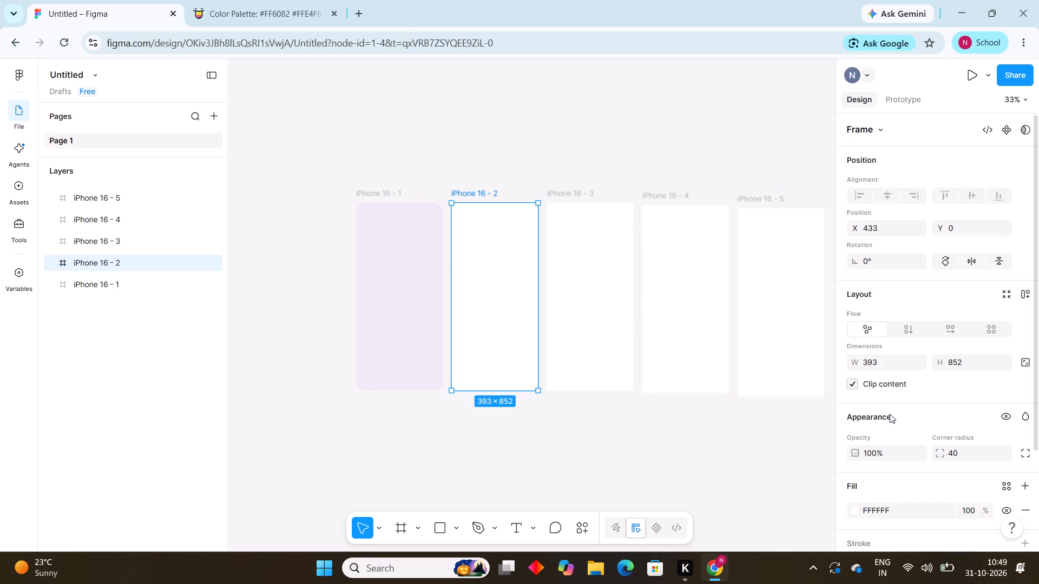
# Set the corner radius of the third iPhone 16 frame to 40.
pyautogui.click(643, 347)
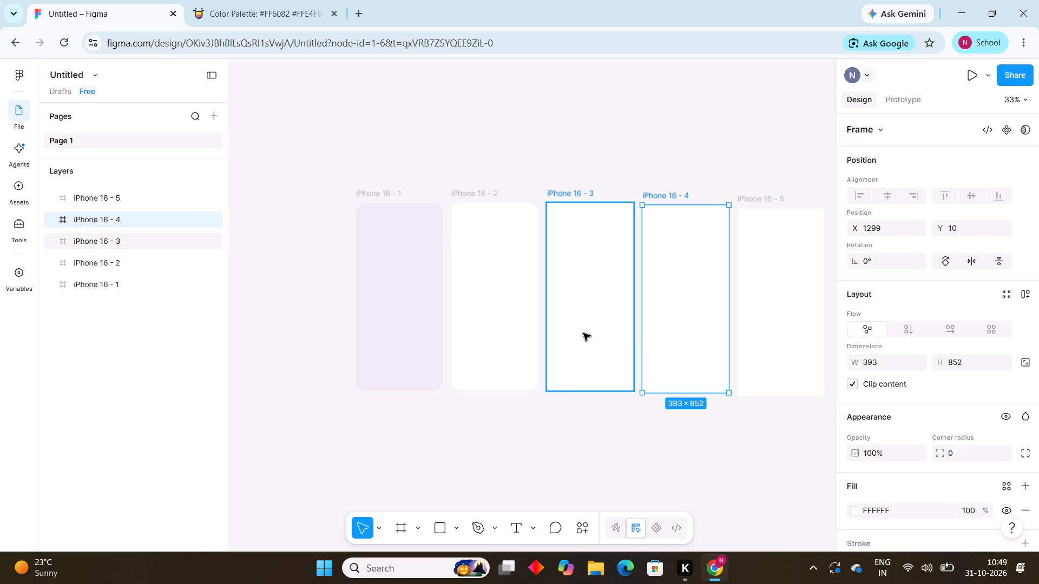
pyautogui.click(583, 333)
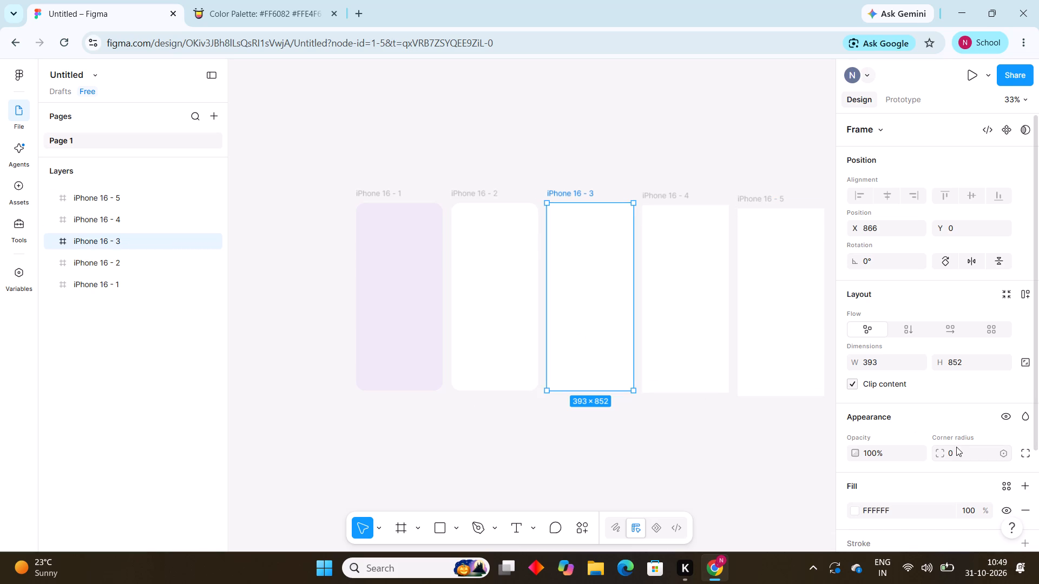
pyautogui.click(955, 448)
pyautogui.press('BackSpace')
pyautogui.write('40')
pyautogui.press('Return')
# Set the corner radius of the fourth iPhone 16 frame to 40.
pyautogui.click(730, 430)
pyautogui.click(698, 351)
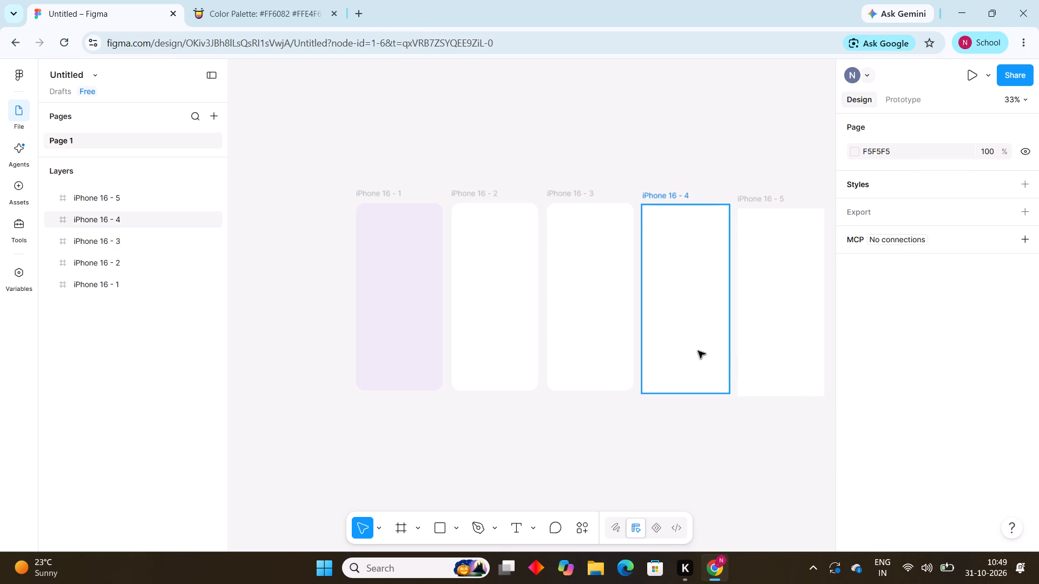
pyautogui.click(971, 453)
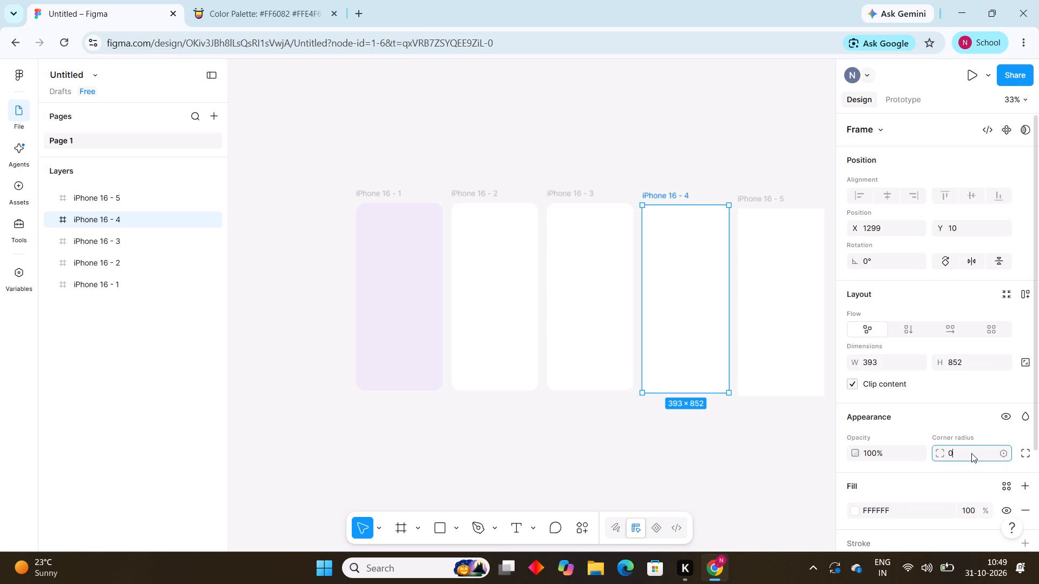
pyautogui.press('BackSpace')
pyautogui.write('40')
pyautogui.press('Return')
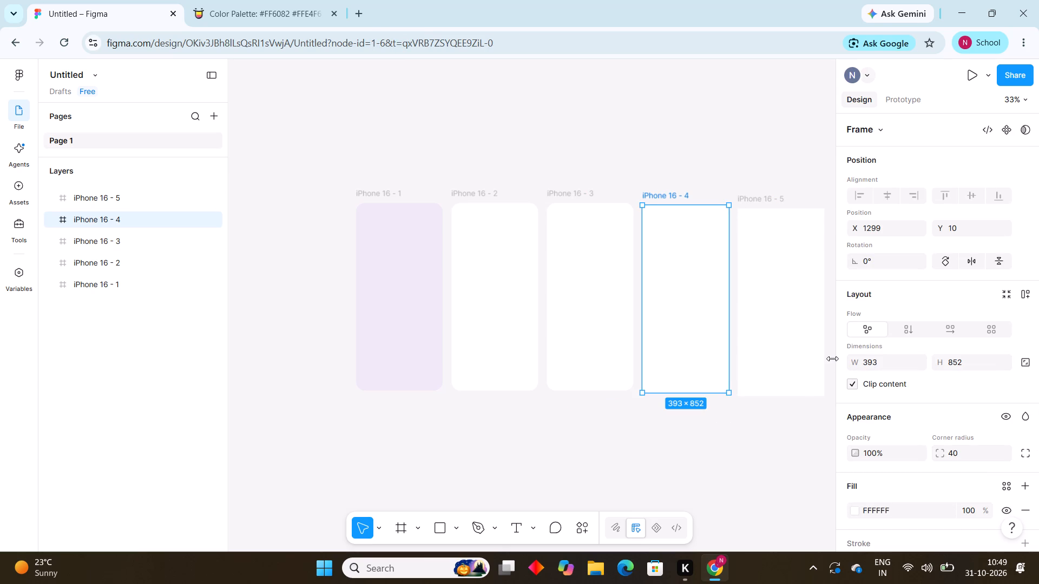
# Set the corner radius of the fifth iPhone 16 frame to 40 and deselect it.
pyautogui.click(832, 358)
pyautogui.click(786, 355)
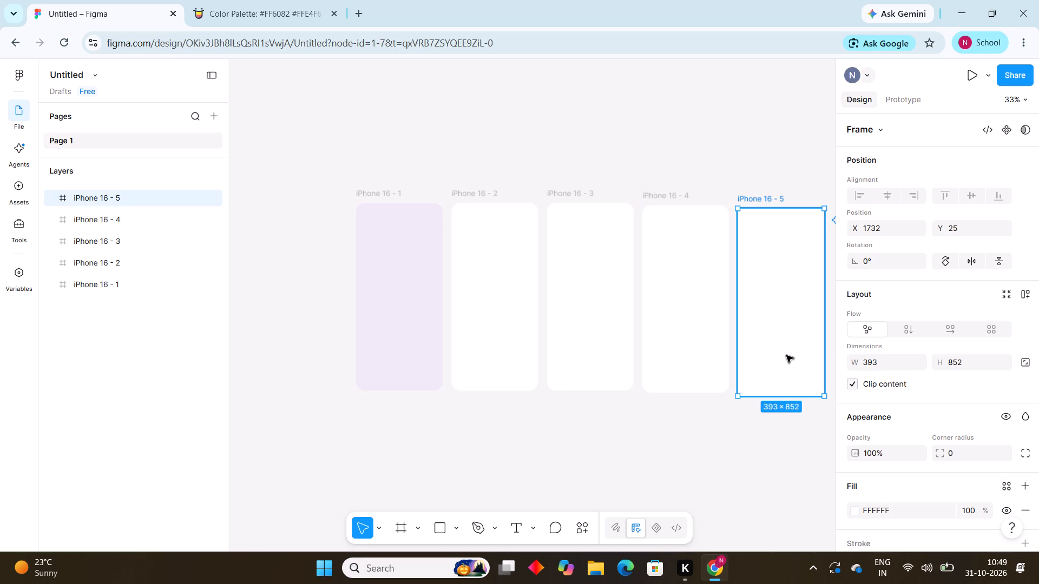
pyautogui.click(963, 454)
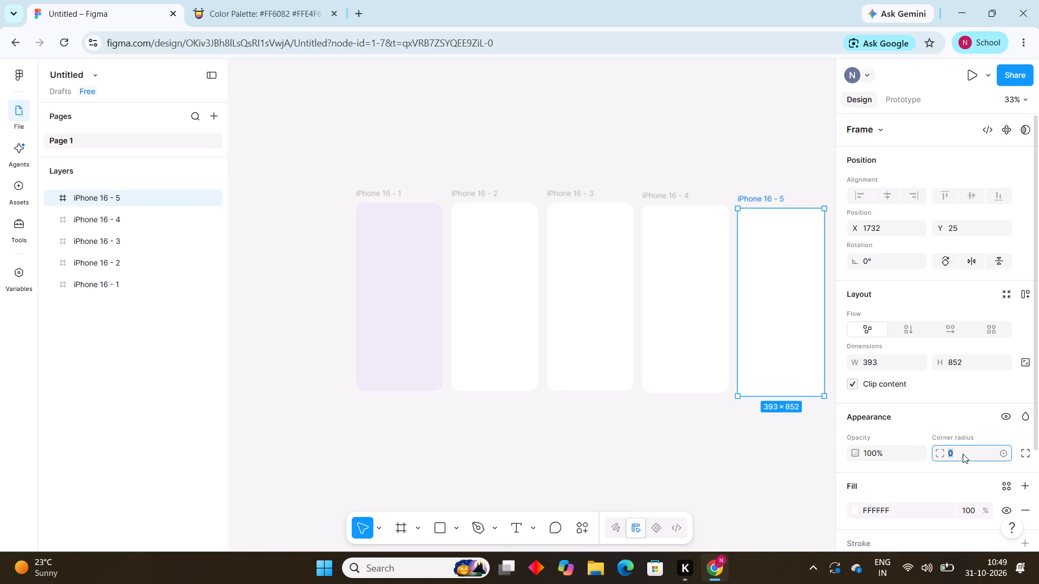
pyautogui.press('BackSpace')
pyautogui.write('40')
pyautogui.press('Return')
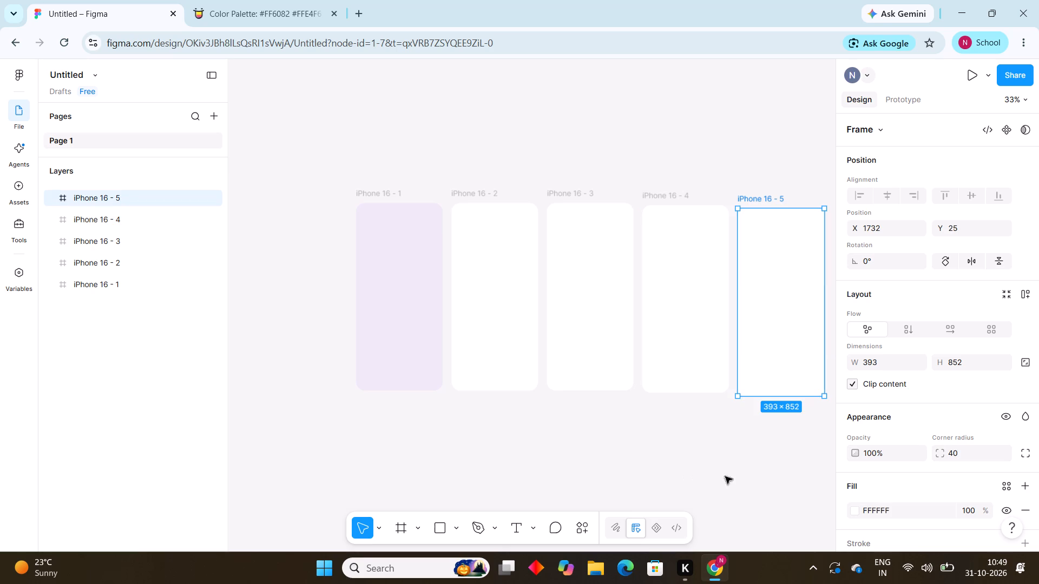
pyautogui.click(767, 473)
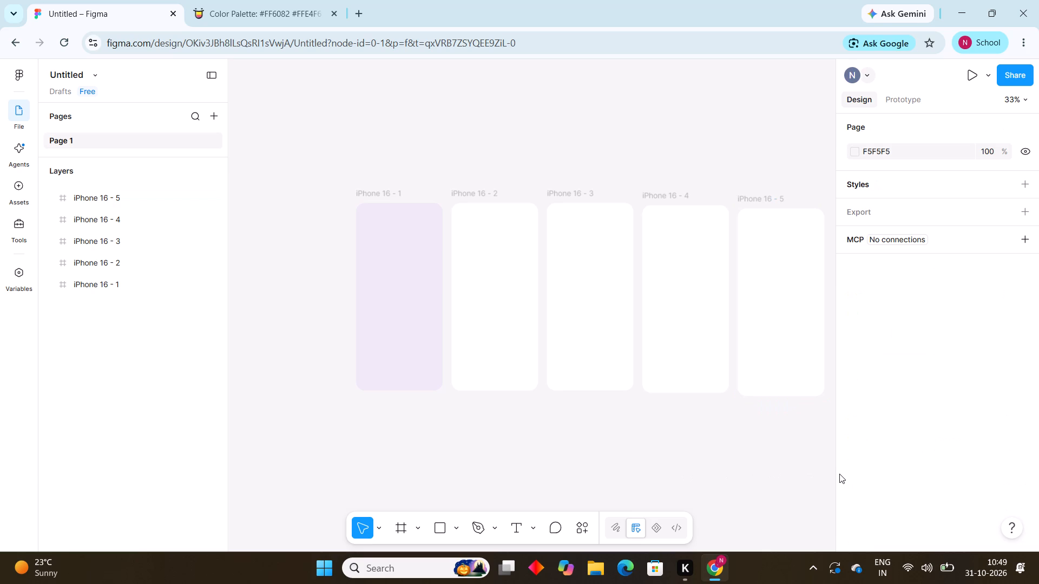
# Fill the second iPhone 16 frame with the page's existing B26CFF color at 9% opacity.
pyautogui.moveTo(690, 481); pyautogui.dragTo(874, 461)
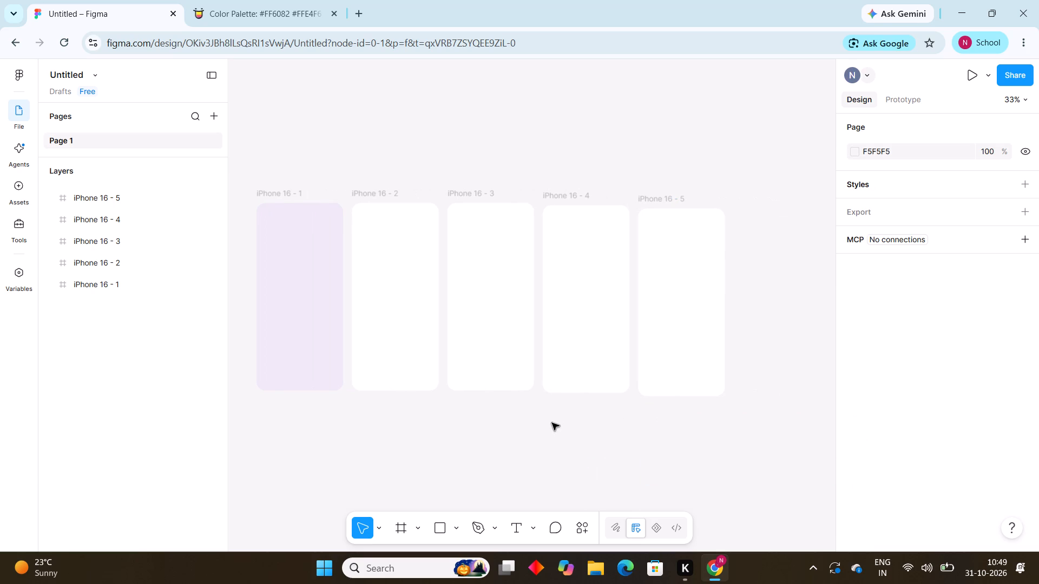
pyautogui.click(383, 359)
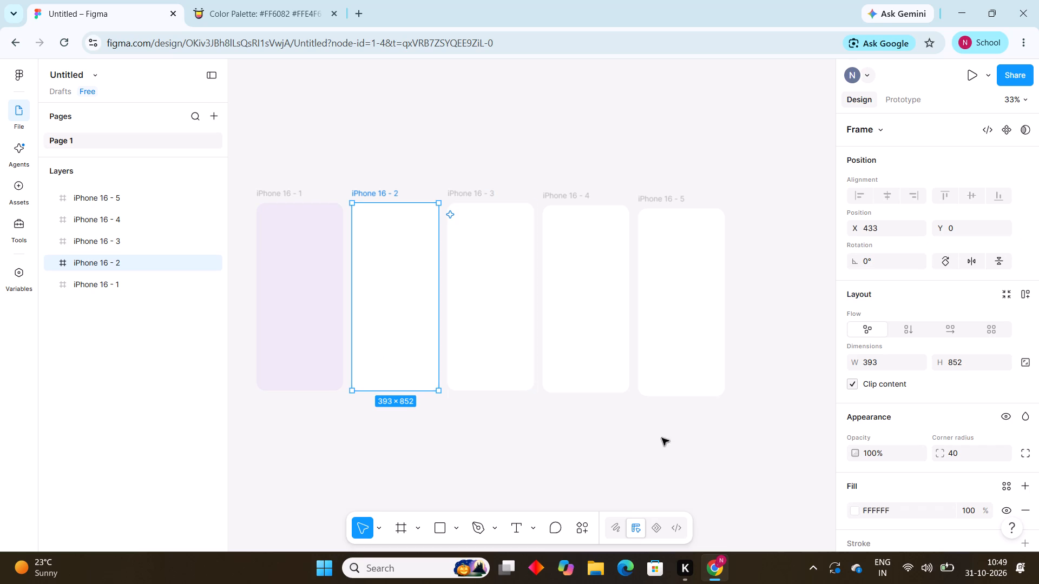
pyautogui.click(854, 510)
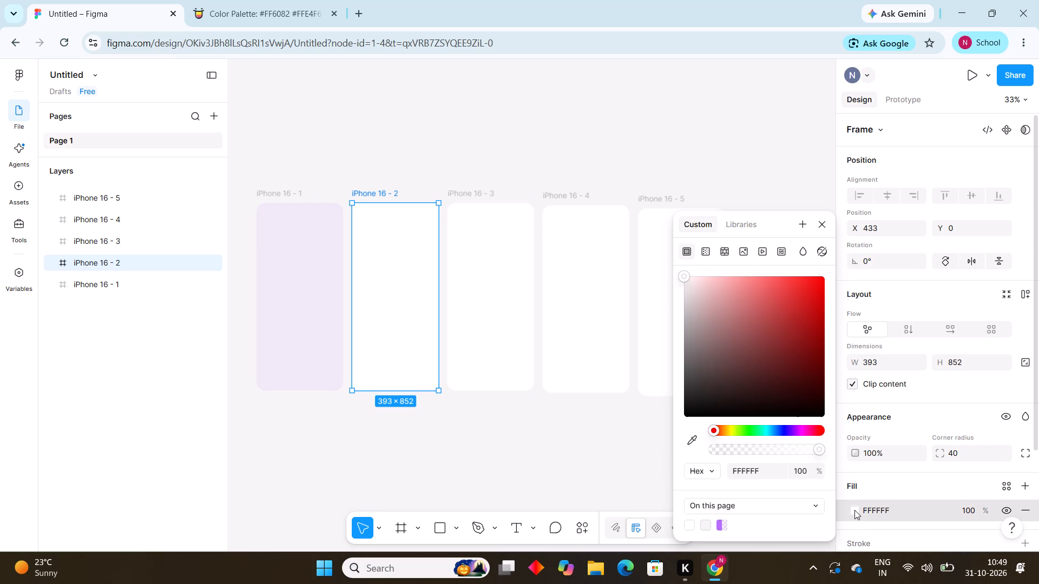
pyautogui.click(723, 528)
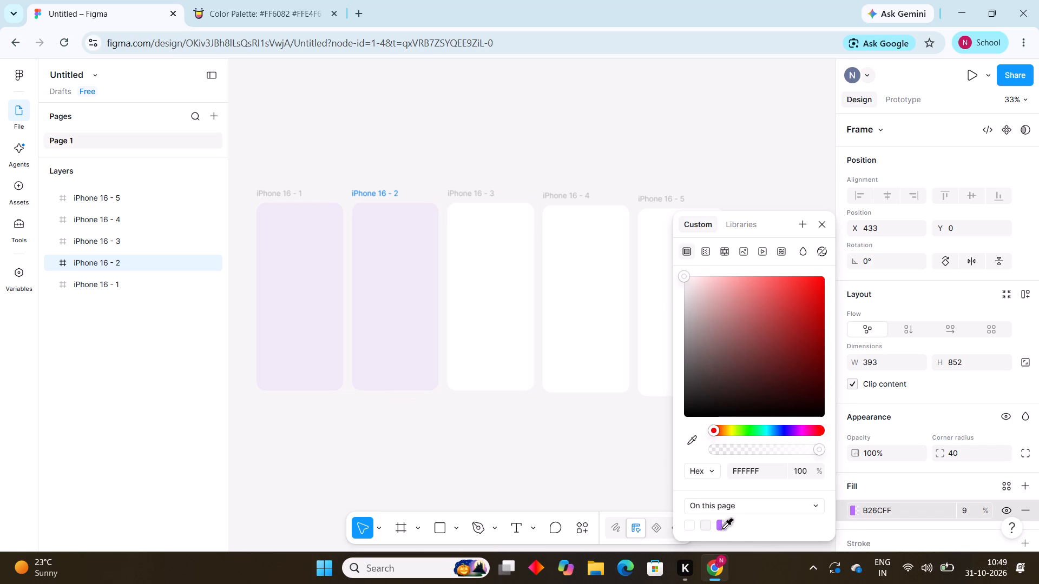
# Fill the third iPhone 16 frame with the page's existing B26CFF color at 9% opacity.
pyautogui.click(514, 357)
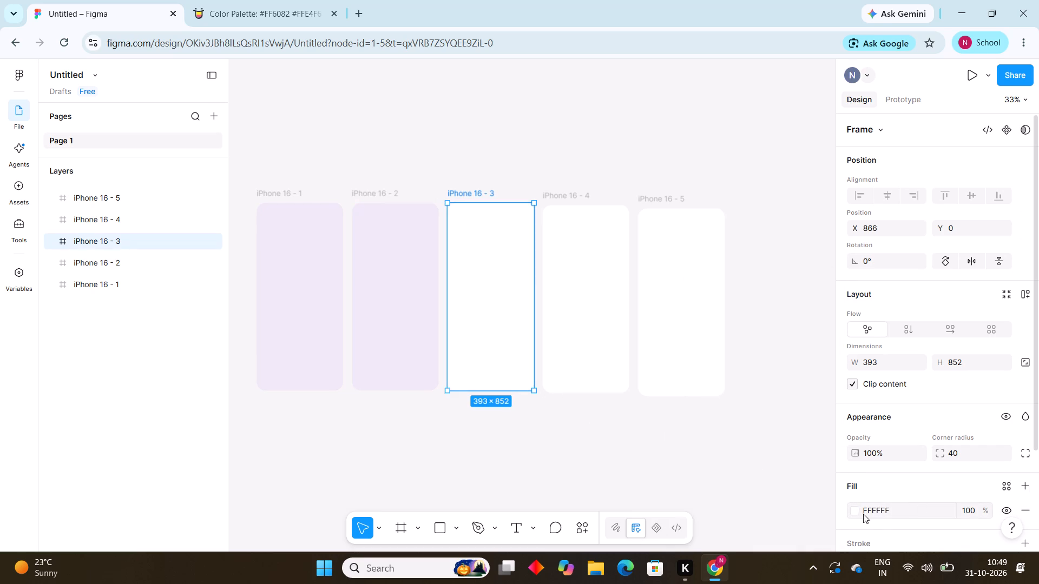
pyautogui.click(861, 513)
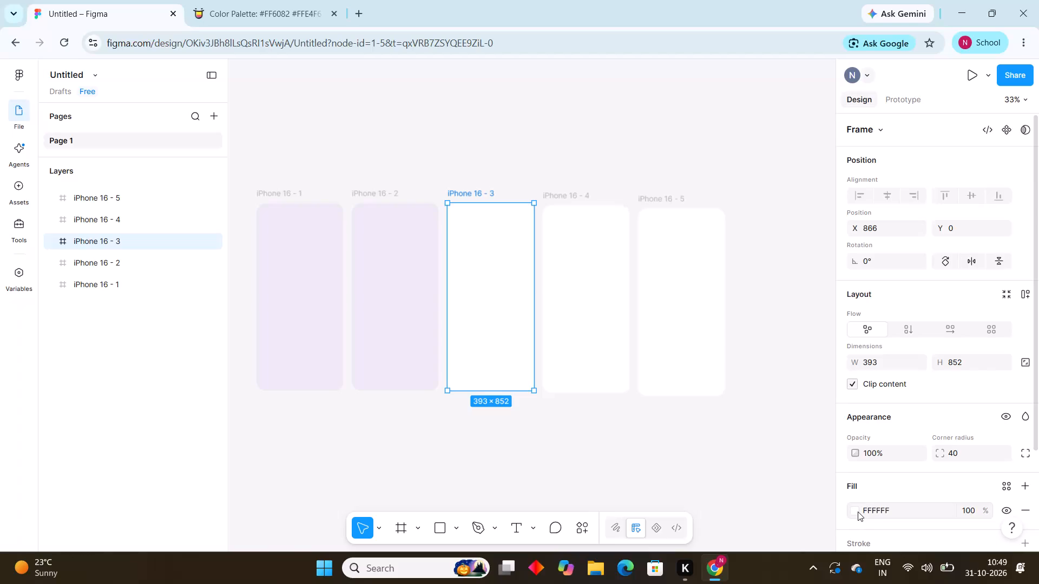
pyautogui.click(858, 512)
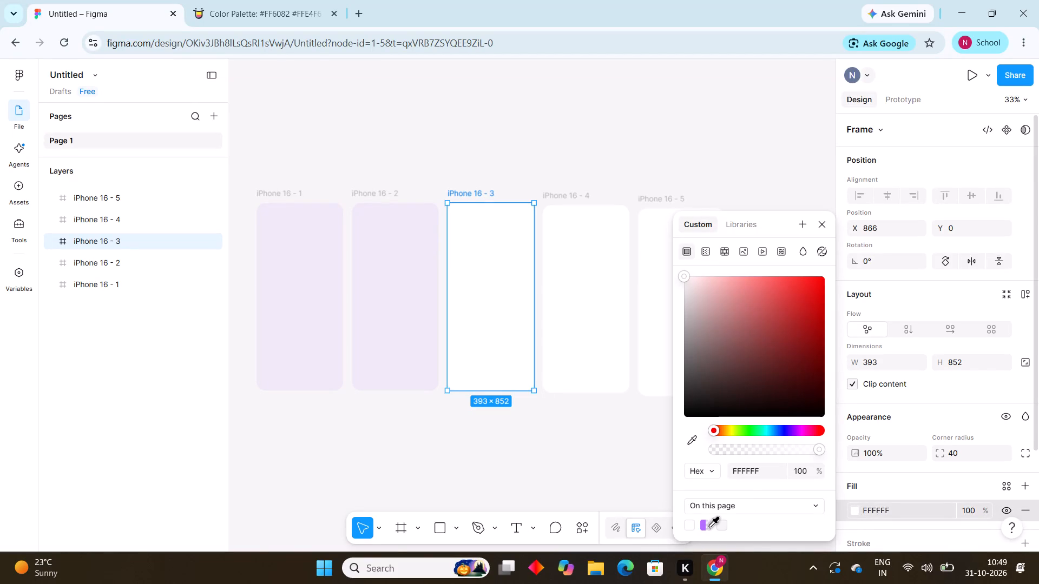
pyautogui.click(709, 527)
pyautogui.click(597, 522)
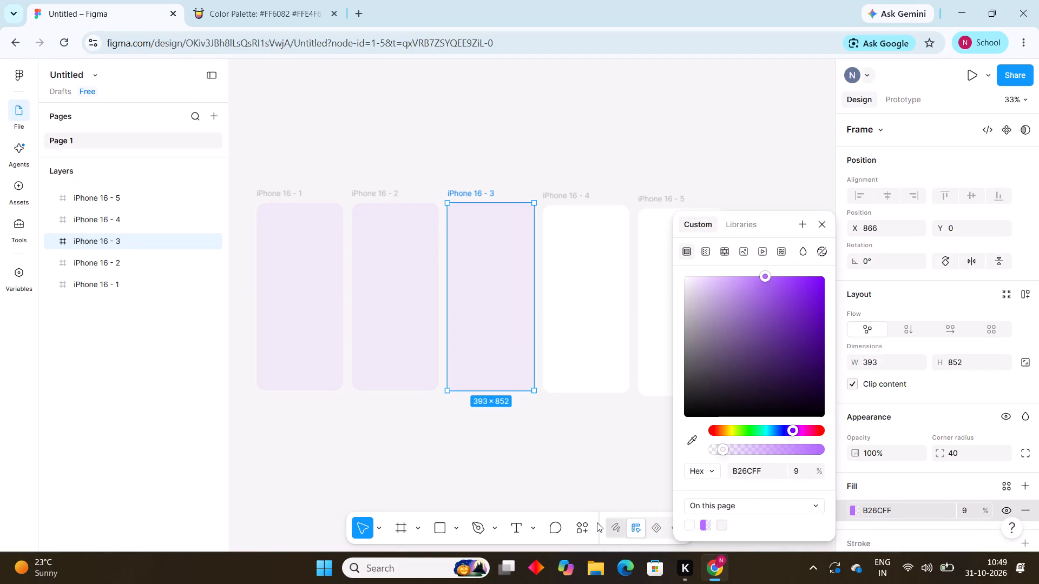
pyautogui.click(830, 220)
pyautogui.click(856, 508)
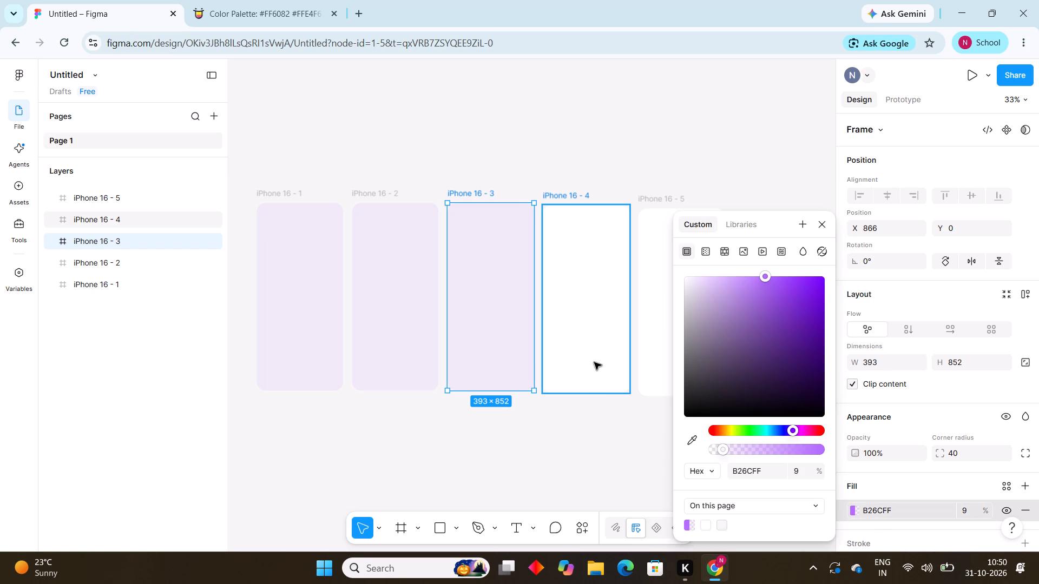
# Fill the fourth iPhone 16 frame with the page's existing B26CFF color at 9% opacity.
pyautogui.click(594, 362)
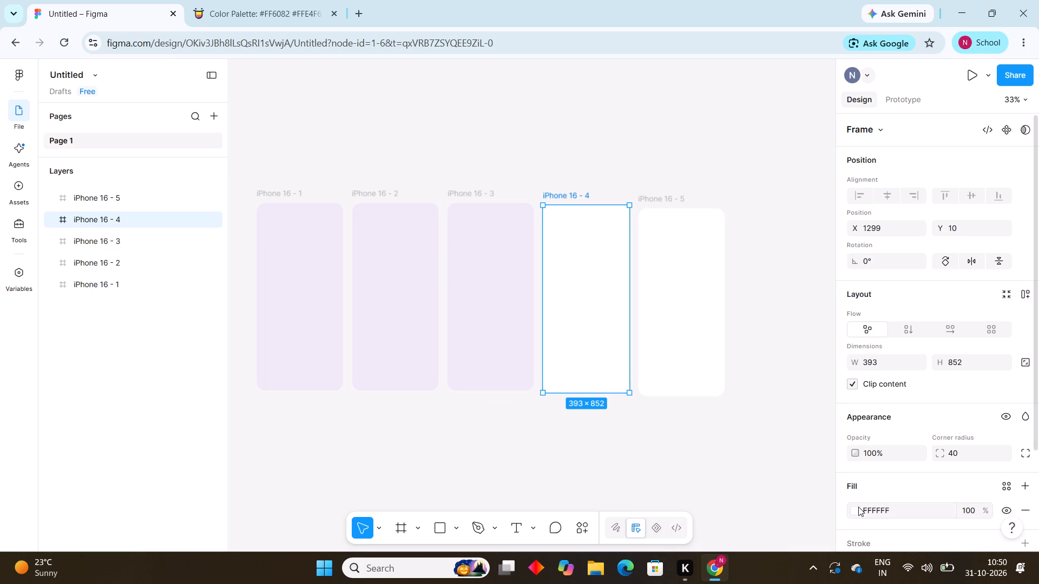
pyautogui.click(858, 507)
pyautogui.click(689, 525)
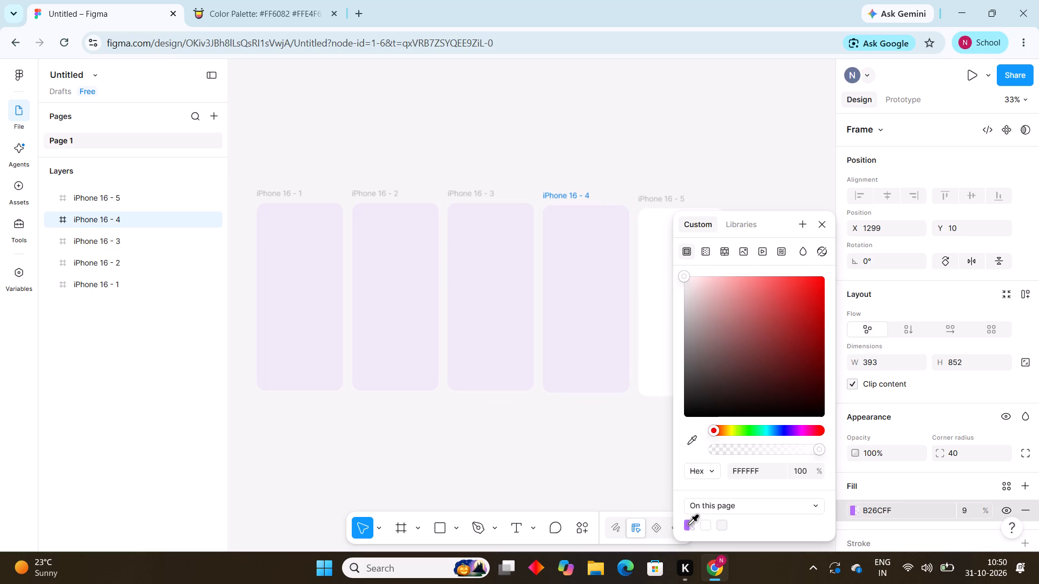
pyautogui.click(616, 461)
# Fill the fifth iPhone 16 frame with the page's existing B26CFF color at 9% opacity and deselect it.
pyautogui.click(688, 310)
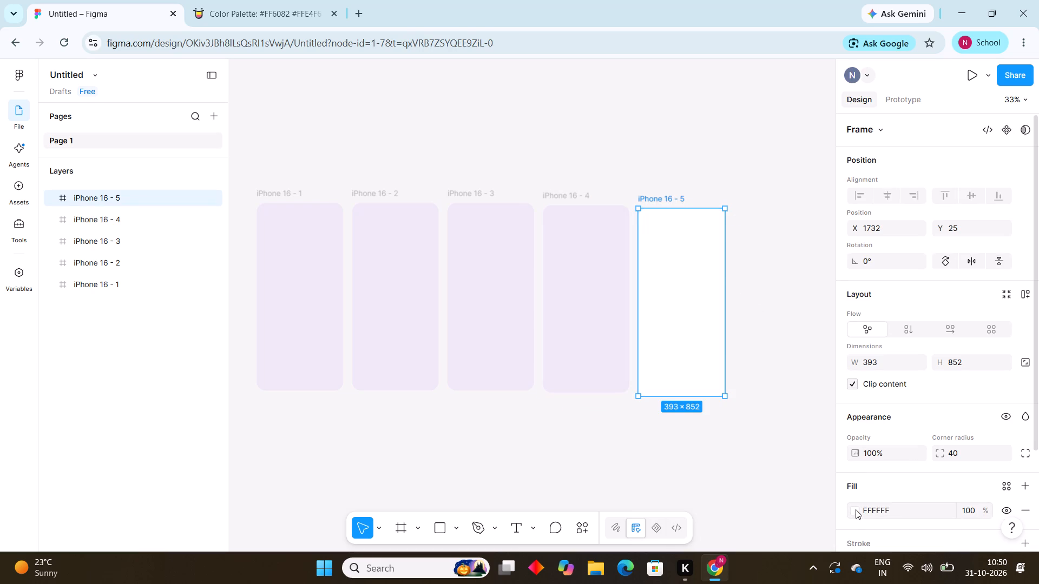
pyautogui.click(856, 509)
pyautogui.click(691, 523)
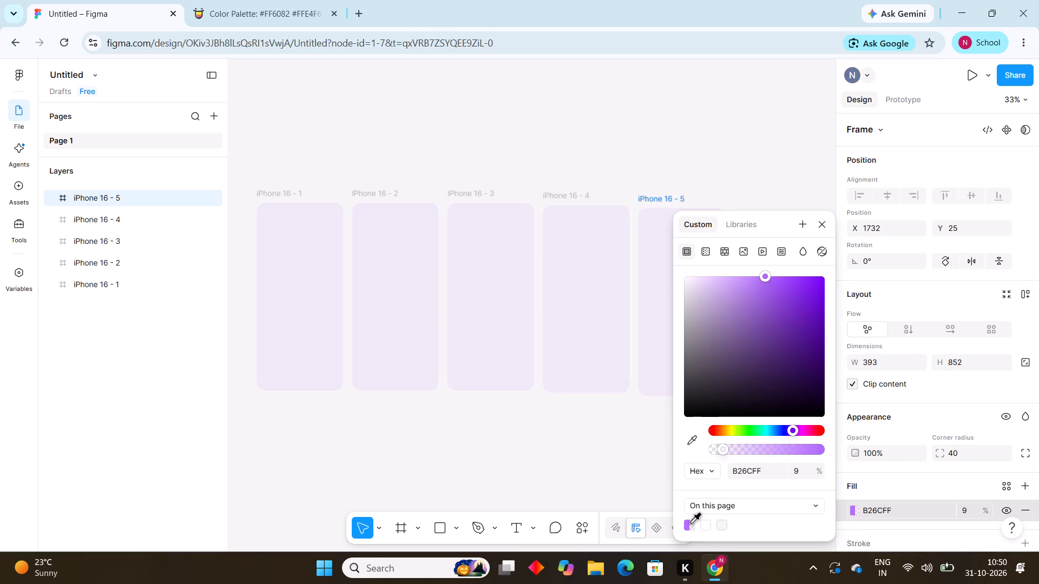
pyautogui.click(825, 222)
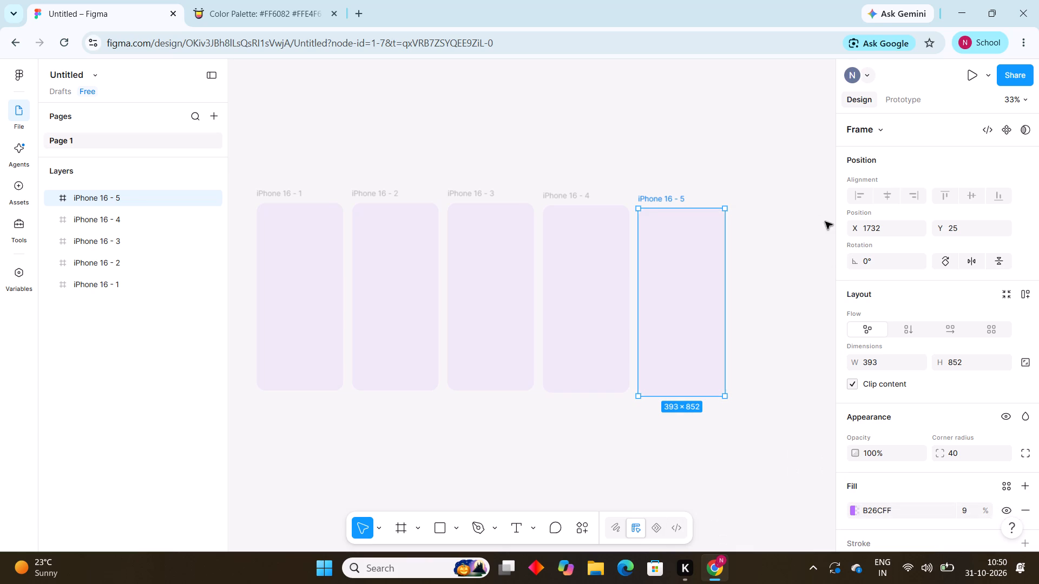
pyautogui.click(794, 182)
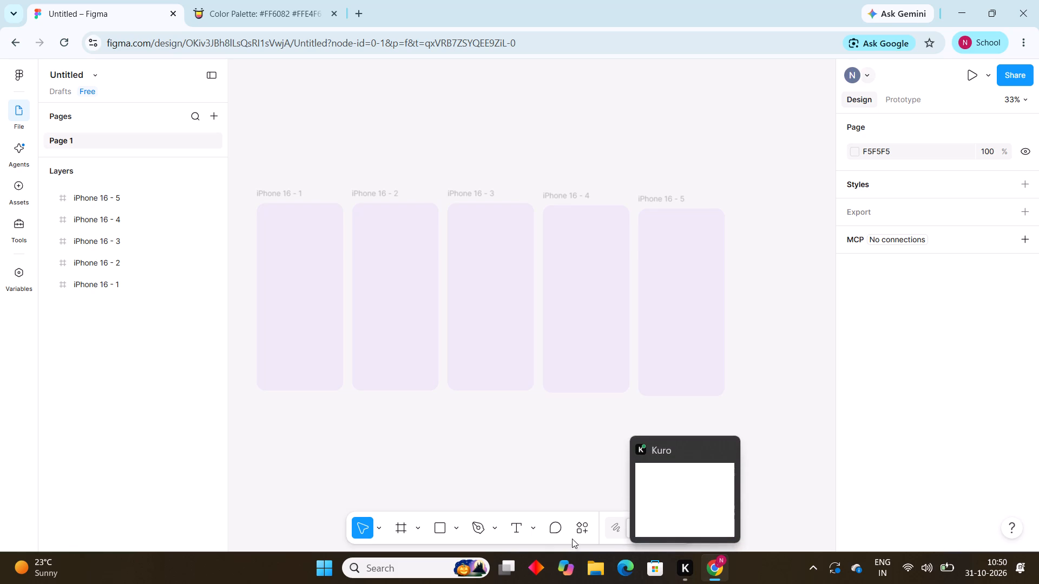
# Place a default 100 × 100 rectangle on the canvas just above the first iPhone 16 frame.
pyautogui.hscroll(-1, 544, 482)
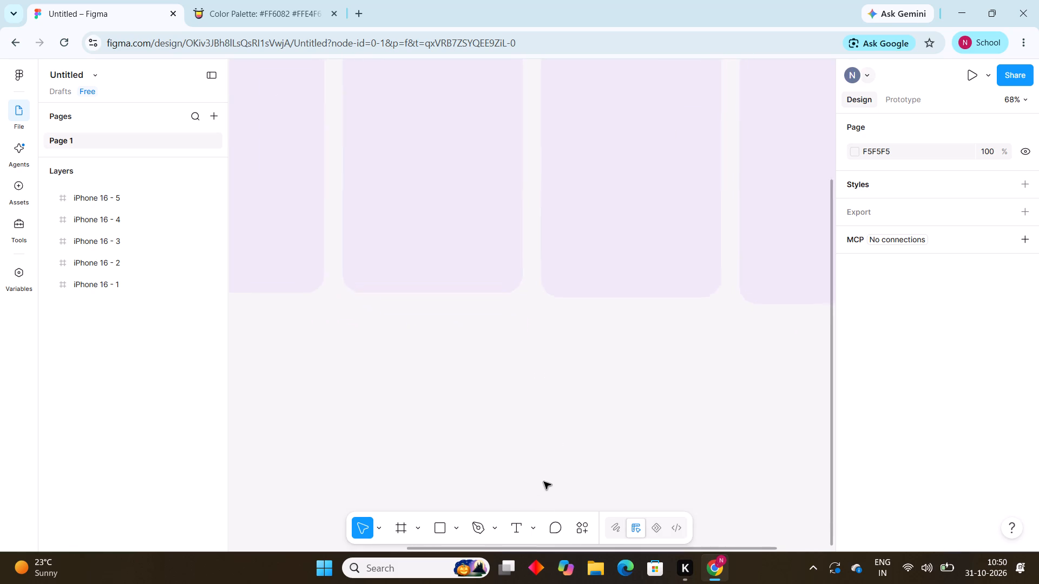
pyautogui.moveTo(403, 351); pyautogui.dragTo(195, 356)
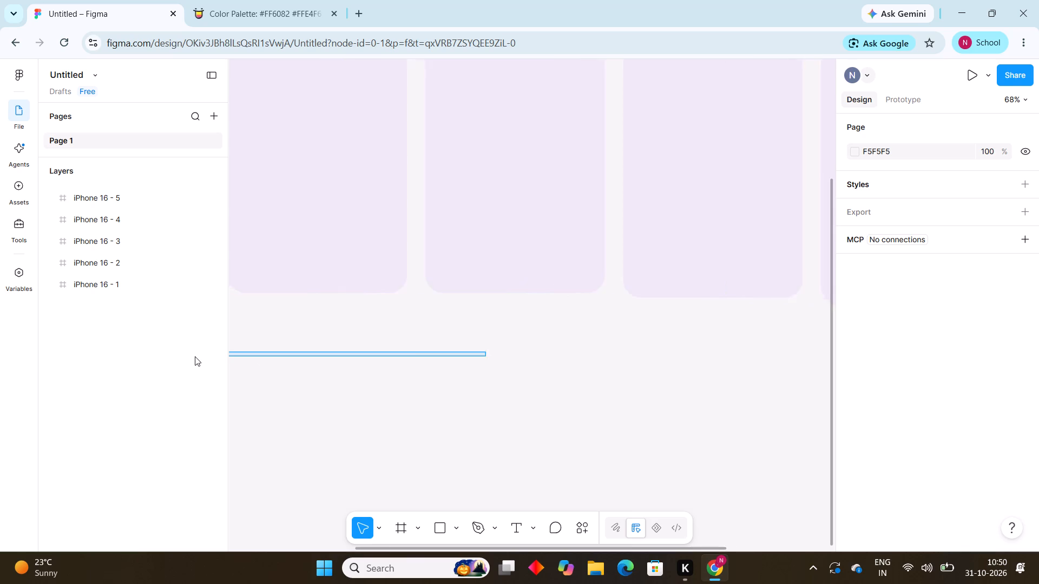
pyautogui.moveTo(195, 356); pyautogui.dragTo(198, 356)
pyautogui.moveTo(341, 322); pyautogui.dragTo(253, 335)
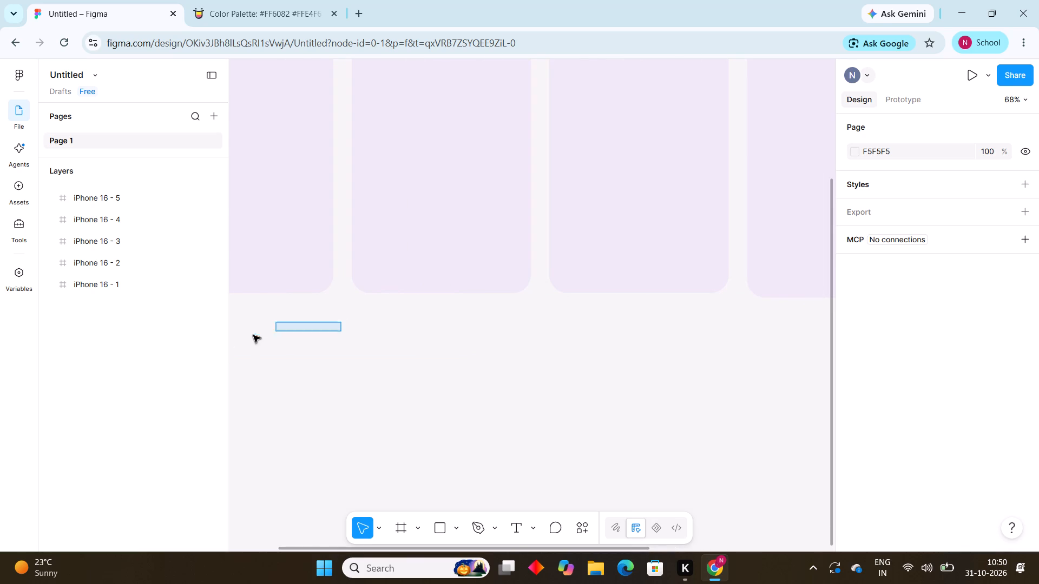
pyautogui.moveTo(253, 335); pyautogui.dragTo(209, 340)
pyautogui.moveTo(295, 203); pyautogui.dragTo(315, 19)
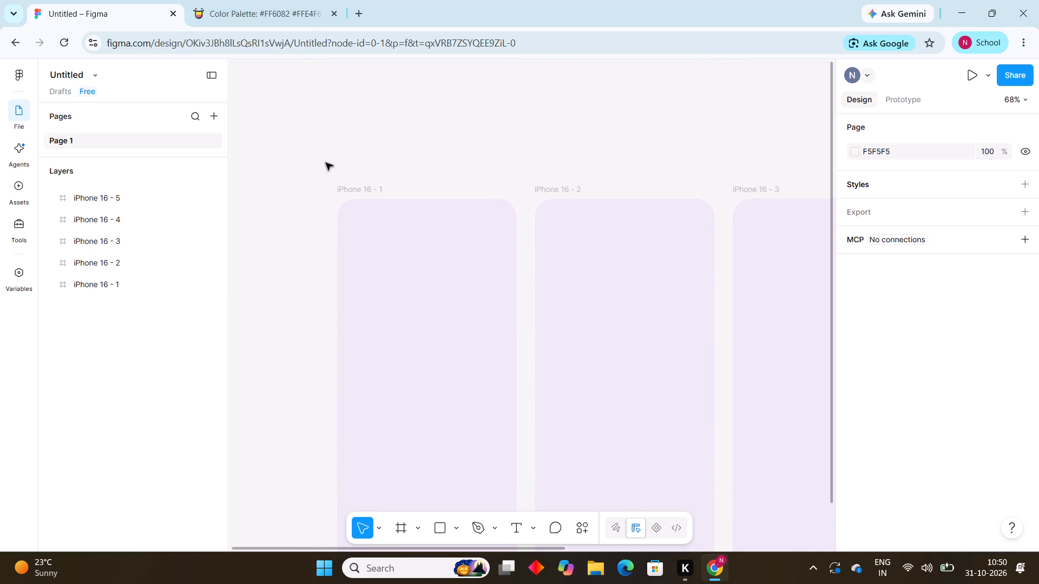
pyautogui.moveTo(719, 151); pyautogui.dragTo(819, 152)
pyautogui.moveTo(819, 152); pyautogui.dragTo(828, 154)
pyautogui.moveTo(775, 171); pyautogui.dragTo(841, 178)
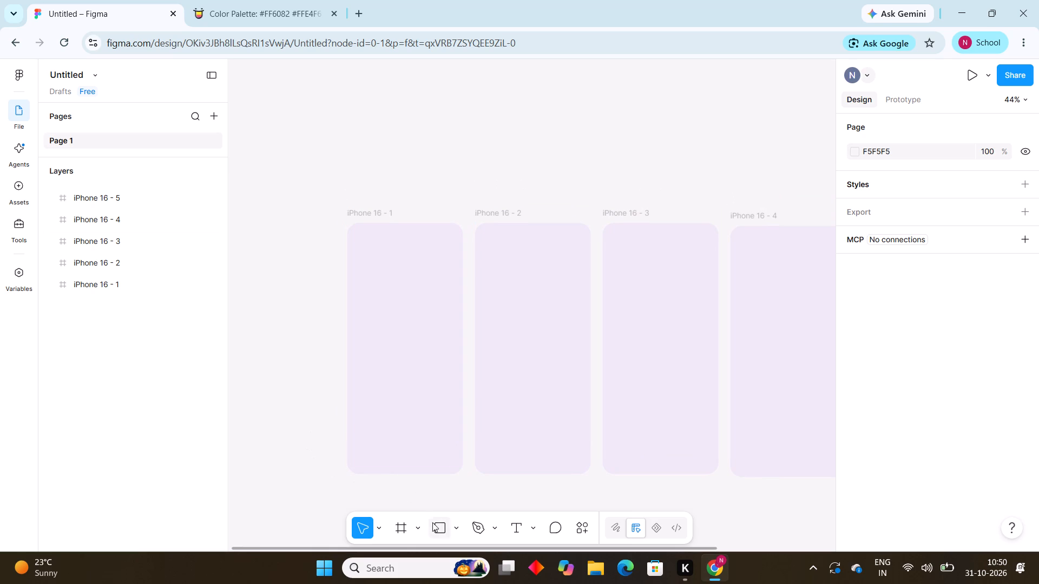
pyautogui.click(453, 527)
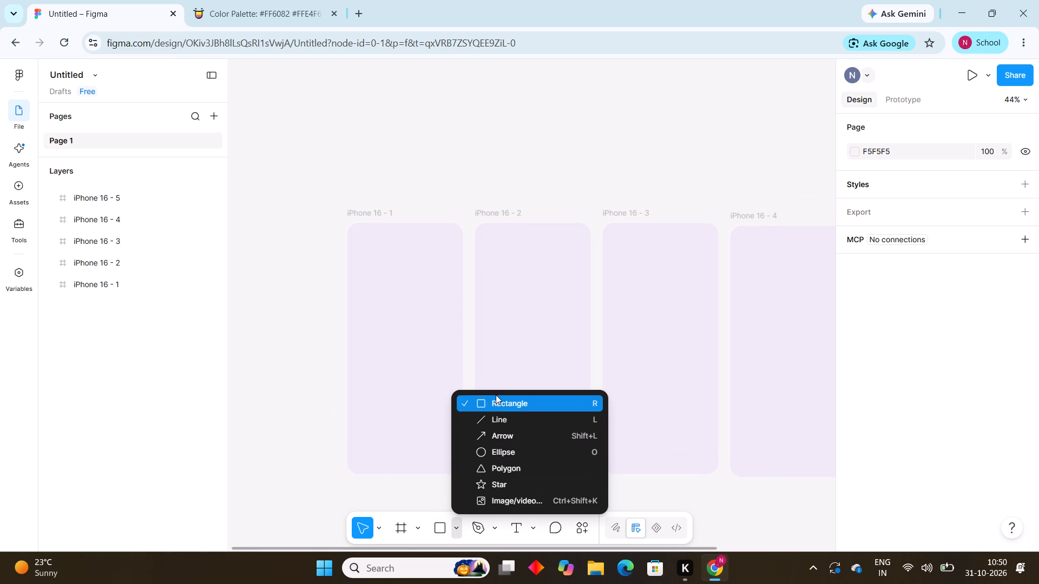
pyautogui.click(496, 396)
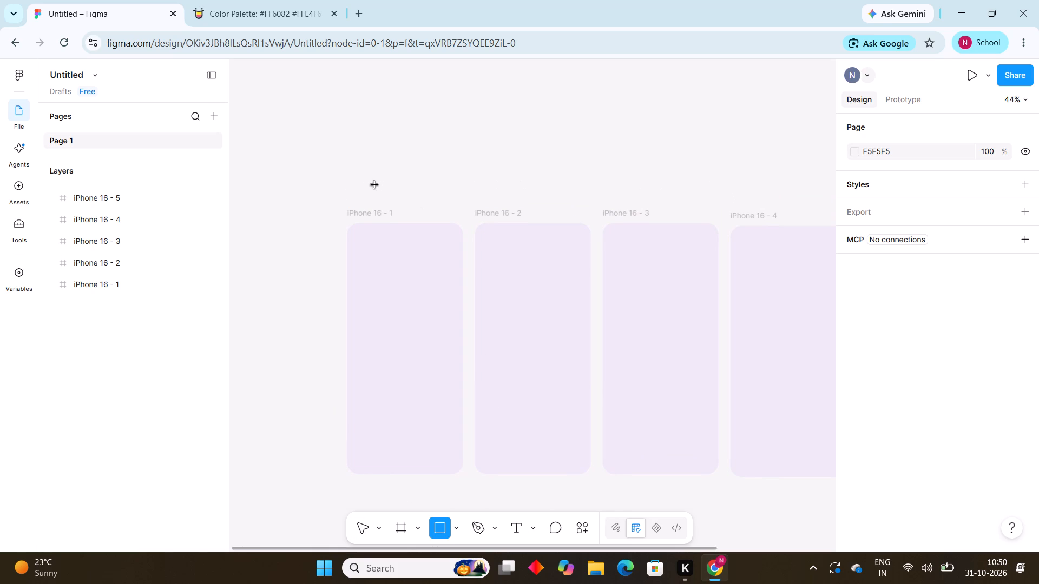
pyautogui.click(369, 184)
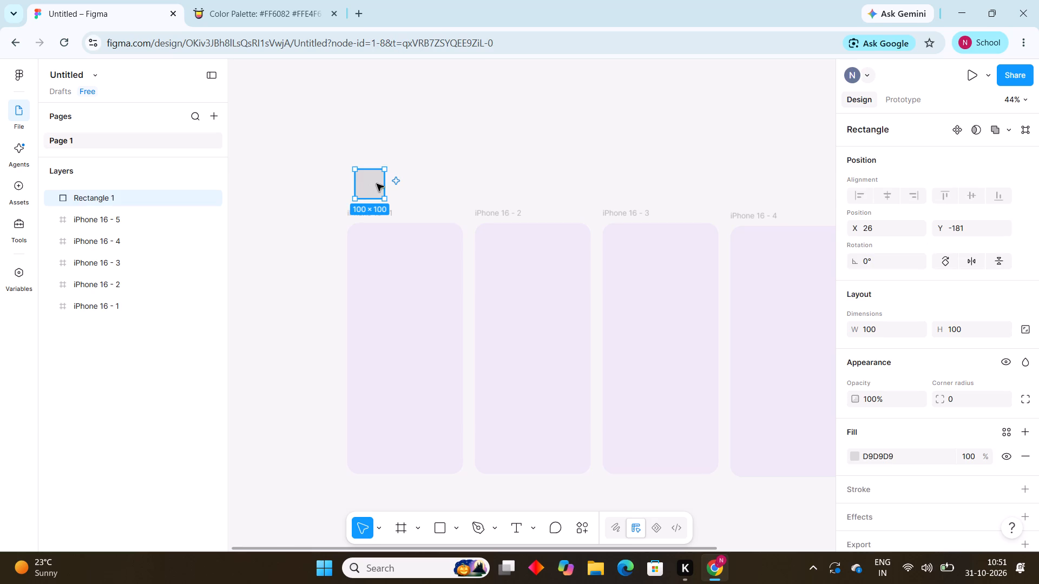
# Resize the rectangle above the first frame to a wide bar of about 277 × 64.
pyautogui.moveTo(384, 184); pyautogui.dragTo(445, 201)
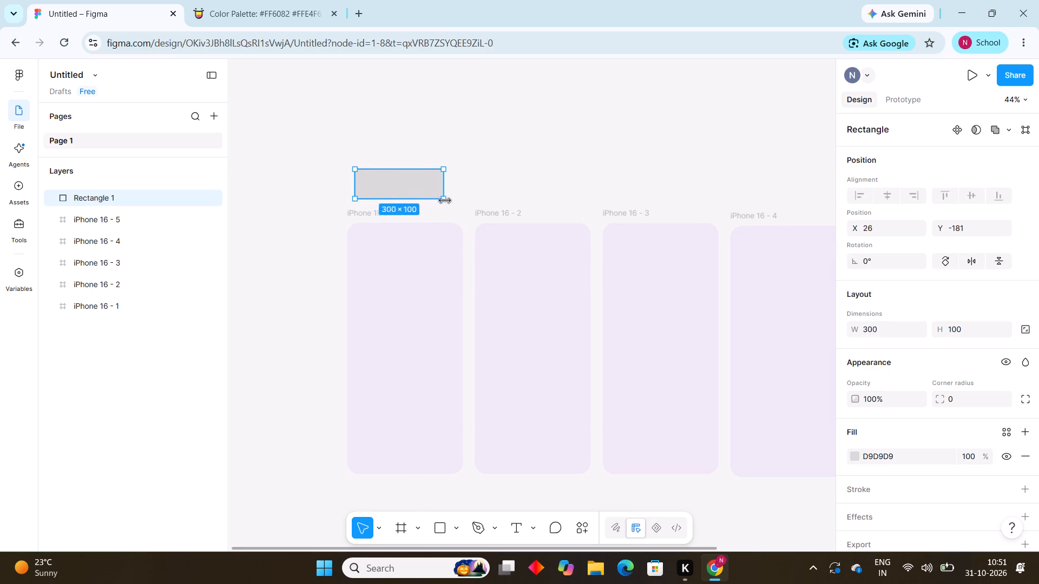
pyautogui.moveTo(445, 201); pyautogui.dragTo(442, 203)
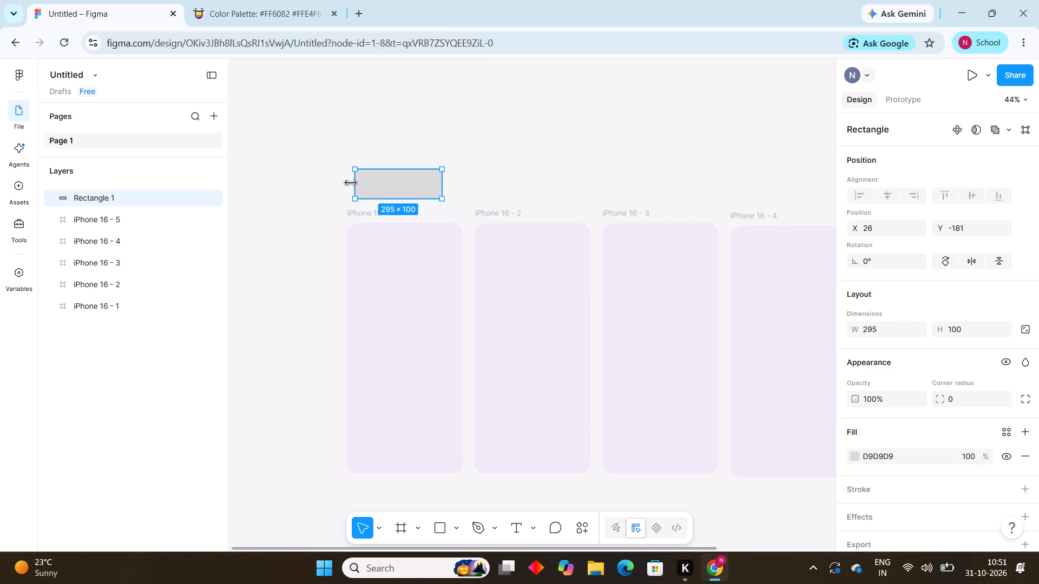
pyautogui.moveTo(351, 182); pyautogui.dragTo(360, 188)
pyautogui.moveTo(404, 168); pyautogui.dragTo(406, 183)
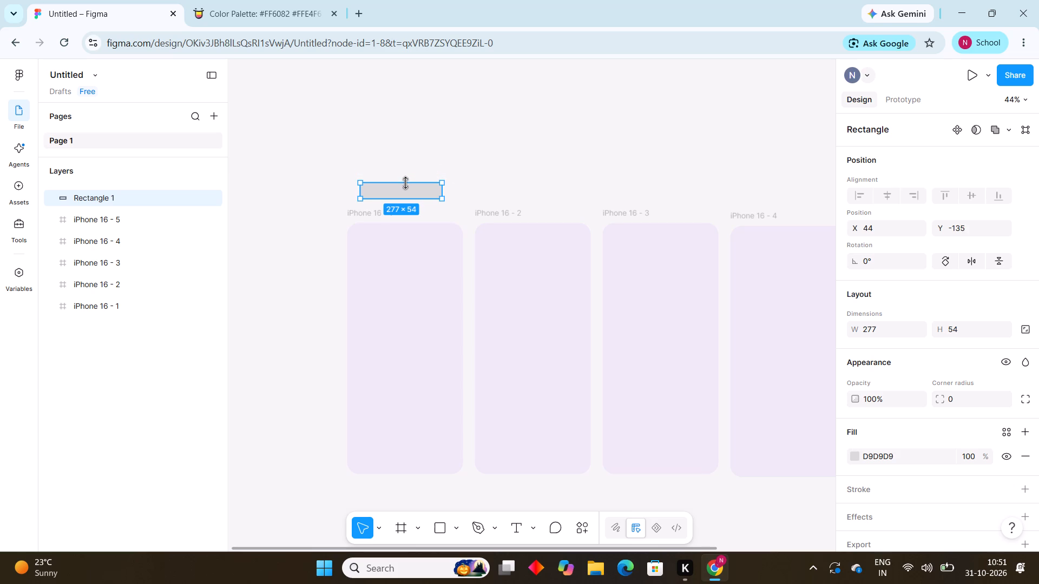
pyautogui.moveTo(406, 183); pyautogui.dragTo(408, 180)
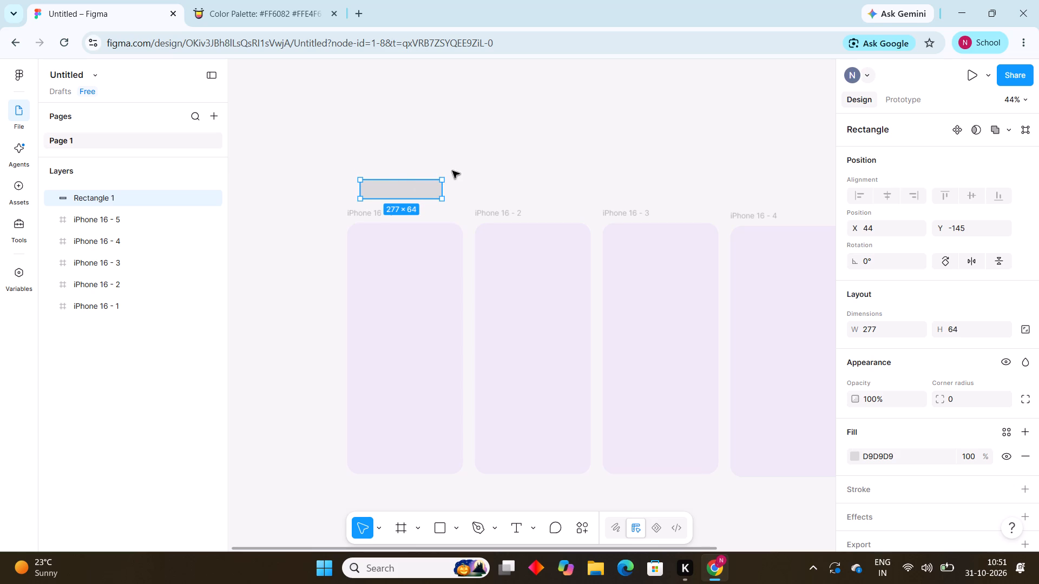
# Set the rectangle's corner radius to 50 and deselect it.
pyautogui.click(964, 401)
pyautogui.press('BackSpace')
pyautogui.write('50')
pyautogui.press('Return')
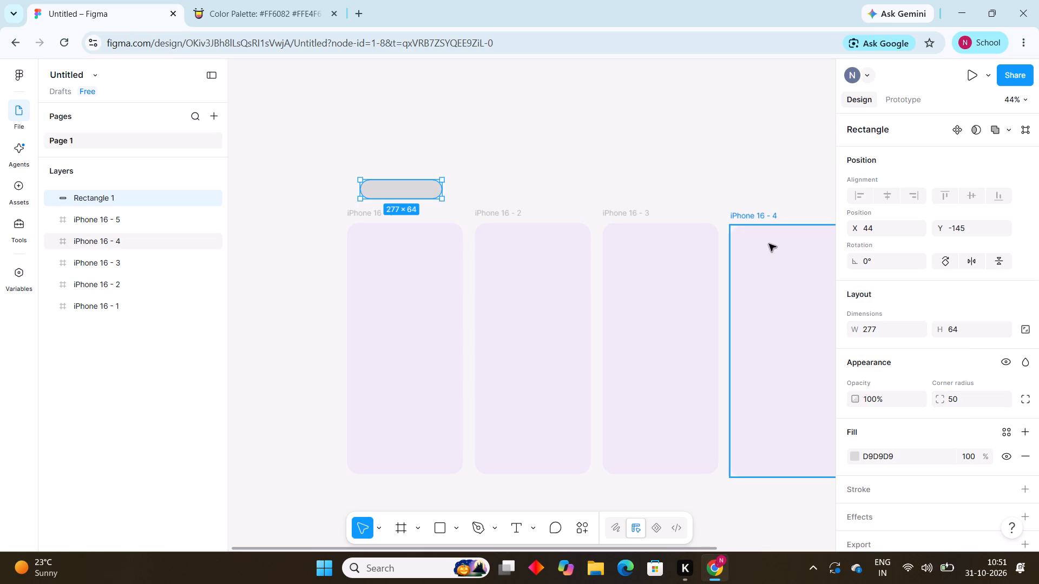
pyautogui.click(709, 195)
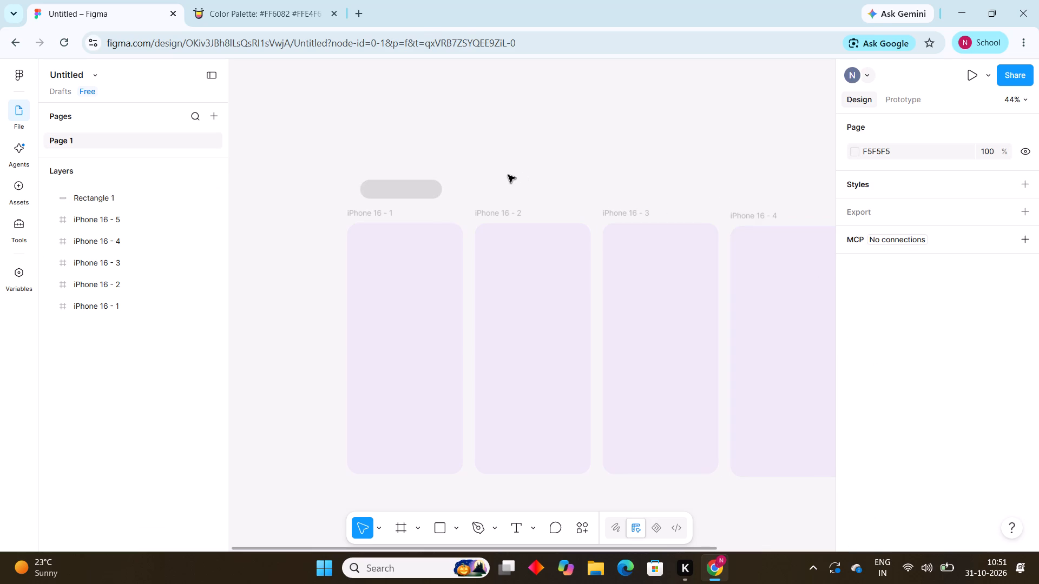
# Move the rounded bar closer to the first iPhone 16 frame, at about X 58, Y -122.
pyautogui.moveTo(410, 187); pyautogui.dragTo(410, 197)
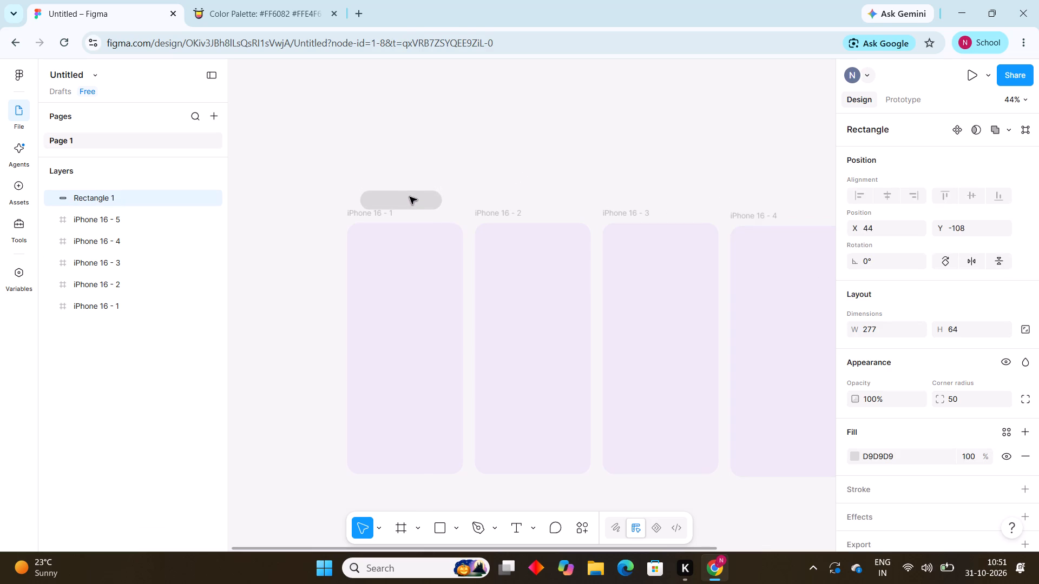
pyautogui.moveTo(410, 197); pyautogui.dragTo(413, 194)
pyautogui.click(453, 165)
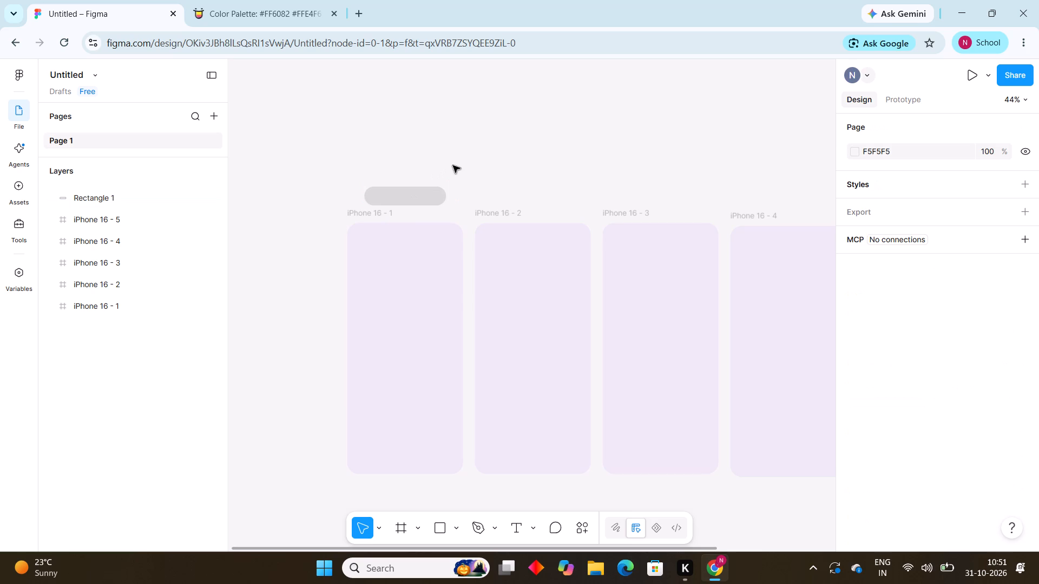
# Paste the copied B26CFF text and place it above the second iPhone 16 frame at about X 584, Y -90.
pyautogui.click(437, 189)
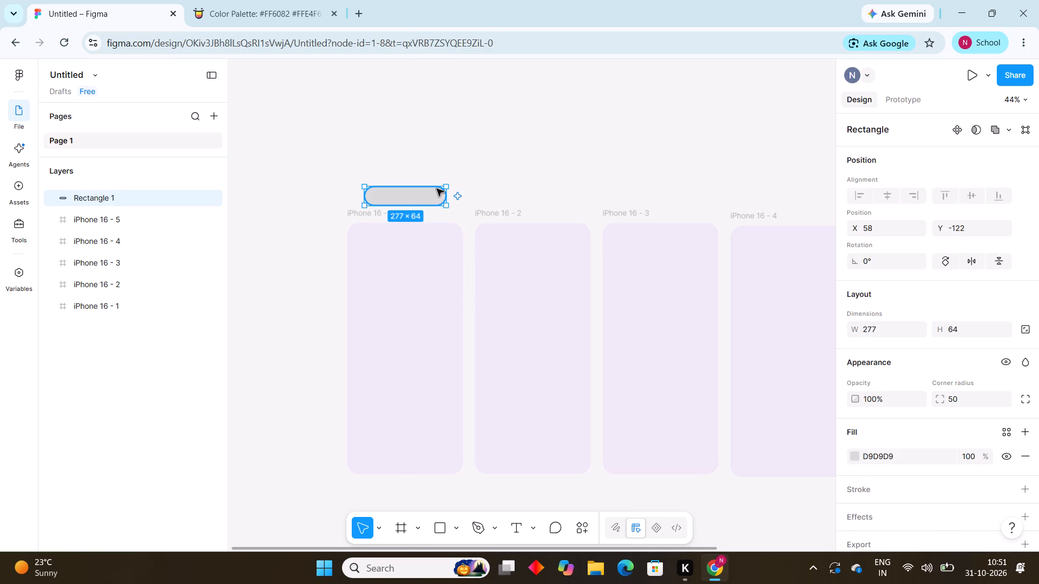
pyautogui.hotkey('ctrl', 'v')
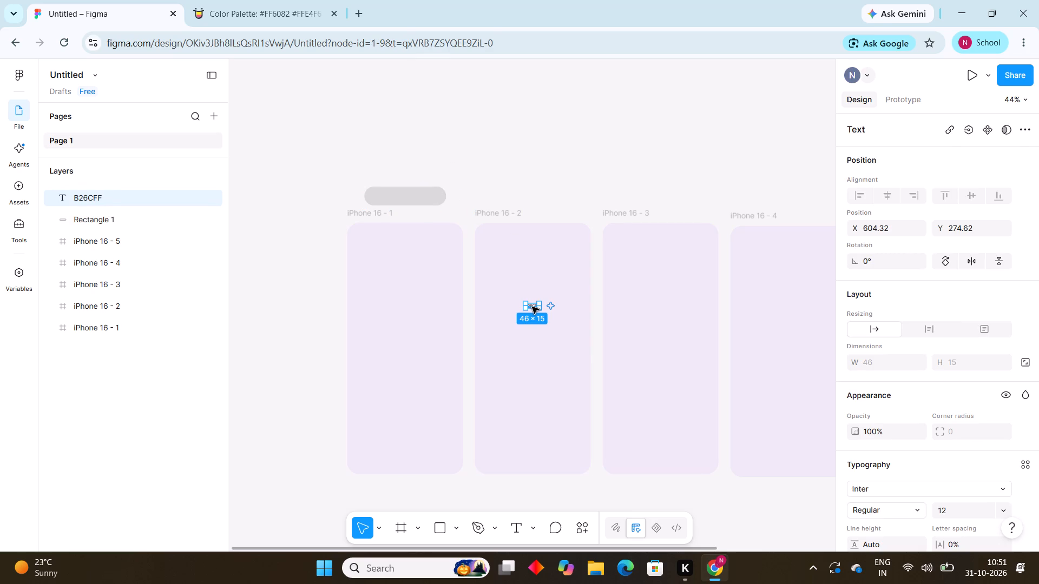
pyautogui.moveTo(532, 307); pyautogui.dragTo(526, 203)
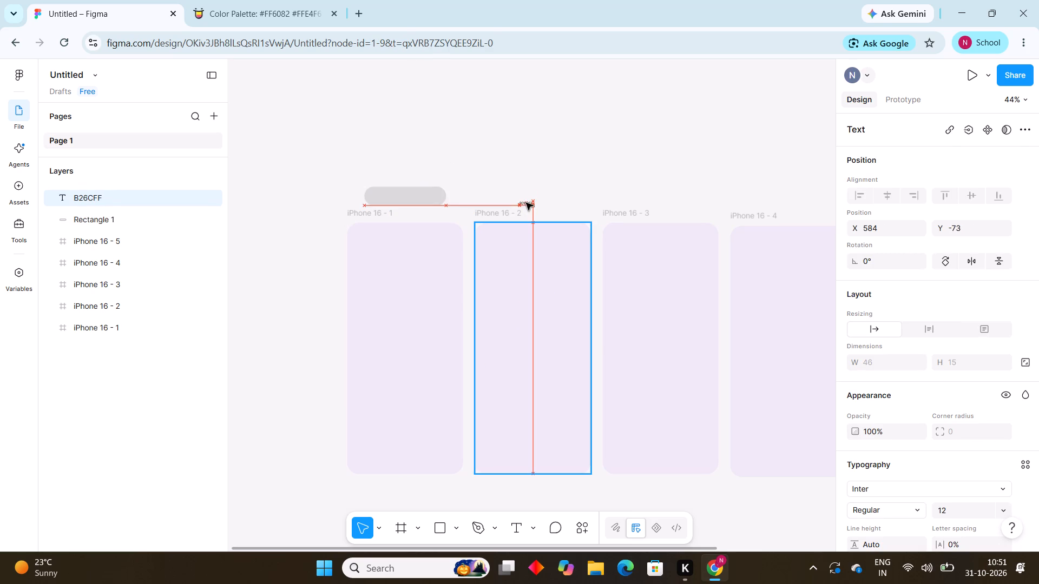
pyautogui.moveTo(526, 203); pyautogui.dragTo(527, 201)
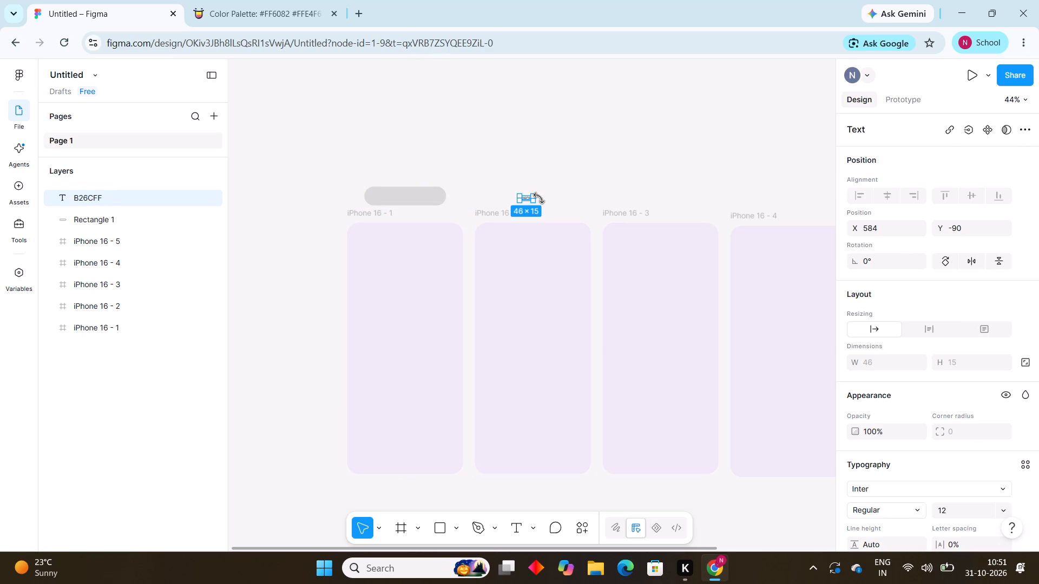
# Widen the B26CFF text box to about 143 and deselect it.
pyautogui.moveTo(535, 196); pyautogui.dragTo(562, 200)
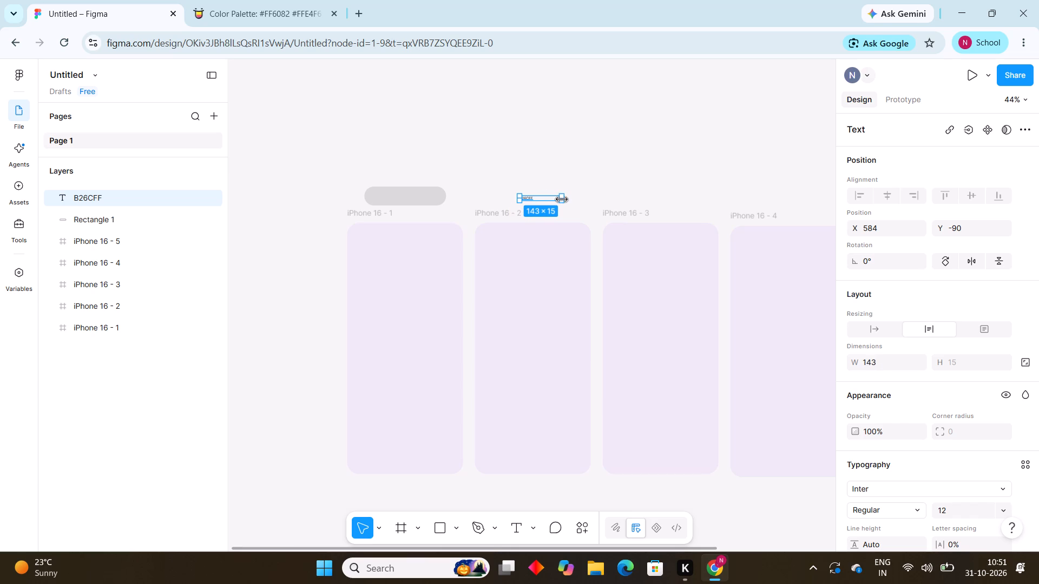
pyautogui.click(543, 198)
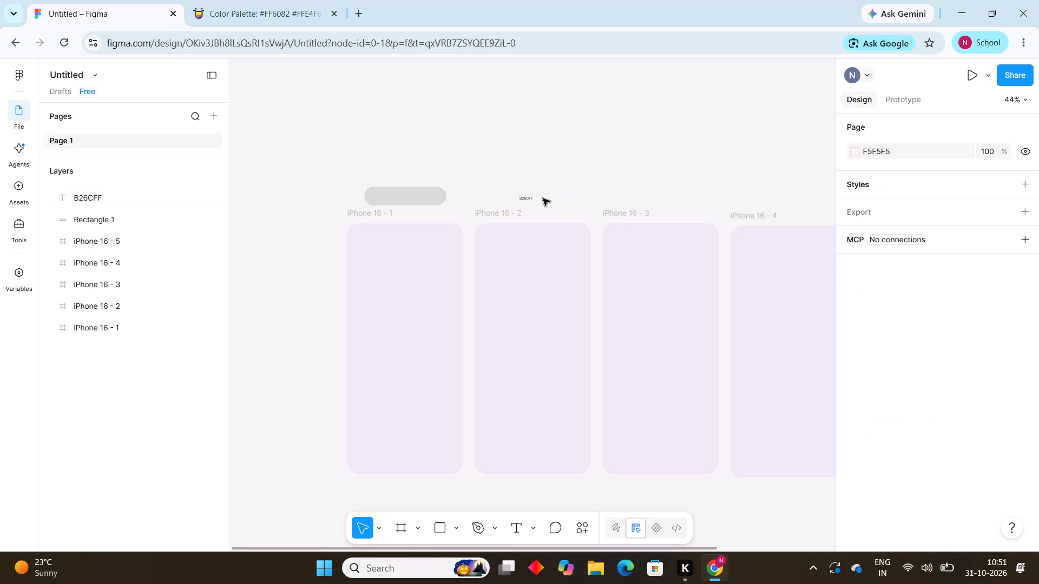
# Delete the B26CFF text above the iPhone 16 - 2 frame.
pyautogui.press('BackSpace')
pyautogui.click(530, 201)
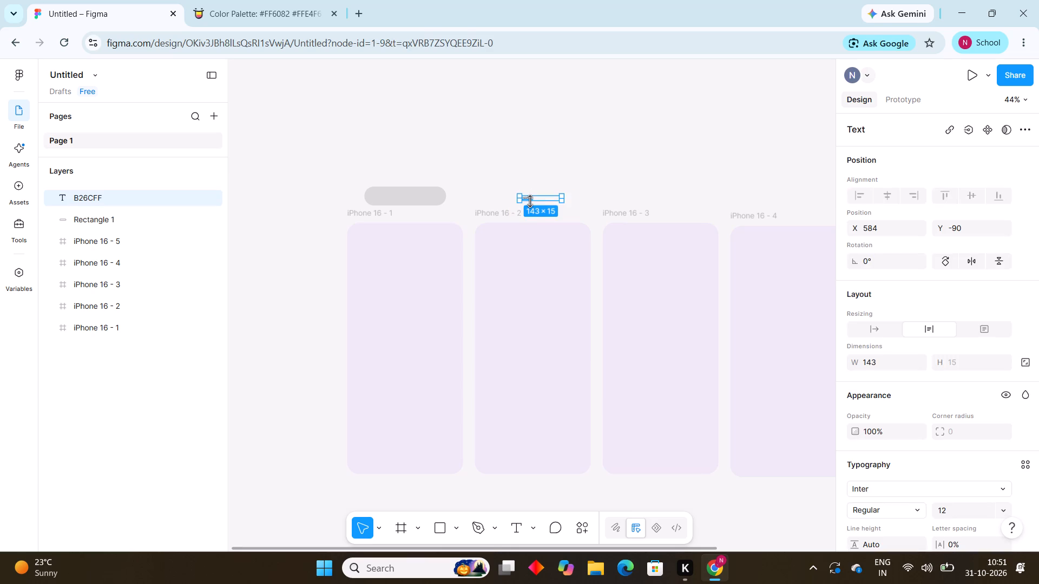
pyautogui.press('BackSpace')
# Move the rounded bar above the iPhone 16 - 1 frame to about X 42, Y -133 and deselect it.
pyautogui.moveTo(413, 201); pyautogui.dragTo(409, 197)
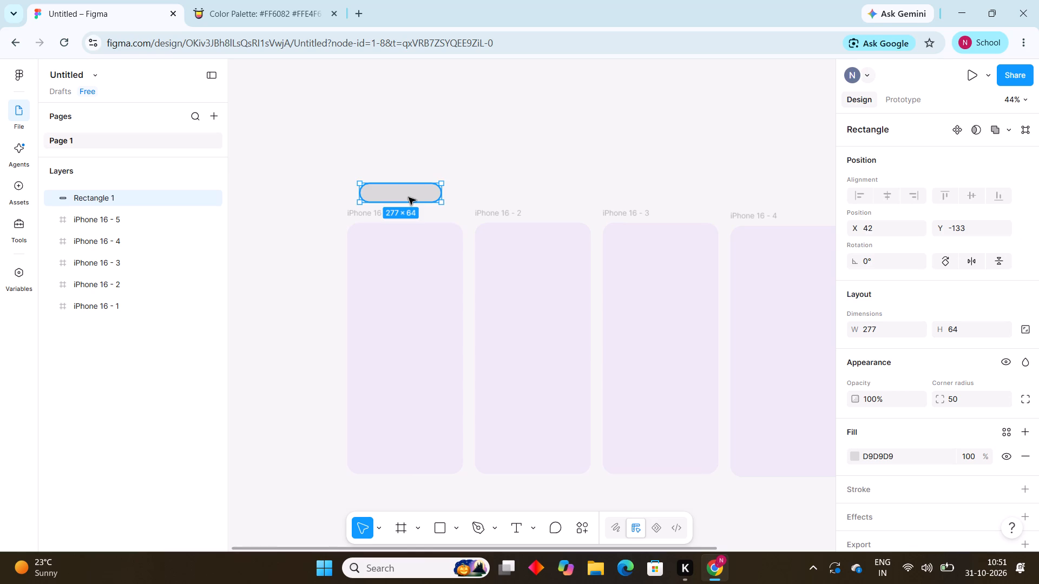
pyautogui.click(528, 169)
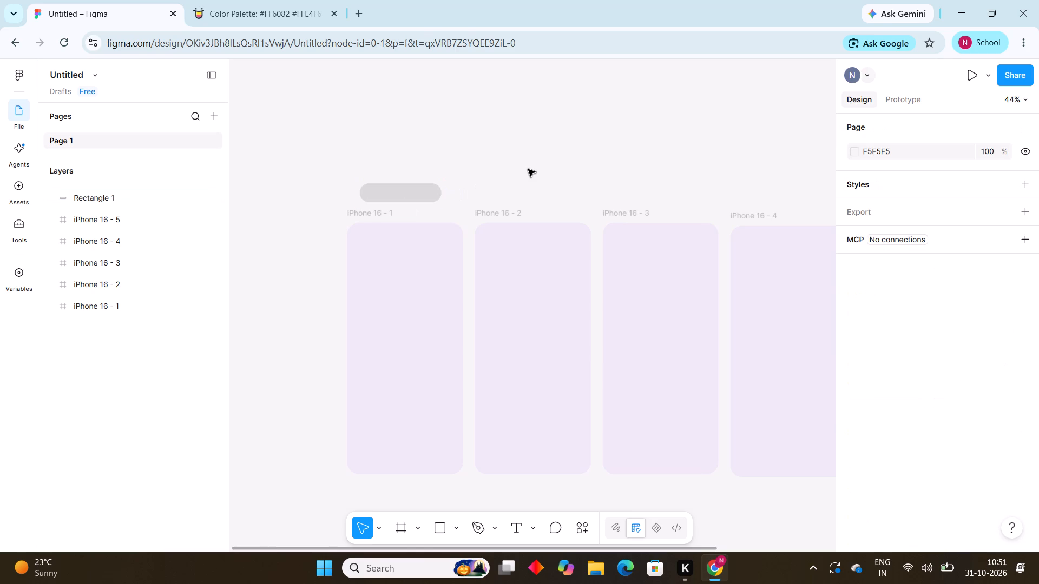
# Add a rectangle above the iPhone 16 - 2 frame and resize it to about 303 × 75 at X 461, Y -133.
pyautogui.click(457, 533)
pyautogui.click(493, 404)
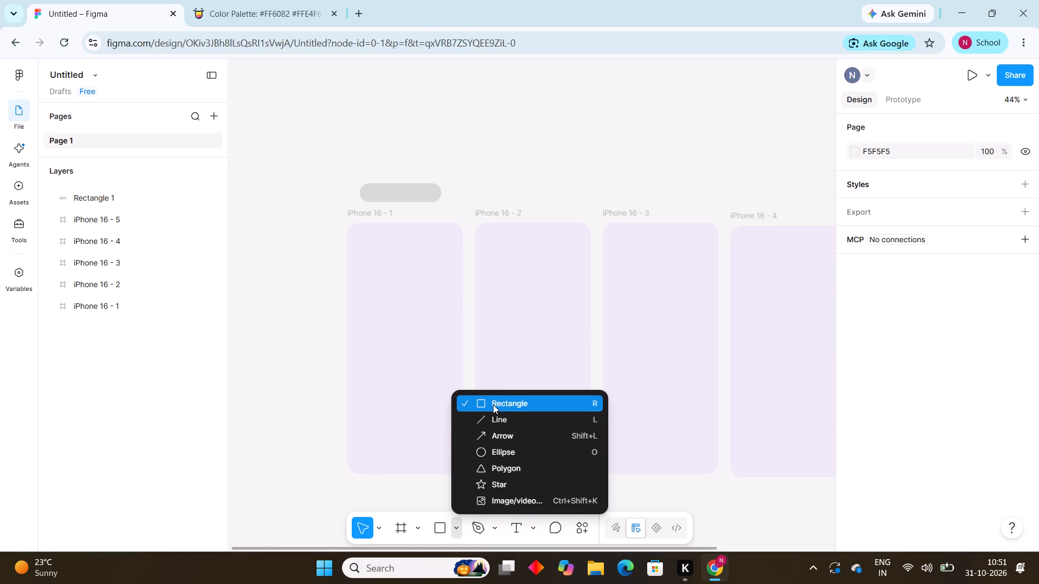
pyautogui.click(496, 191)
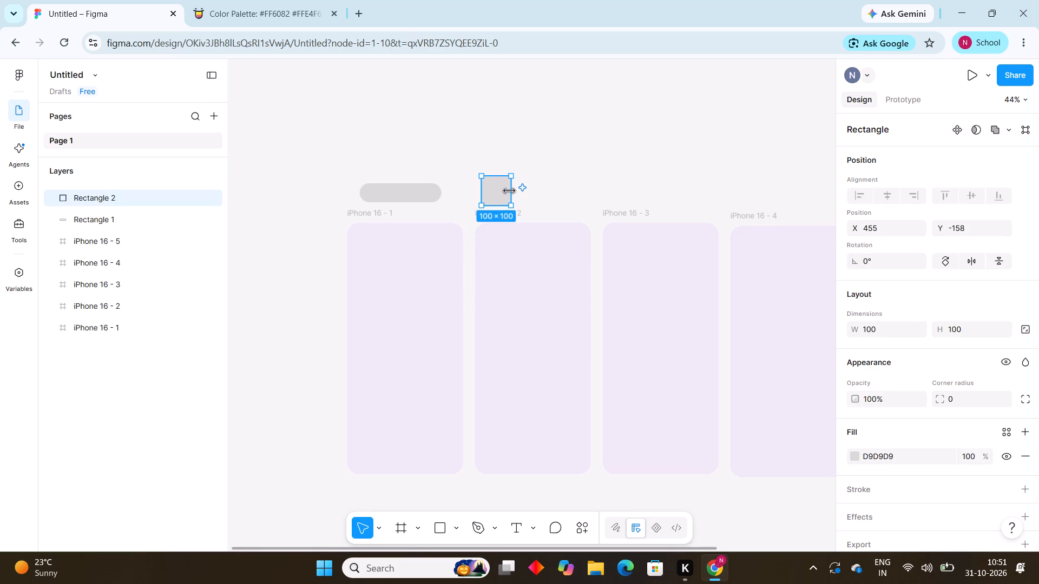
pyautogui.moveTo(509, 191); pyautogui.dragTo(565, 205)
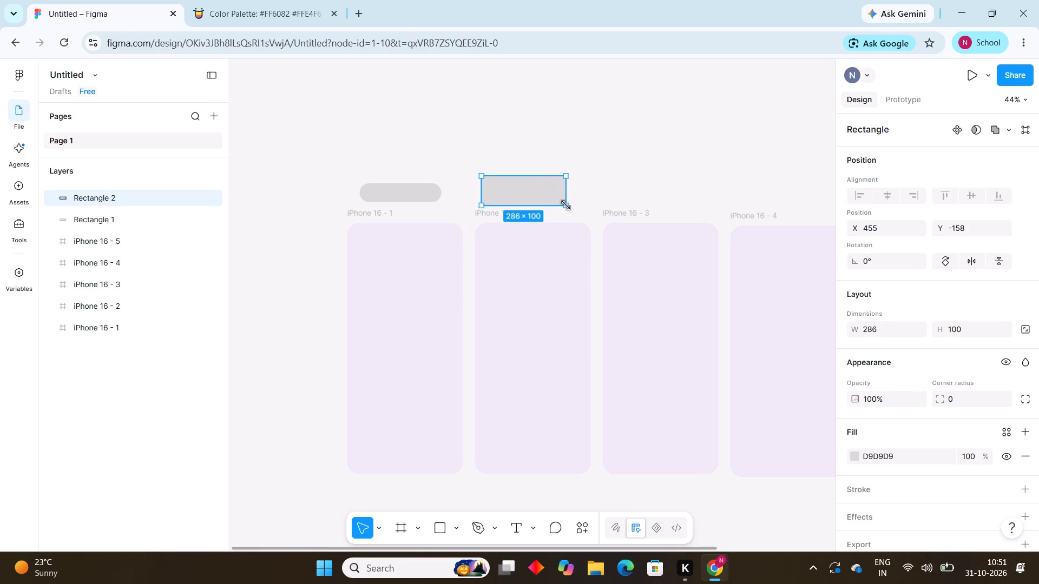
pyautogui.click(477, 186)
pyautogui.moveTo(477, 186); pyautogui.dragTo(491, 188)
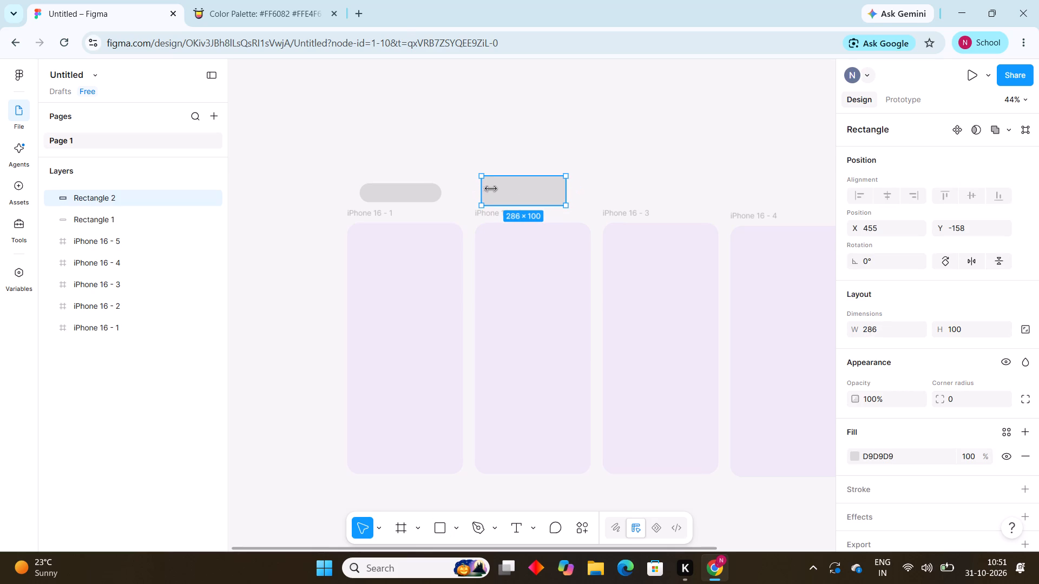
pyautogui.moveTo(491, 188); pyautogui.dragTo(491, 191)
pyautogui.click(481, 188)
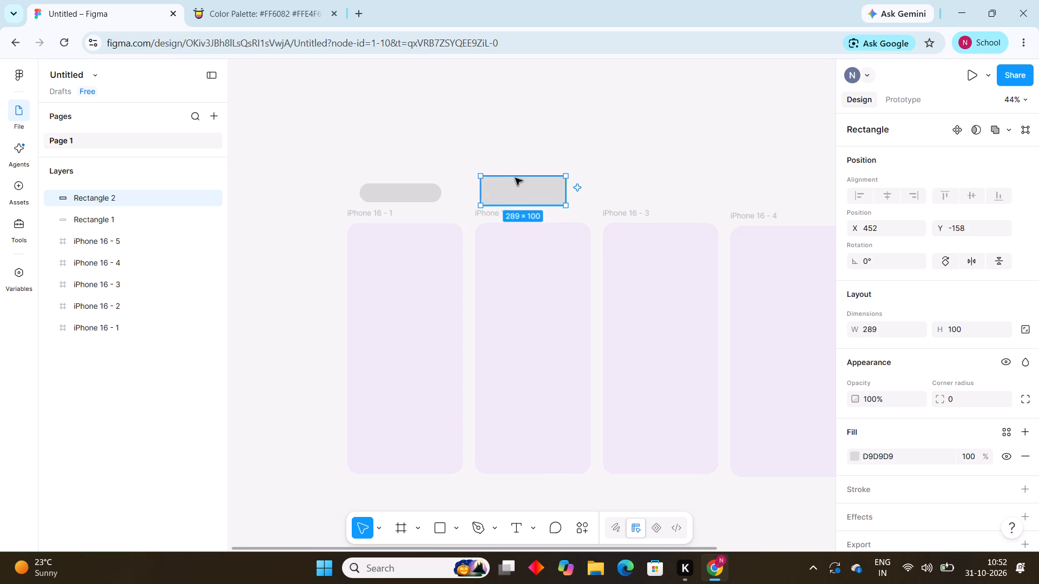
pyautogui.moveTo(515, 175); pyautogui.dragTo(516, 181)
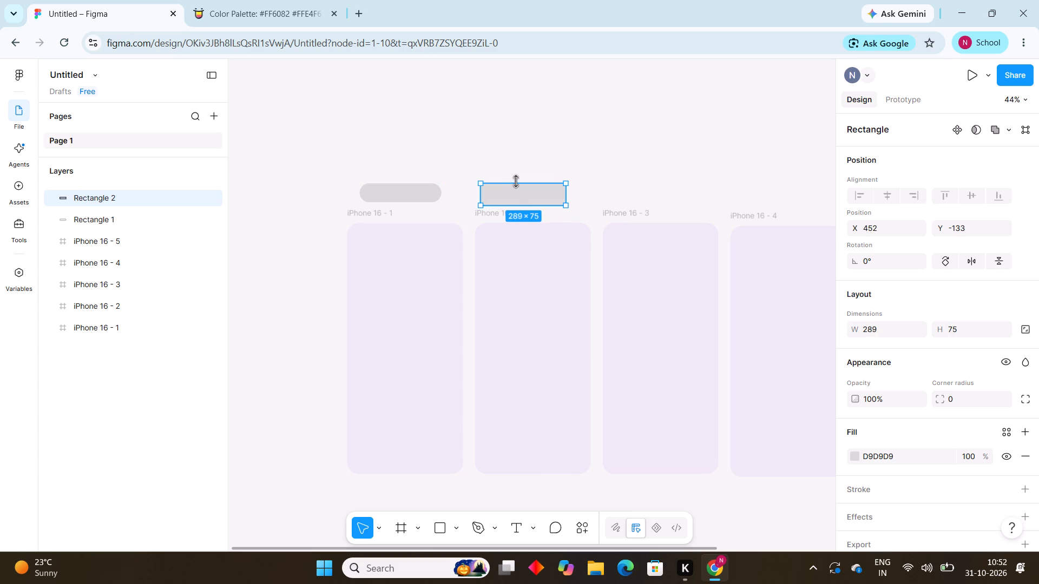
pyautogui.click(479, 194)
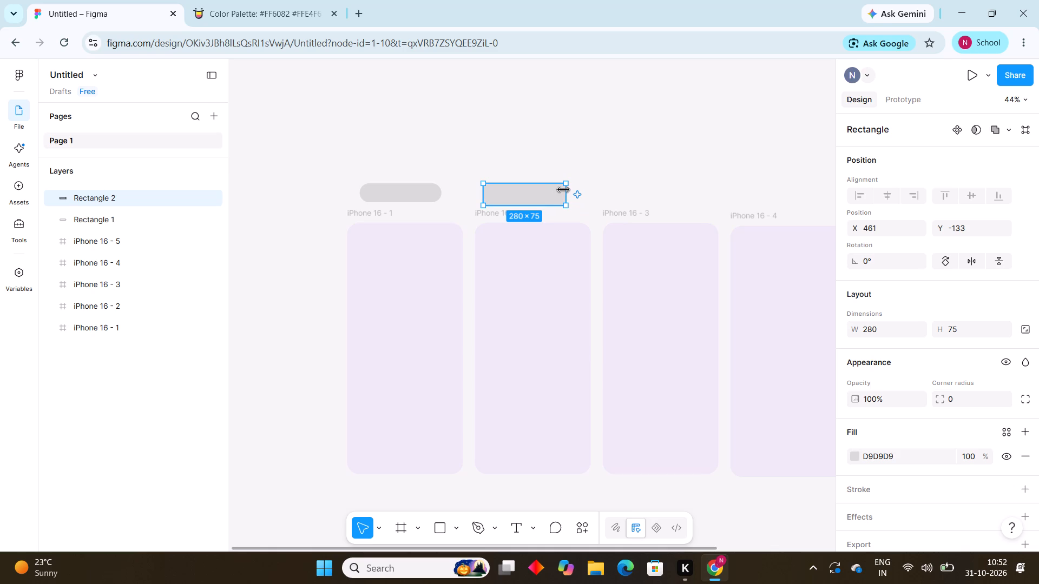
pyautogui.moveTo(563, 193); pyautogui.dragTo(572, 194)
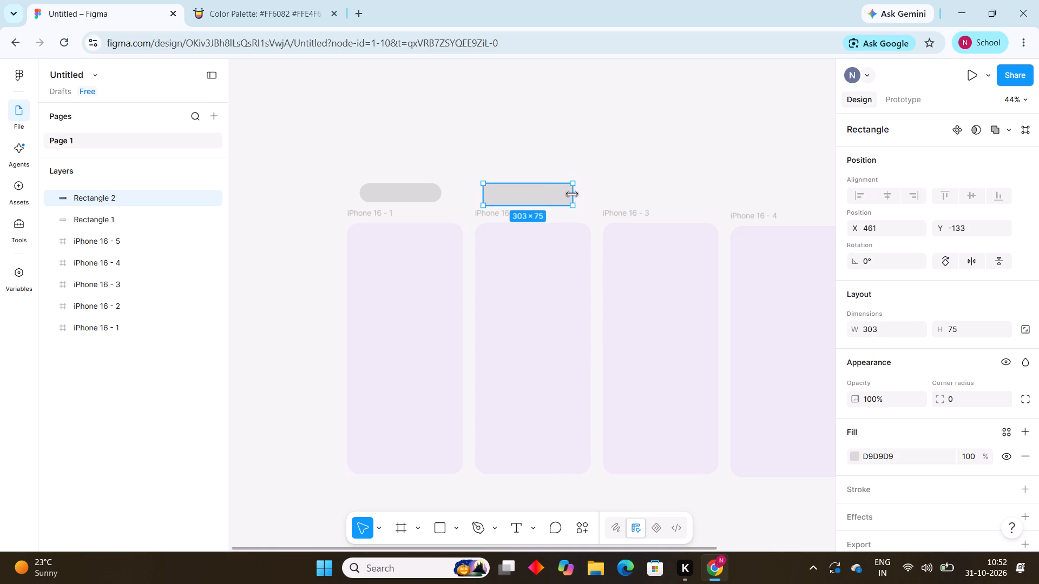
# Set the corner radius of the rectangle above iPhone 16 - 2 to 50 and deselect it.
pyautogui.click(964, 394)
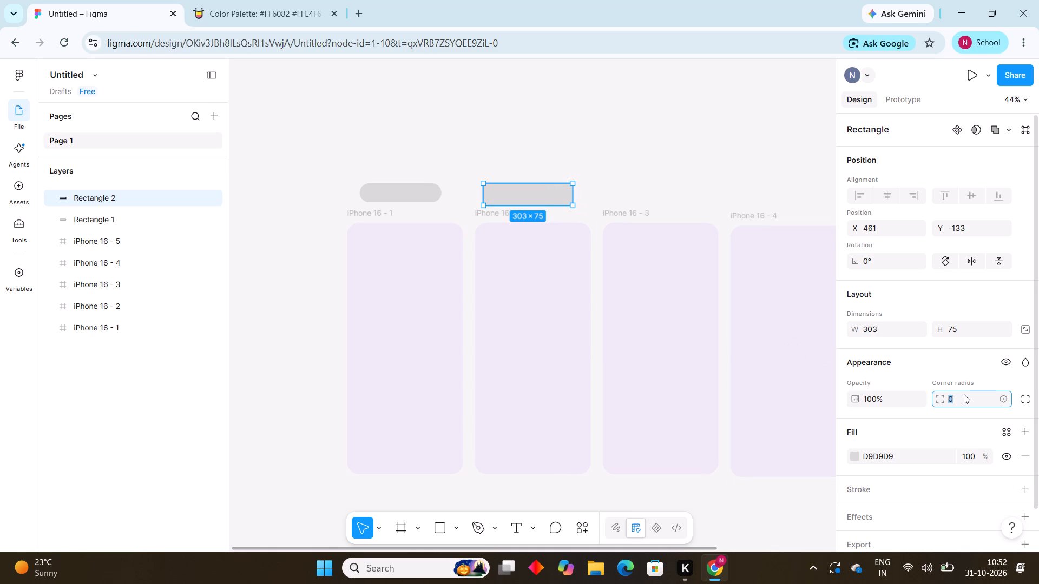
pyautogui.press('BackSpace')
pyautogui.write('50')
pyautogui.press('Return')
pyautogui.click(670, 159)
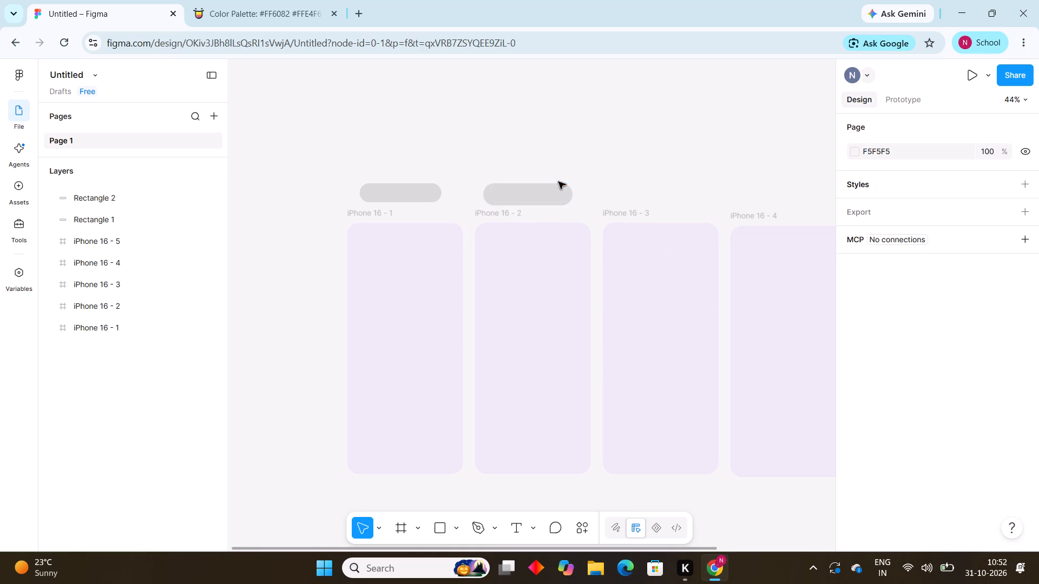
# Shift the second rounded bar sideways to centre it over the iPhone 16 - 2 frame, level with the first bar's top edge.
pyautogui.moveTo(554, 183); pyautogui.dragTo(562, 182)
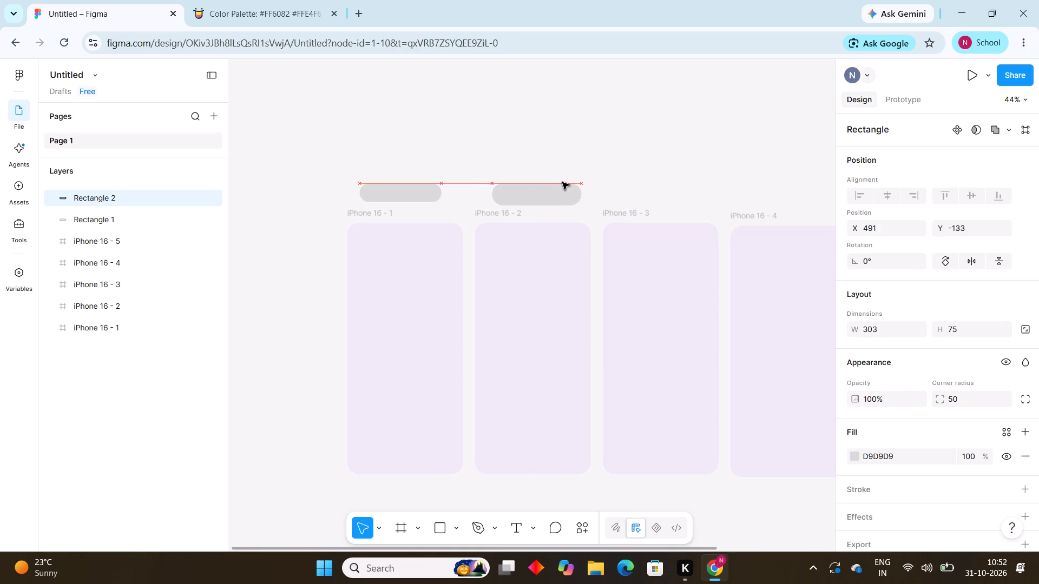
pyautogui.moveTo(562, 182); pyautogui.dragTo(561, 184)
pyautogui.click(609, 170)
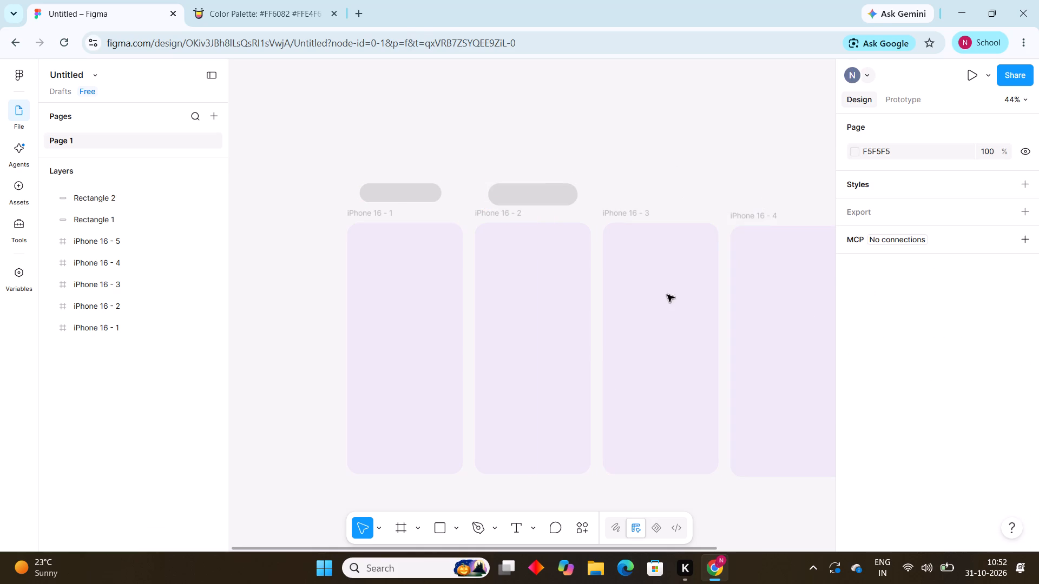
# Add a rectangle above the iPhone 16 - 3 frame and resize it to about 275 × 66 at X 922, Y -133.
pyautogui.click(443, 527)
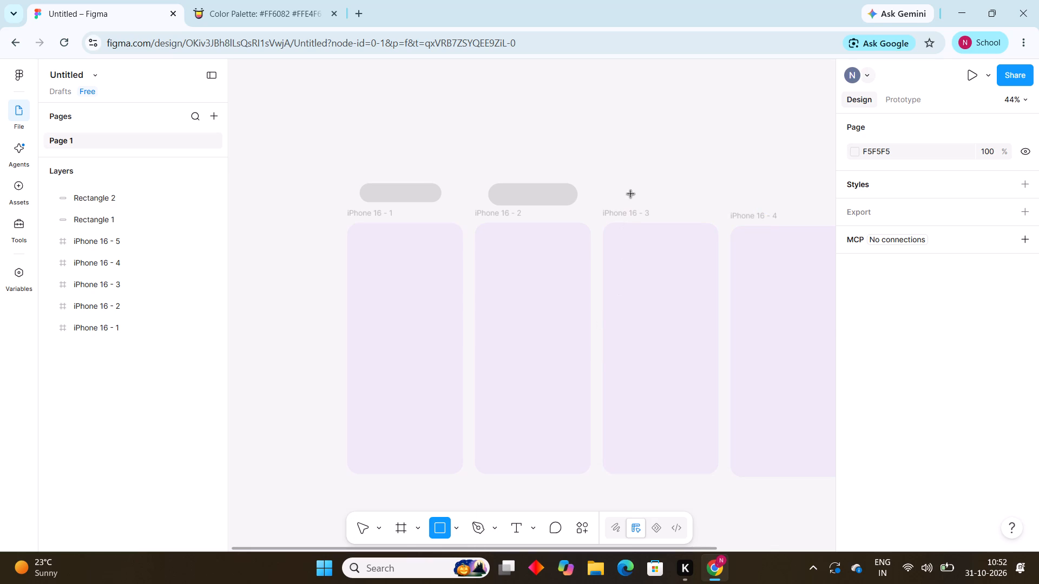
pyautogui.click(626, 188)
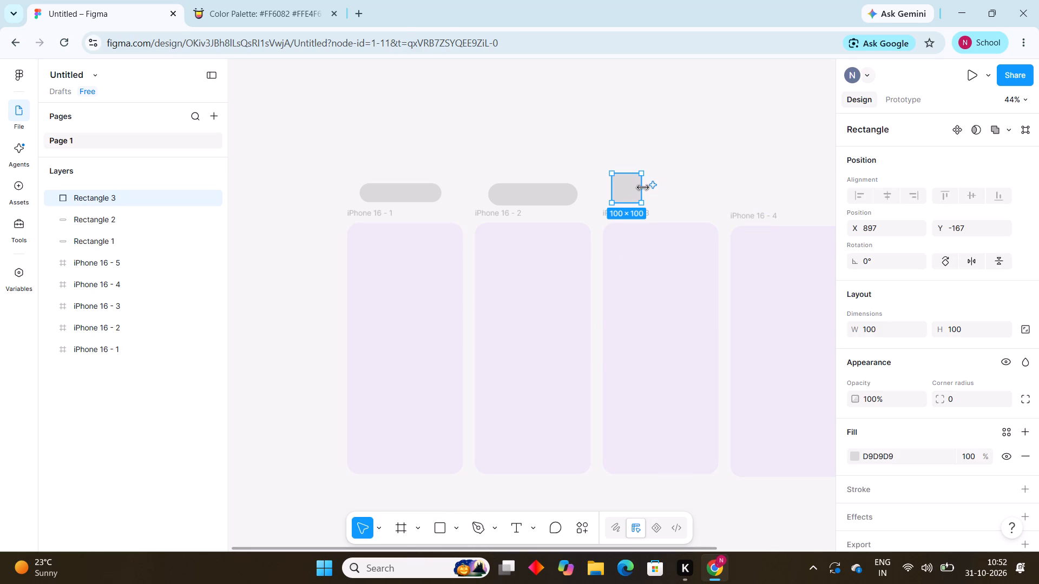
pyautogui.moveTo(641, 187); pyautogui.dragTo(700, 192)
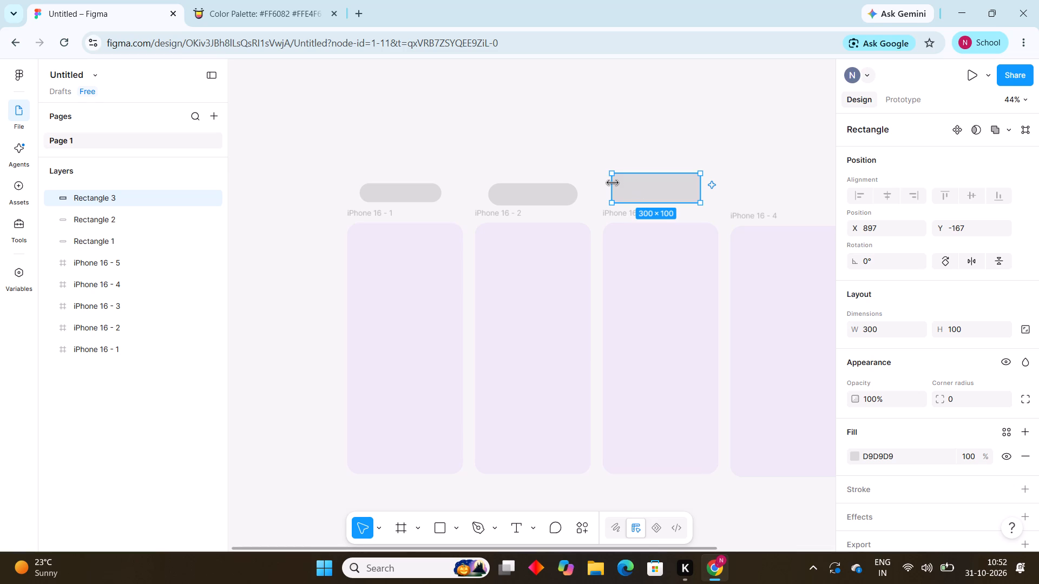
pyautogui.moveTo(613, 182); pyautogui.dragTo(619, 185)
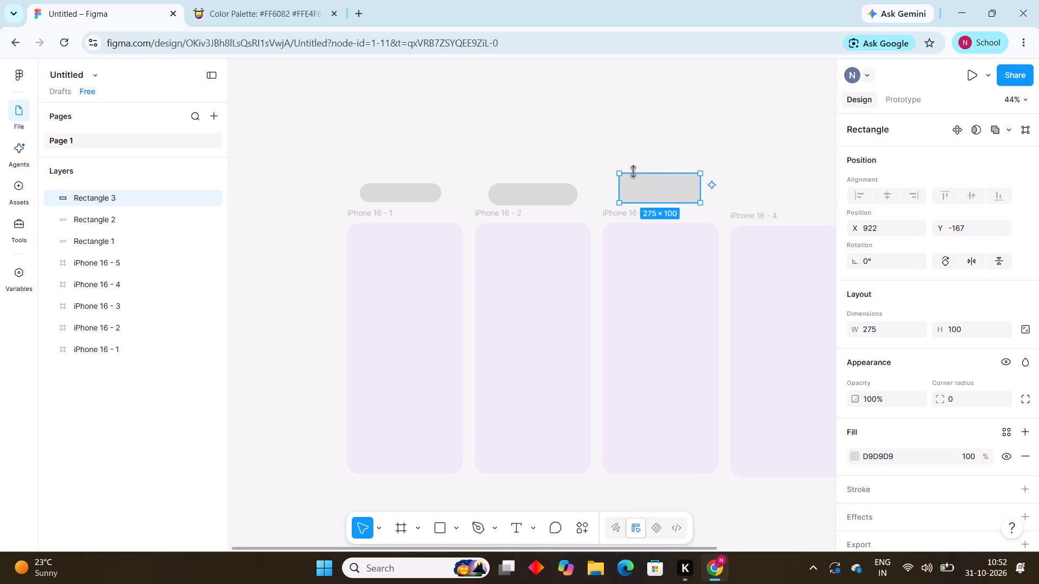
pyautogui.moveTo(635, 170); pyautogui.dragTo(634, 182)
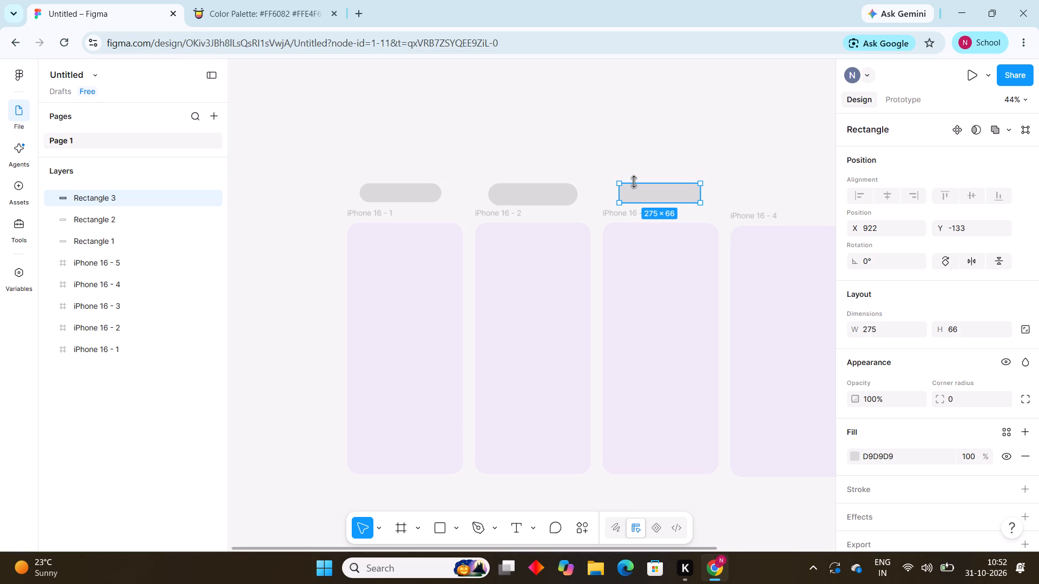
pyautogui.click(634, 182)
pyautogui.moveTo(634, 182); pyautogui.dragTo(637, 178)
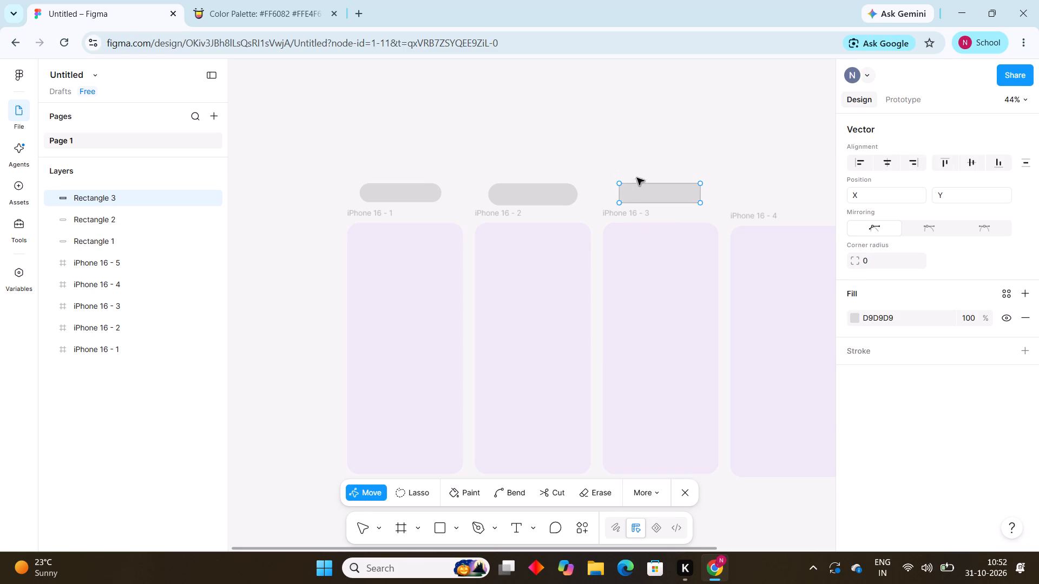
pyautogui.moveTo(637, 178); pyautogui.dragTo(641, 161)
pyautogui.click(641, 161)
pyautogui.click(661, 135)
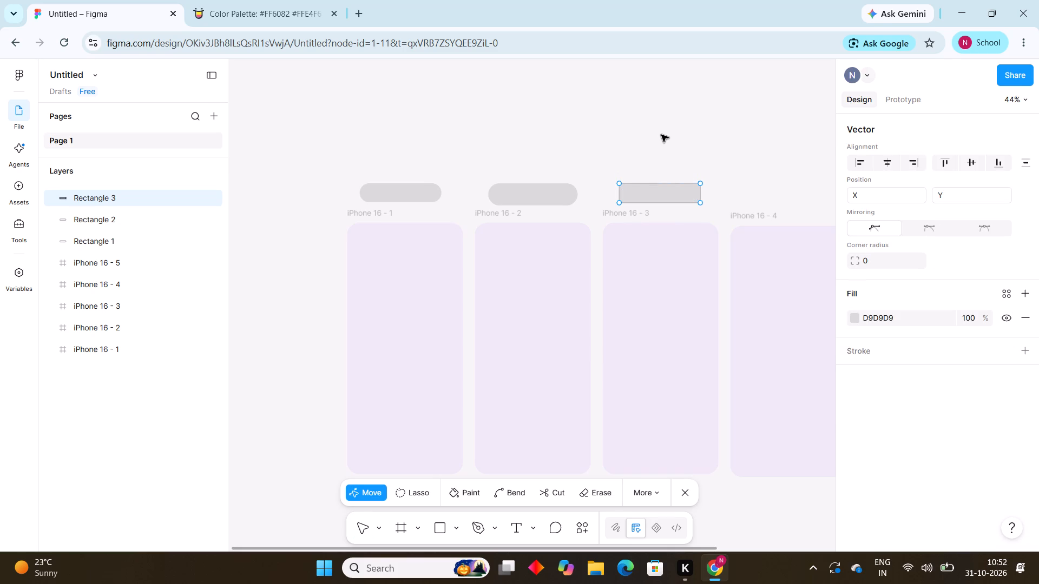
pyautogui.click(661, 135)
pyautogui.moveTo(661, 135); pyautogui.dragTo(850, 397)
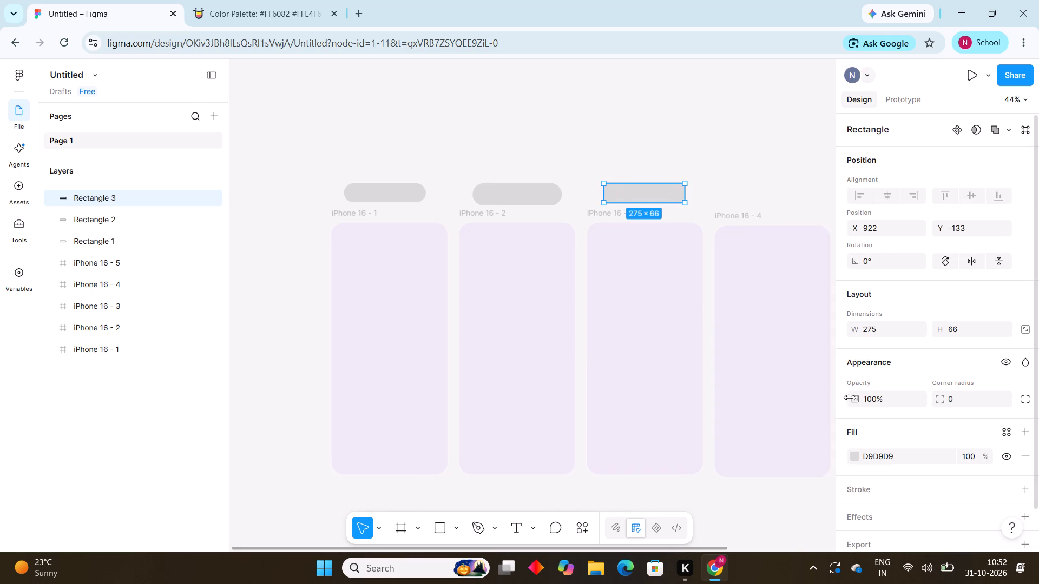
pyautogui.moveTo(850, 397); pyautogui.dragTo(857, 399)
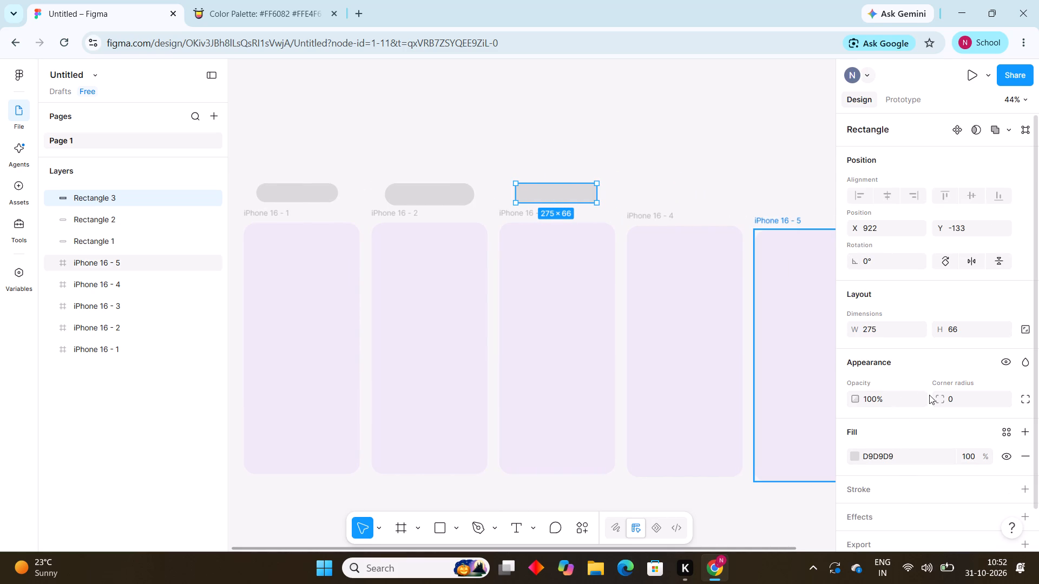
# Set the corner radius of the rectangle above iPhone 16 - 3 to 50.
pyautogui.click(956, 399)
pyautogui.press('BackSpace')
pyautogui.write('50')
pyautogui.press('Return')
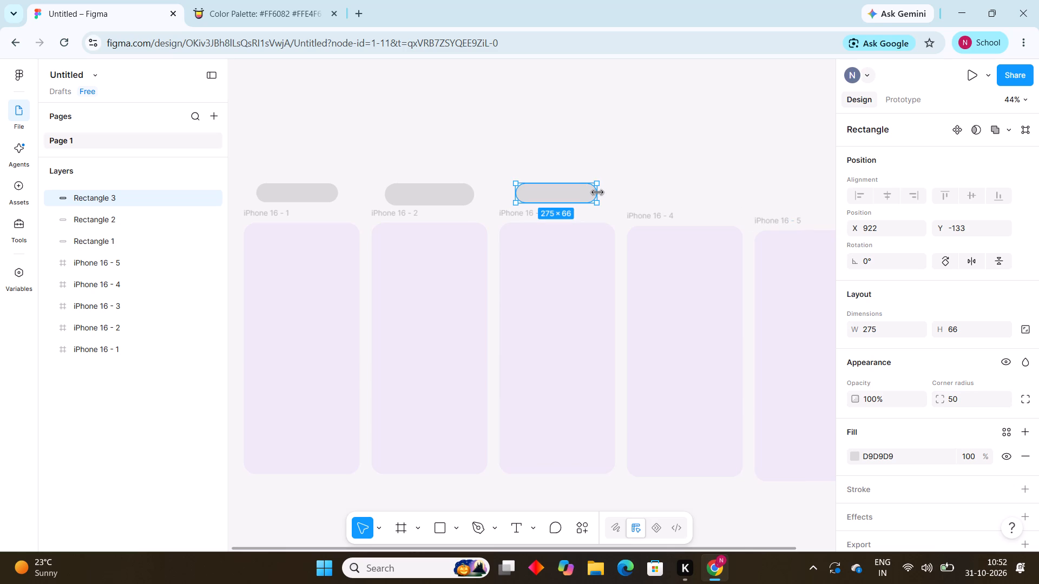
# Widen the third rounded bar on both sides to about 301.
pyautogui.click(599, 191)
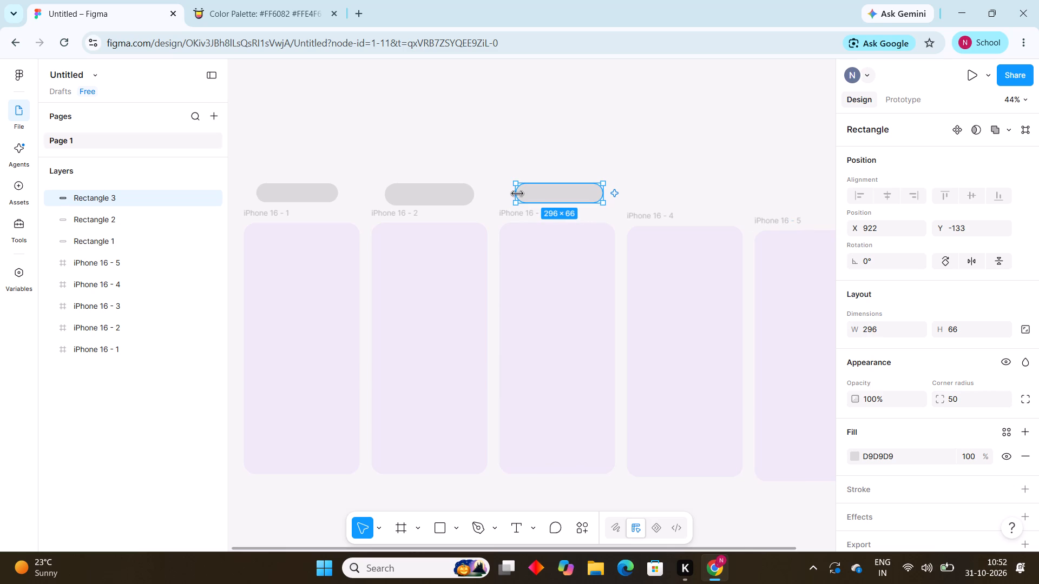
pyautogui.click(517, 192)
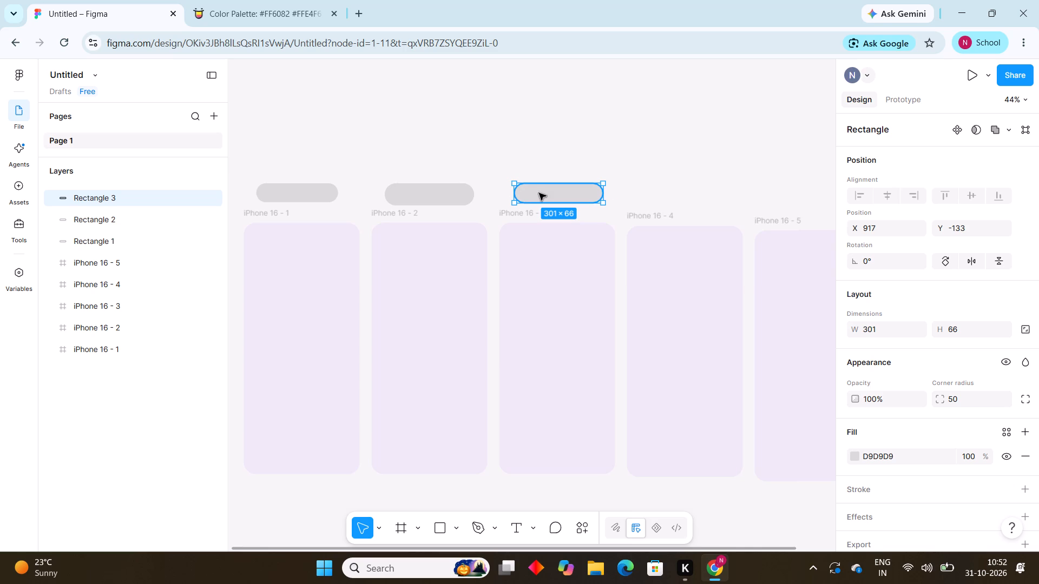
# Move the third rounded bar to about X 898, Y -124, aligned with the second bar's bottom edge, and deselect it.
pyautogui.click(545, 194)
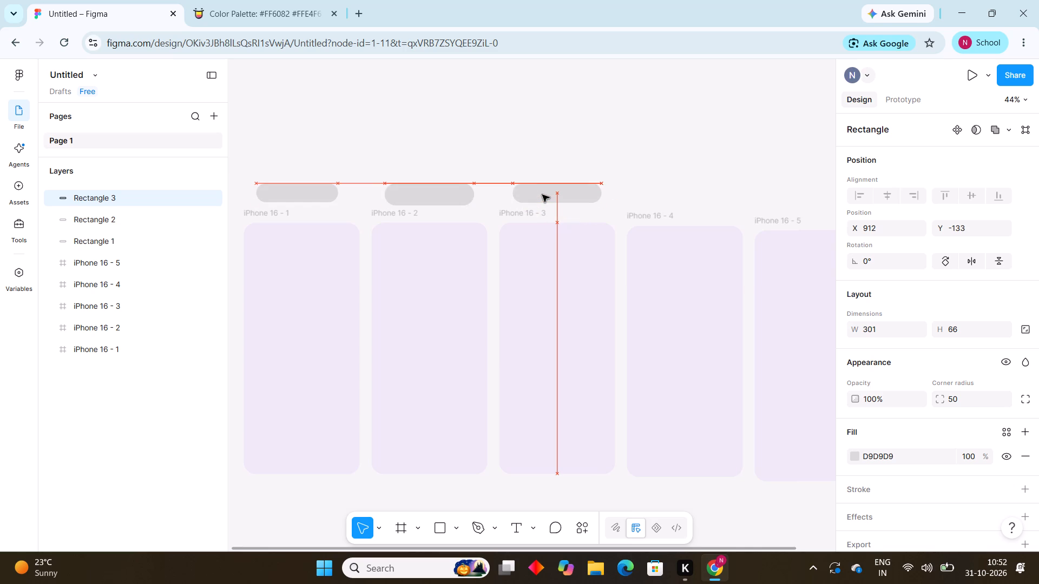
pyautogui.click(661, 142)
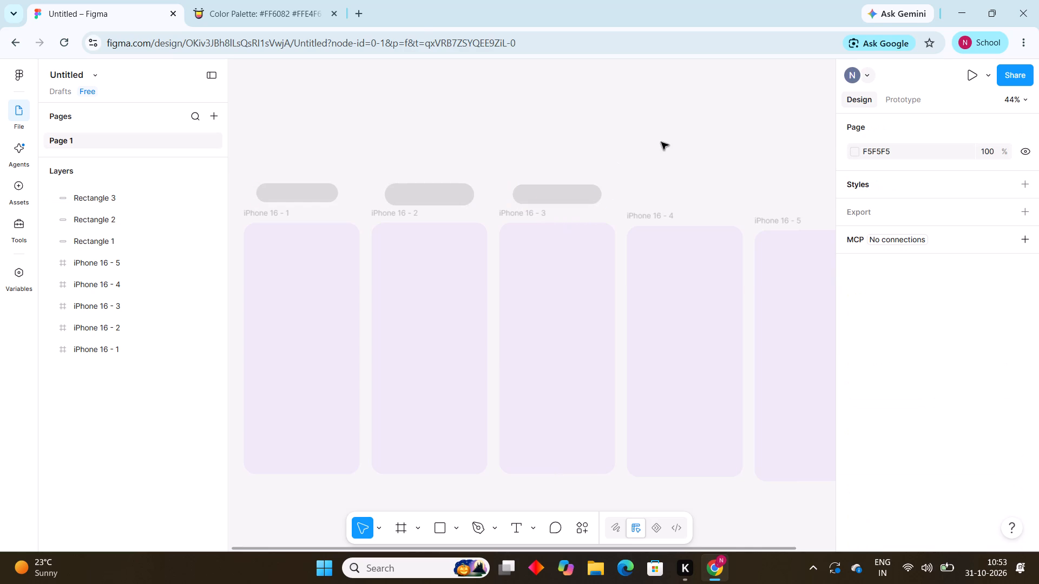
pyautogui.click(568, 186)
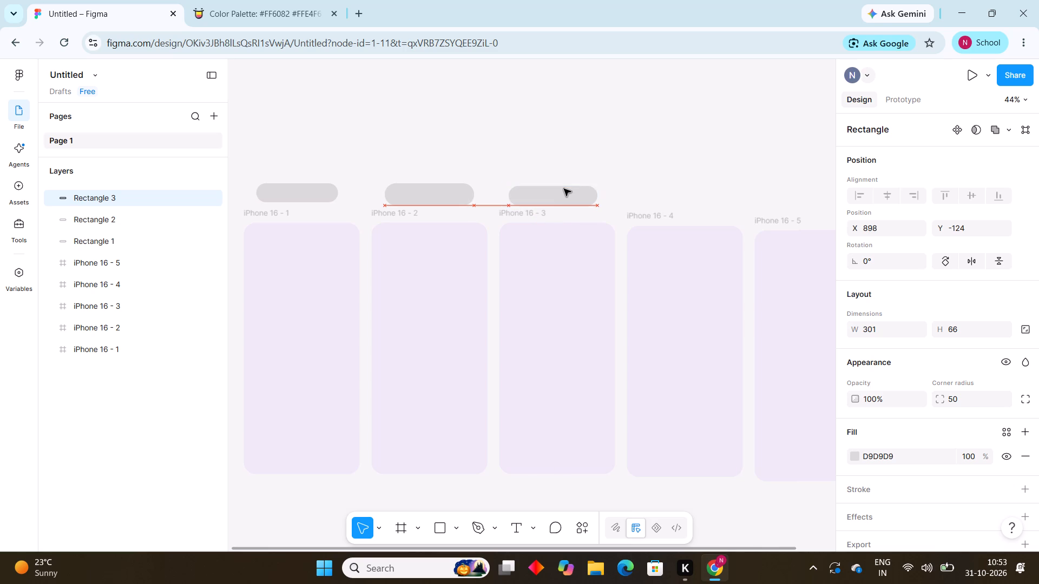
pyautogui.click(602, 118)
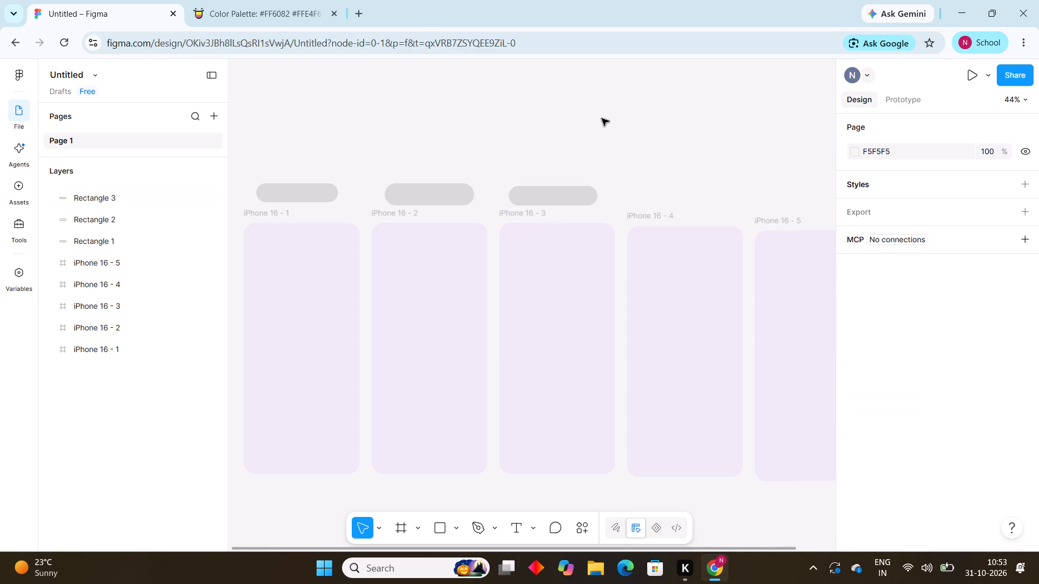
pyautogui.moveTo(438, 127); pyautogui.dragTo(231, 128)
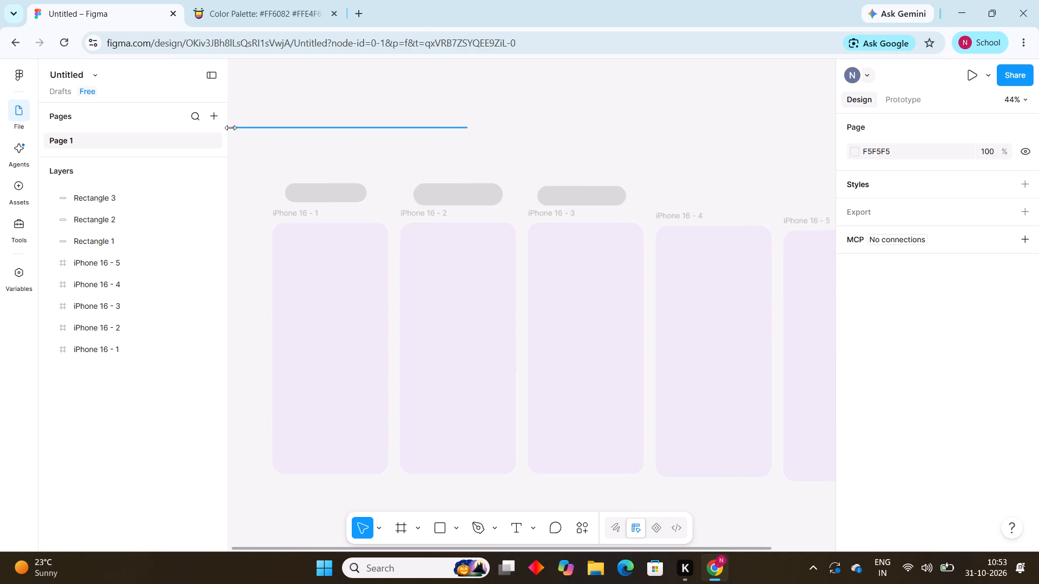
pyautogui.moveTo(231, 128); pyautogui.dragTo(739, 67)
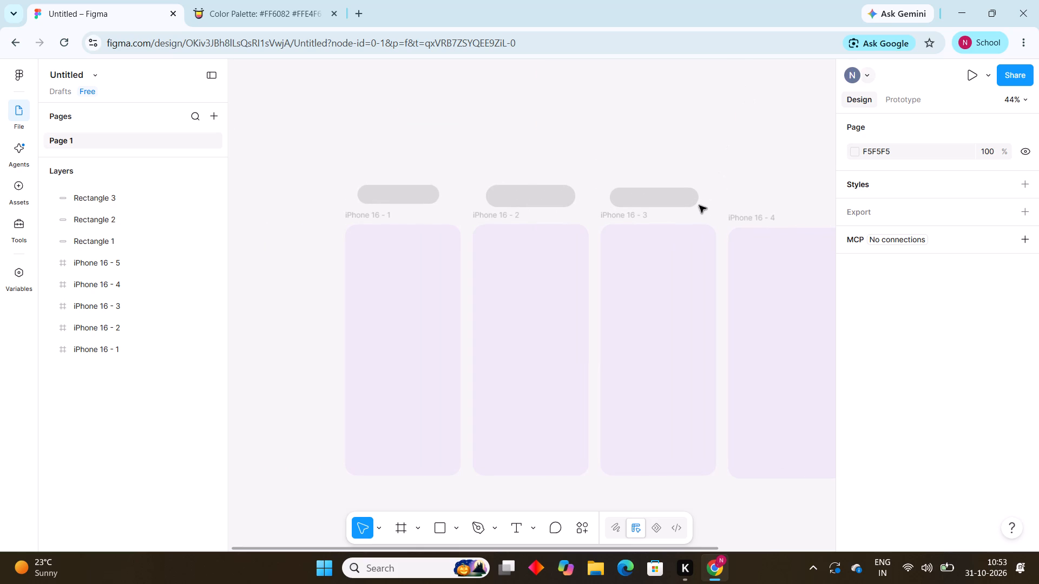
# Draw a rectangle about 287 × 55 above the iPhone 16 - 4 frame, at about X 1352, Y -113.
pyautogui.moveTo(715, 148); pyautogui.dragTo(834, 145)
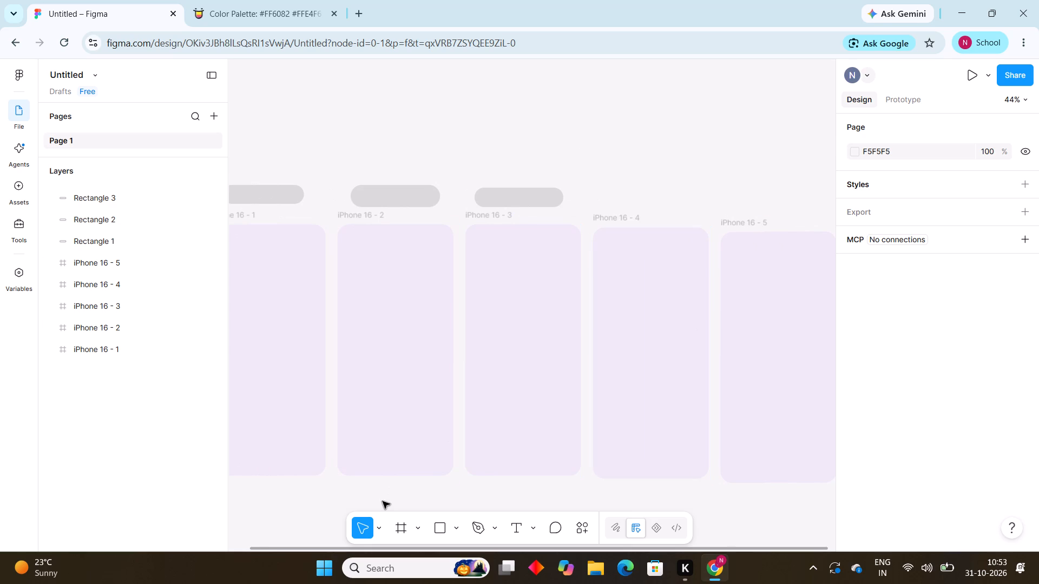
pyautogui.click(414, 526)
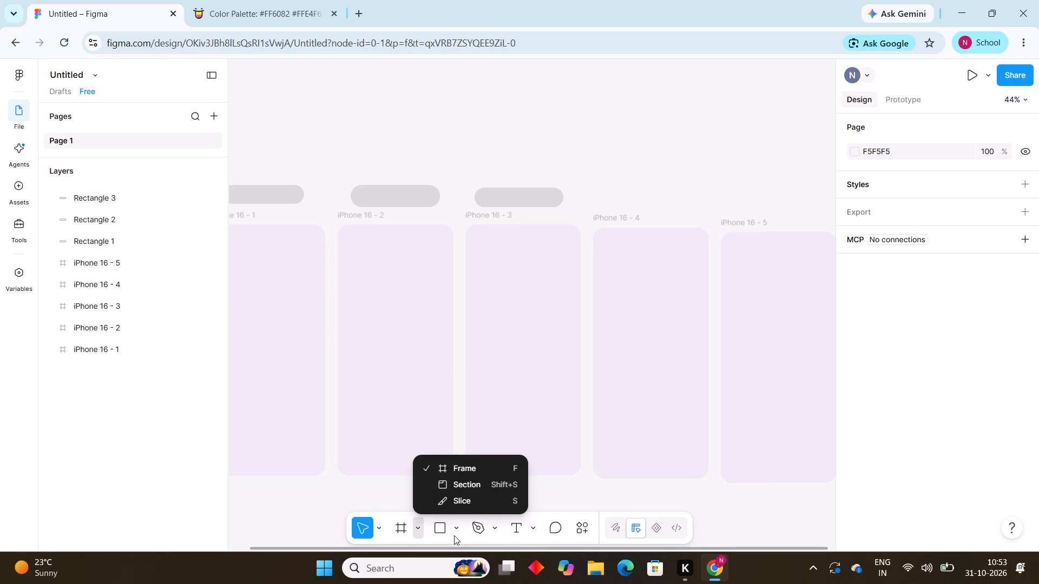
pyautogui.click(451, 528)
pyautogui.click(437, 532)
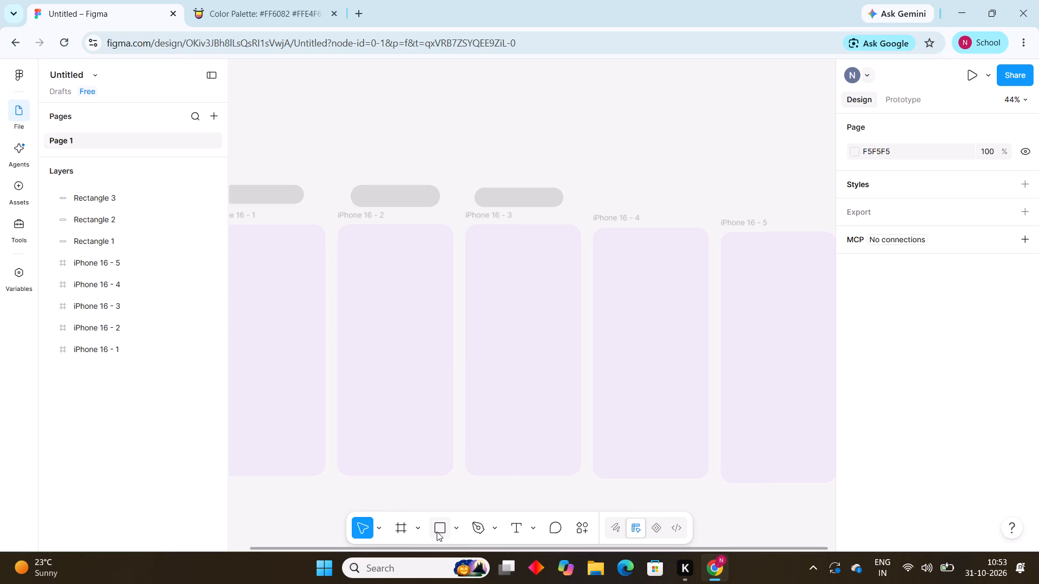
pyautogui.moveTo(607, 195); pyautogui.dragTo(708, 208)
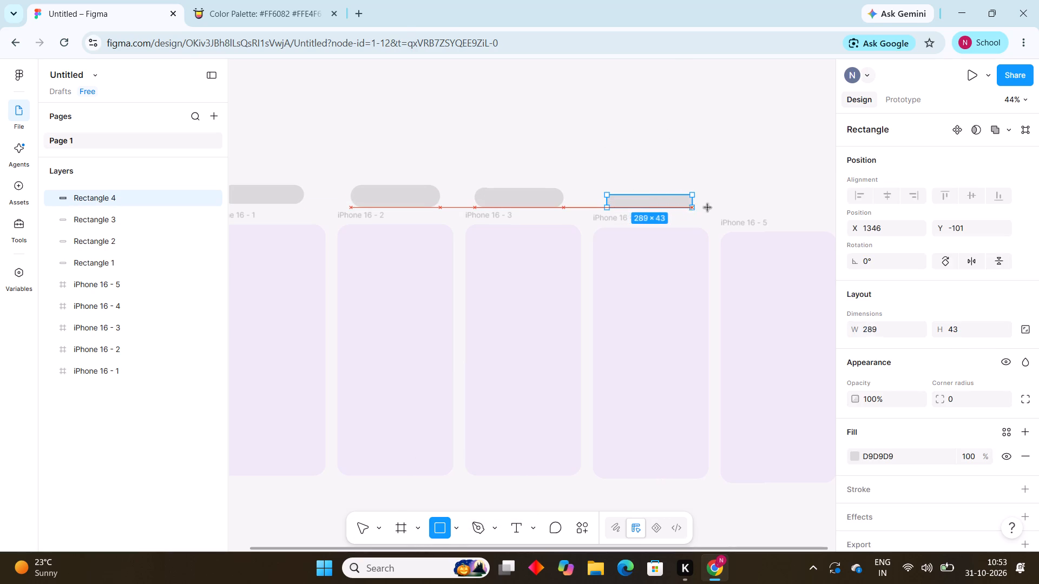
pyautogui.moveTo(708, 208); pyautogui.dragTo(692, 211)
pyautogui.click(668, 198)
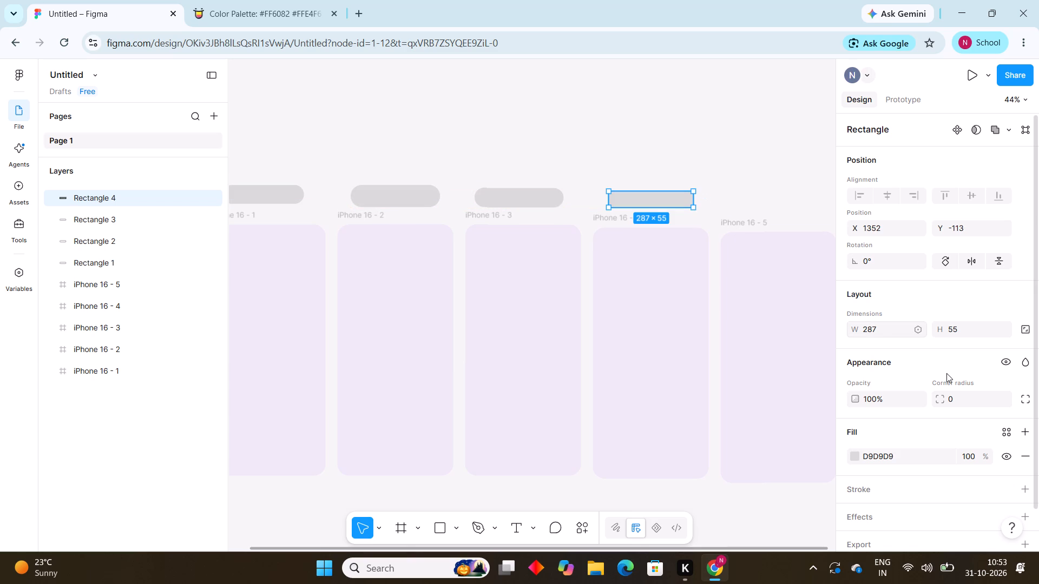
# Set the corner radius of the rectangle above iPhone 16 - 4 to 50 and deselect it.
pyautogui.click(964, 397)
pyautogui.press('BackSpace')
pyautogui.write('50')
pyautogui.press('Return')
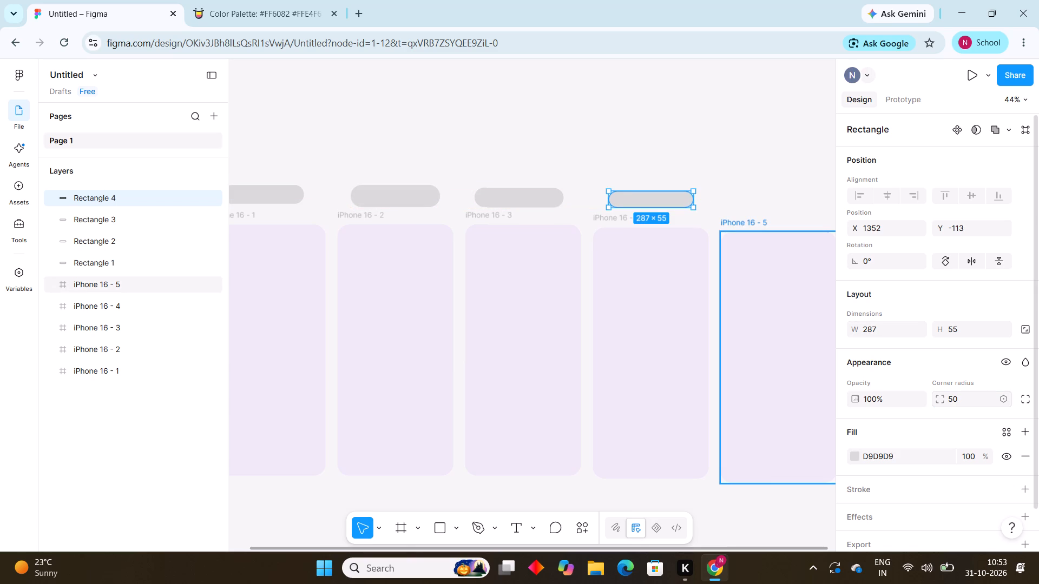
pyautogui.click(816, 194)
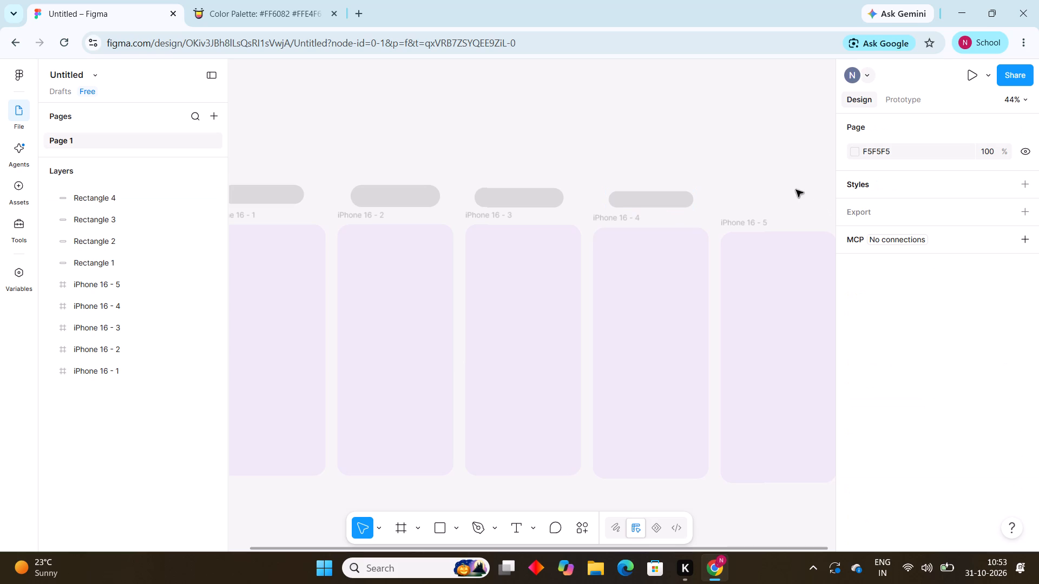
# Move the fourth rounded bar to about X 1358, Y -118 and widen it to about 300.
pyautogui.click(680, 200)
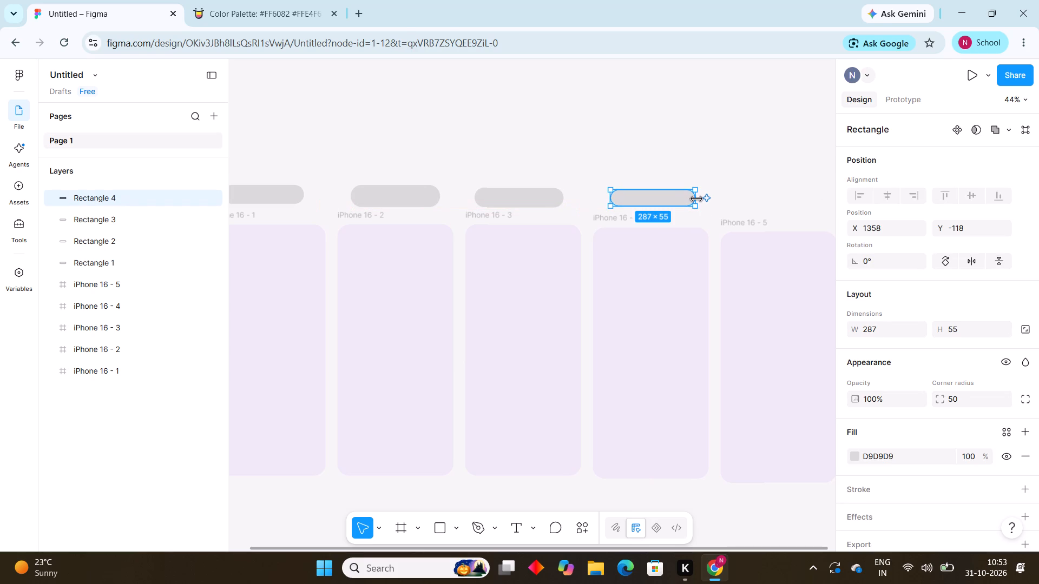
pyautogui.moveTo(696, 197); pyautogui.dragTo(696, 205)
pyautogui.moveTo(696, 205); pyautogui.dragTo(698, 209)
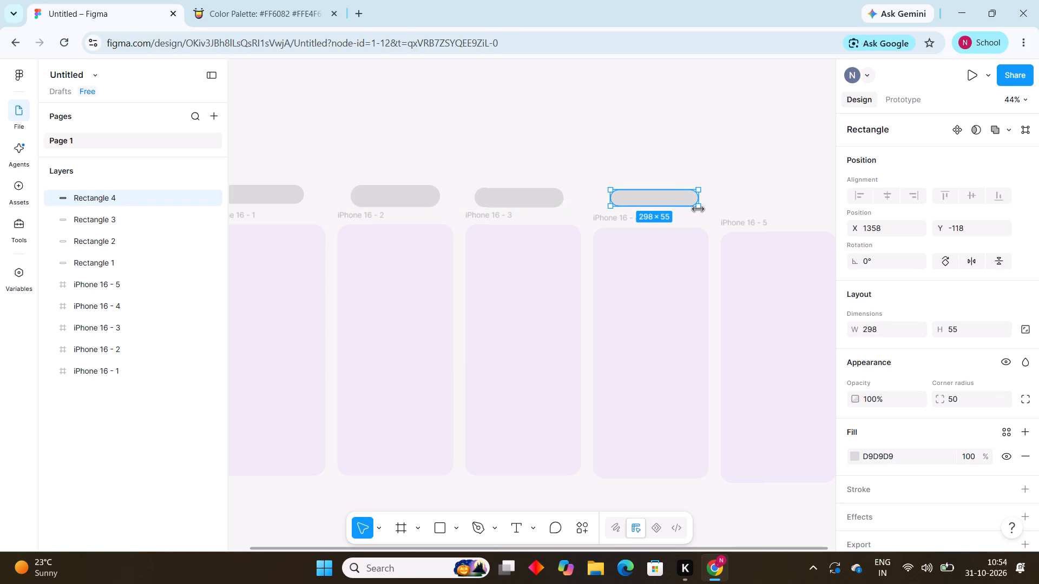
pyautogui.moveTo(698, 209); pyautogui.dragTo(699, 211)
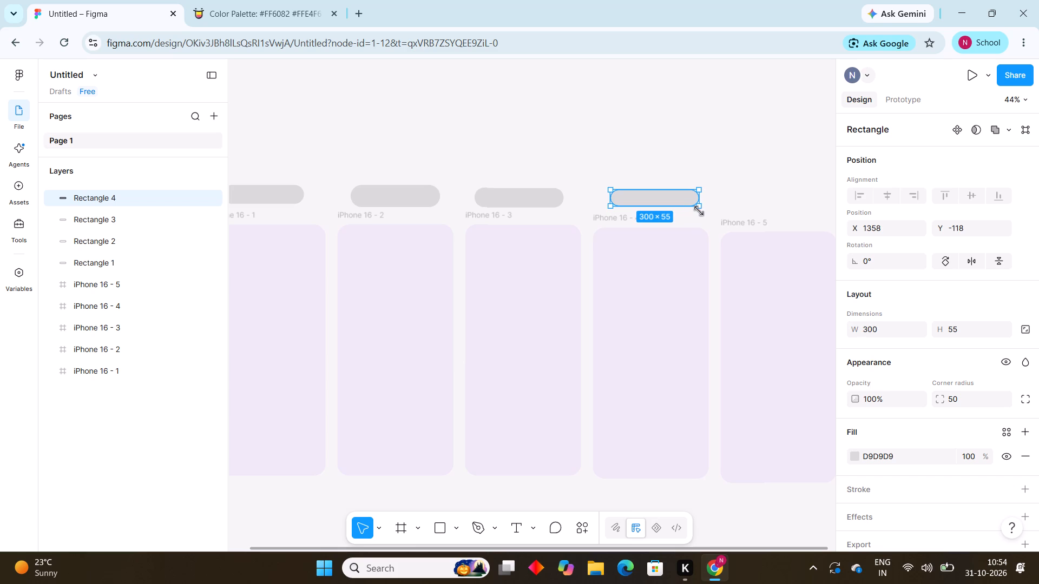
pyautogui.click(757, 154)
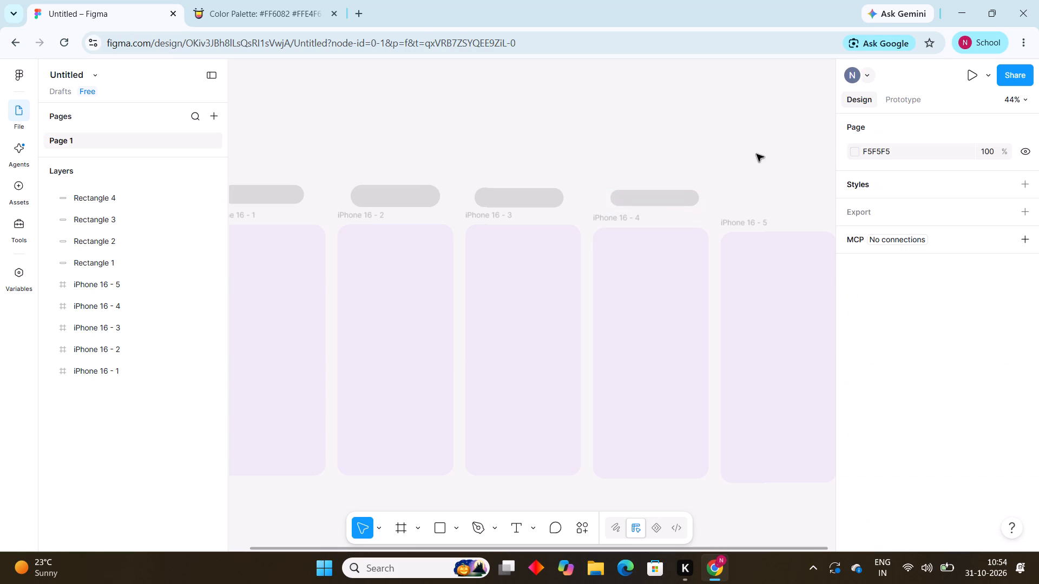
# Check the sizes of the first three bars and set the fourth bar's height to 67.
pyautogui.click(287, 189)
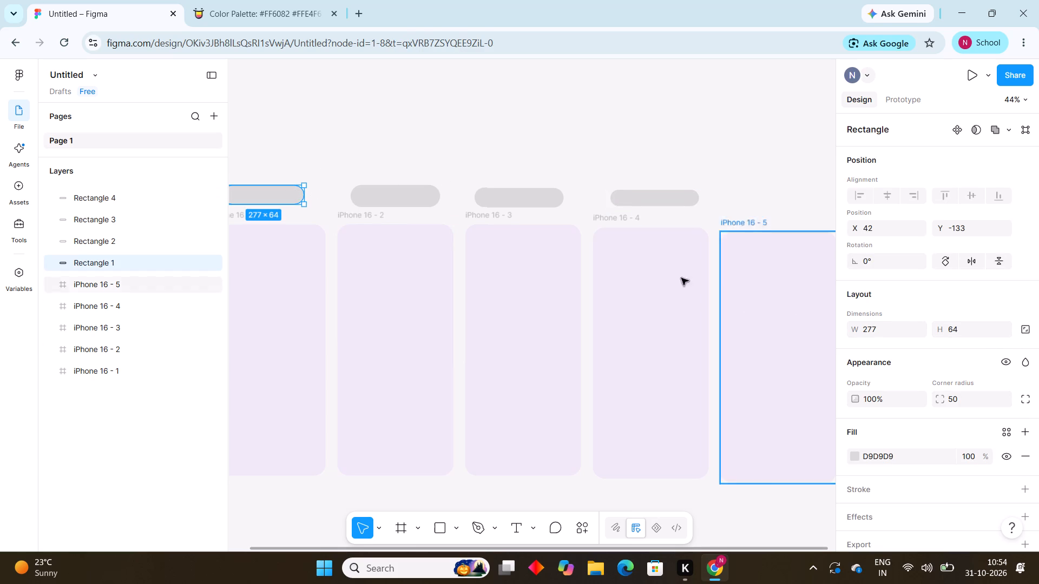
pyautogui.click(404, 198)
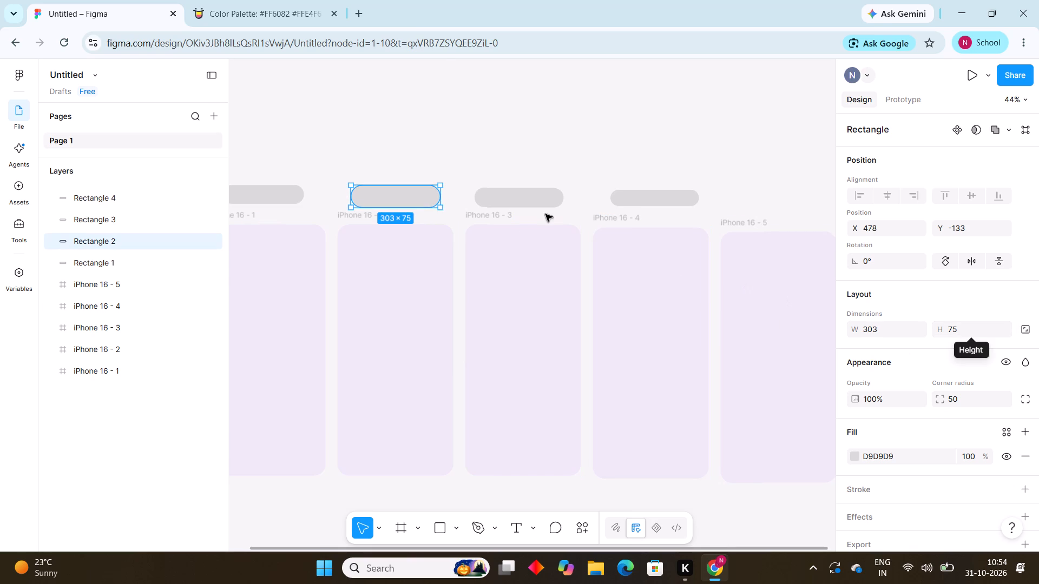
pyautogui.click(512, 195)
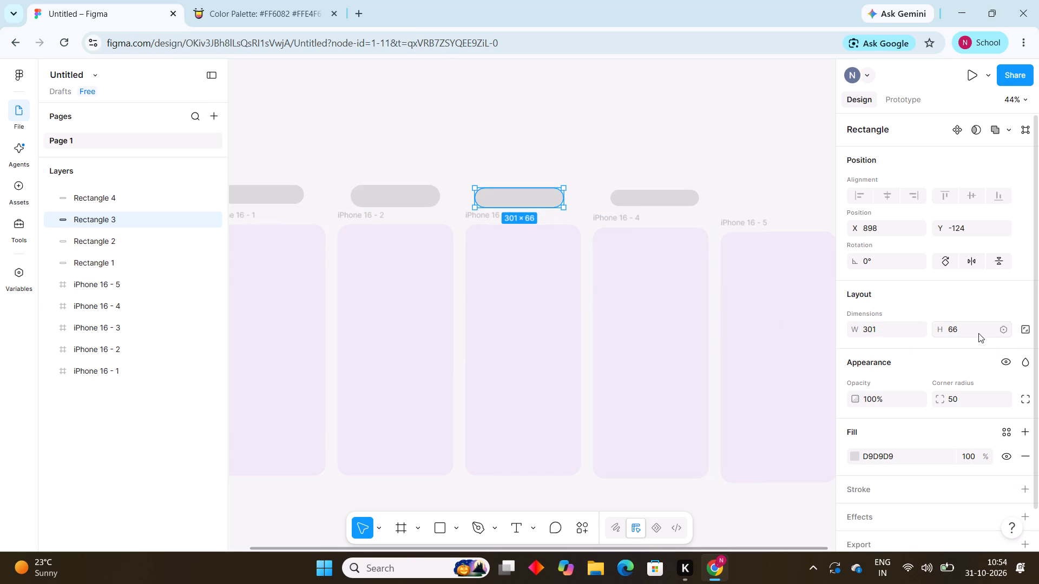
pyautogui.click(656, 195)
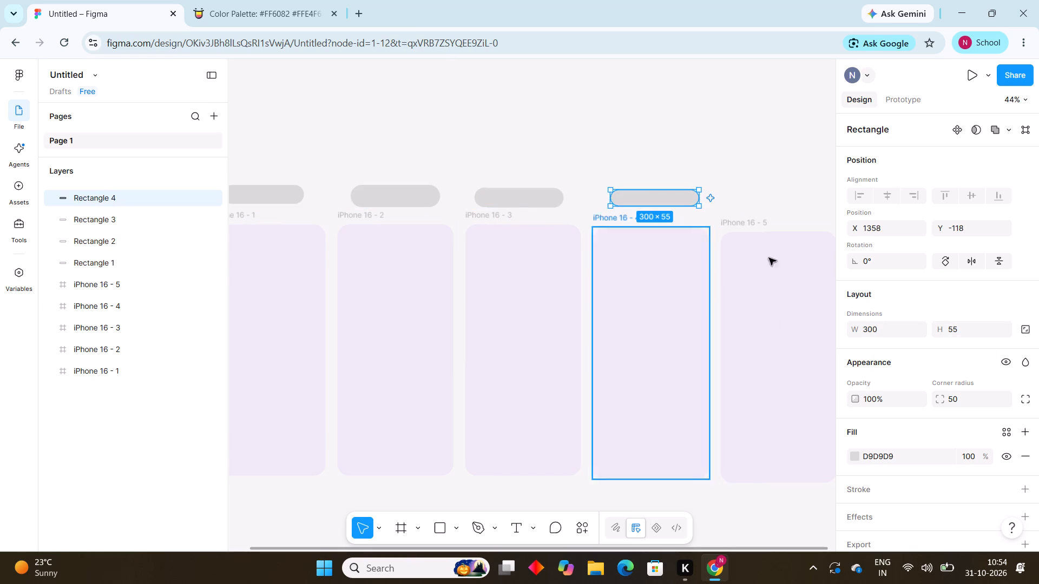
pyautogui.click(969, 324)
pyautogui.press('BackSpace')
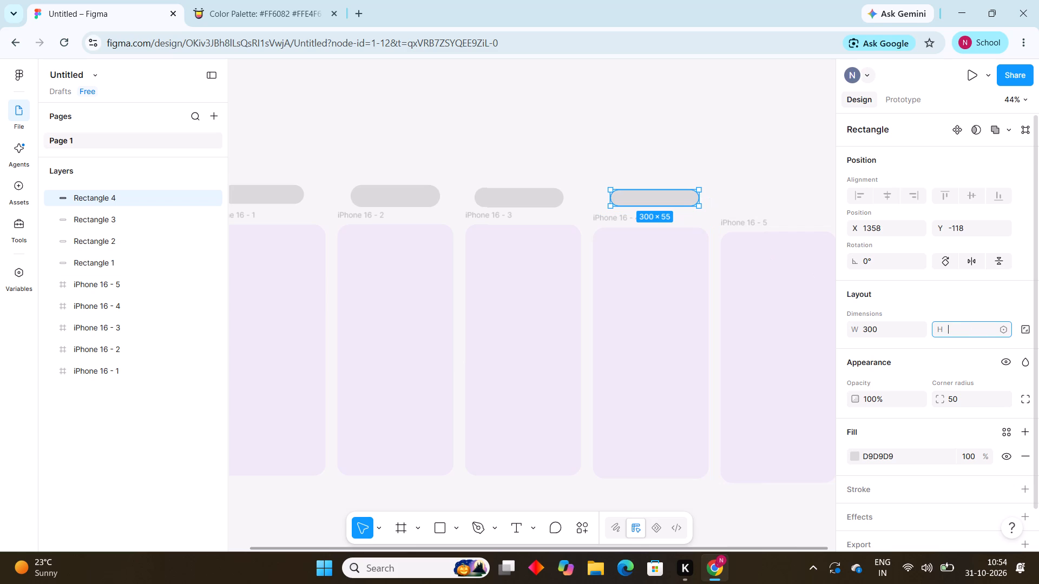
pyautogui.write('67')
pyautogui.press('Return')
pyautogui.click(821, 195)
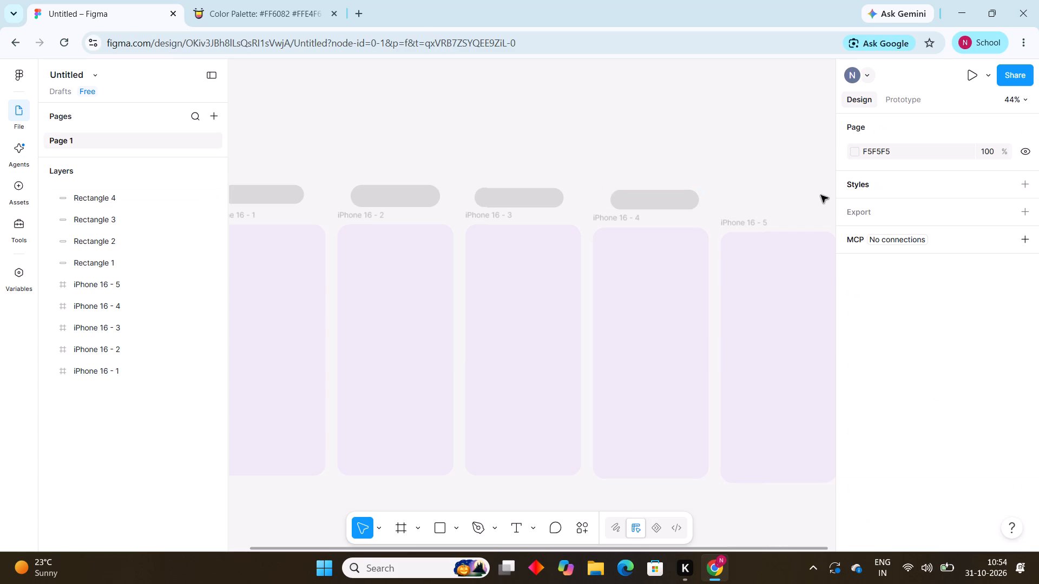
# Extend the left end of the fourth rounded bar outward to a width slightly over 309, and deselect it.
pyautogui.click(661, 205)
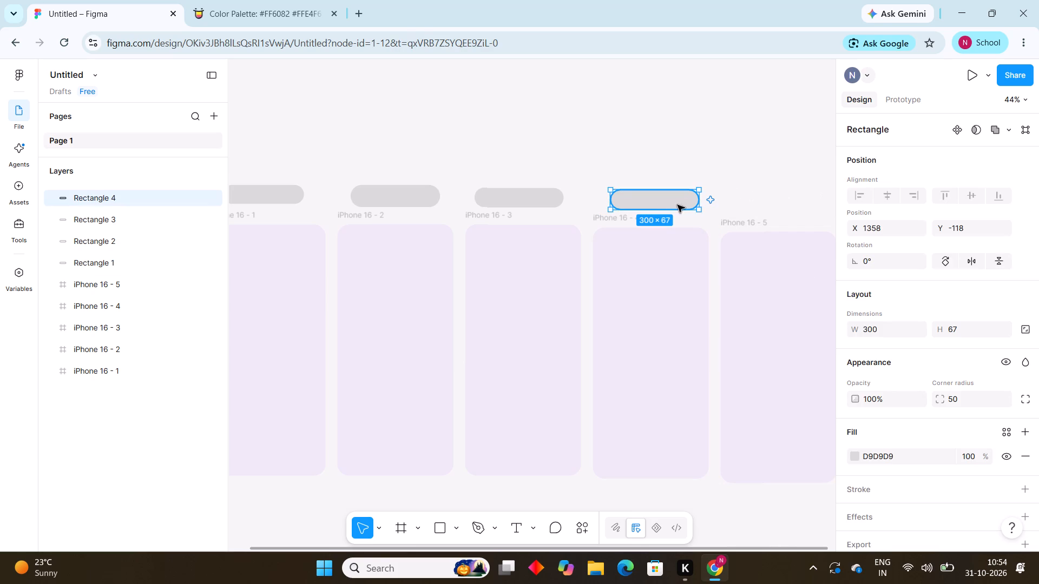
pyautogui.moveTo(613, 200); pyautogui.dragTo(608, 198)
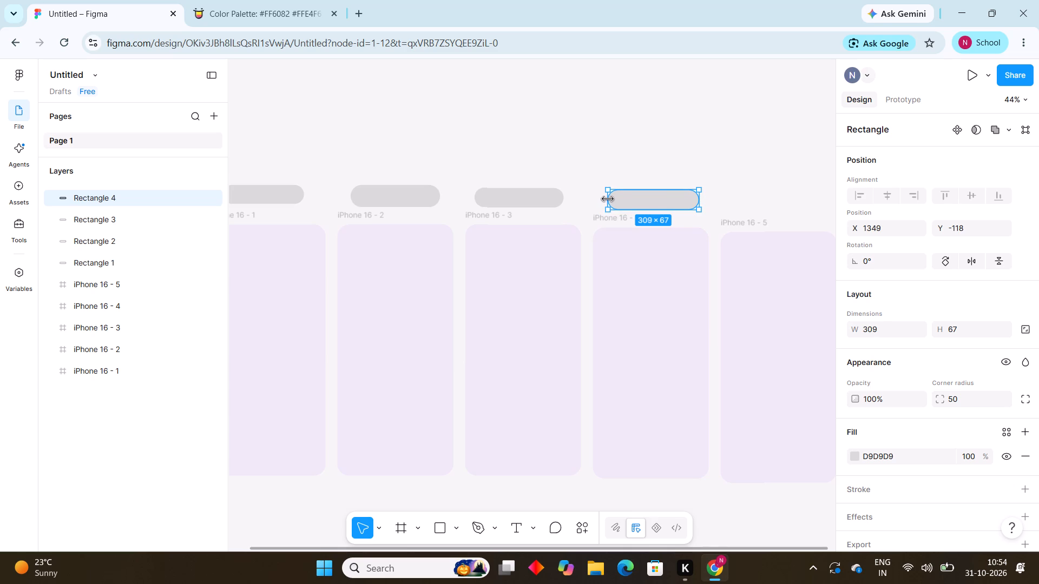
pyautogui.moveTo(608, 198); pyautogui.dragTo(606, 198)
pyautogui.click(710, 122)
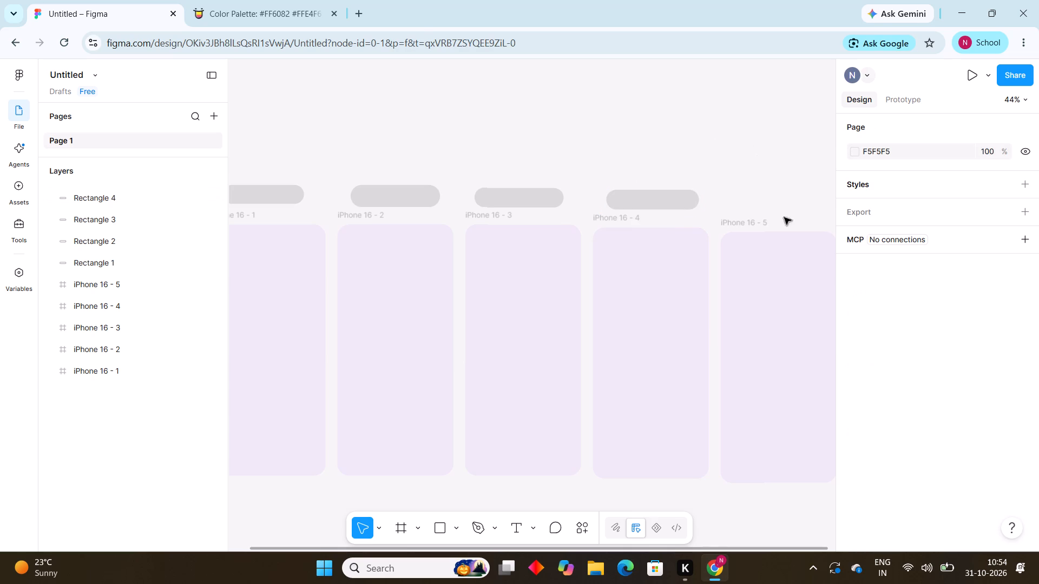
# Place a default 100 × 100 rectangle above the iPhone 16 - 5 frame, at about X 1773, Y -135.
pyautogui.click(441, 523)
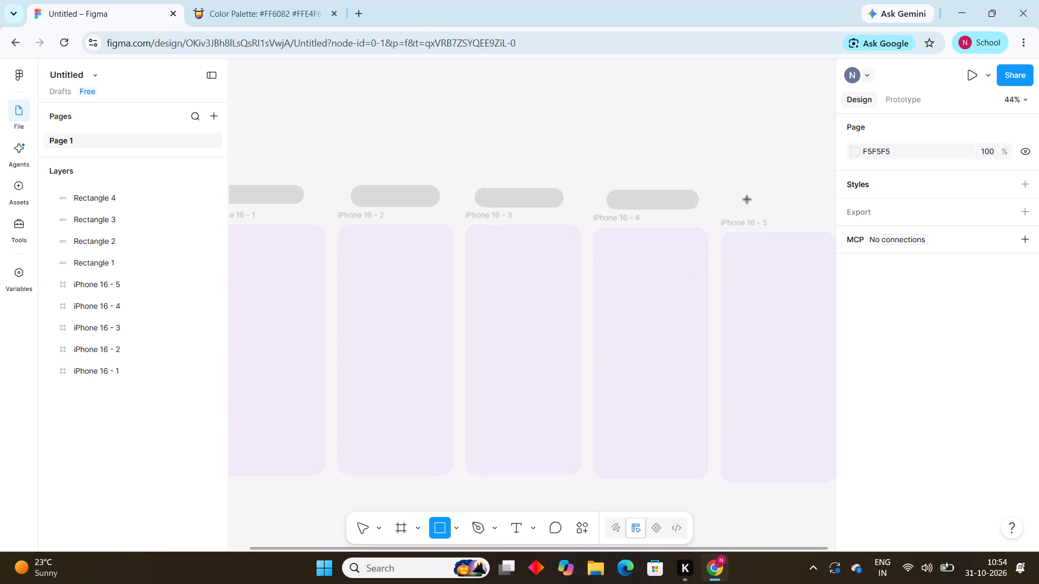
pyautogui.click(747, 200)
# Paste the copied text B26CFF onto the canvas over the iPhone 16 - 3 screen and deselect it.
pyautogui.hotkey('ctrl', 'v')
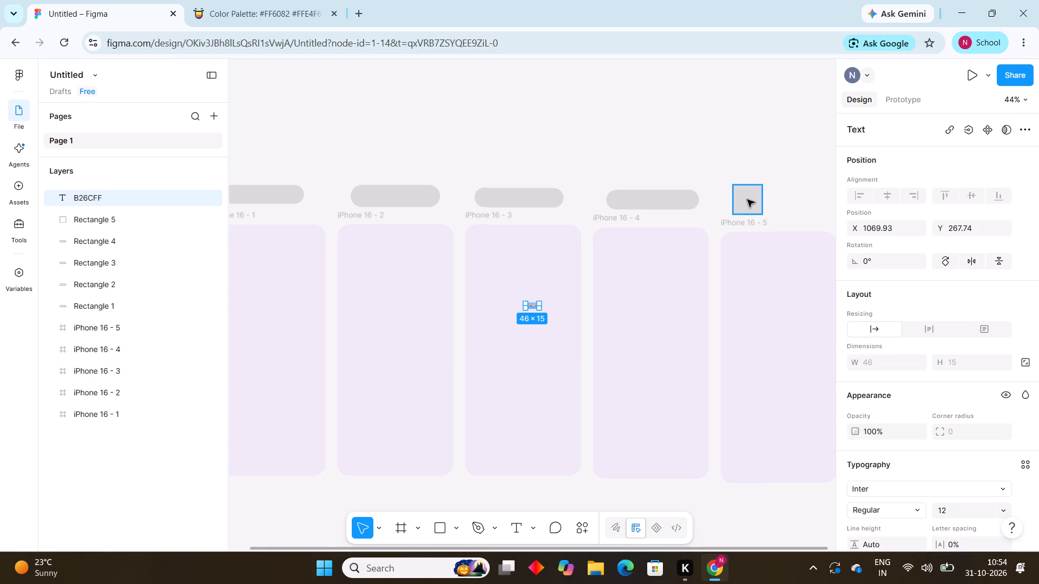
pyautogui.click(818, 154)
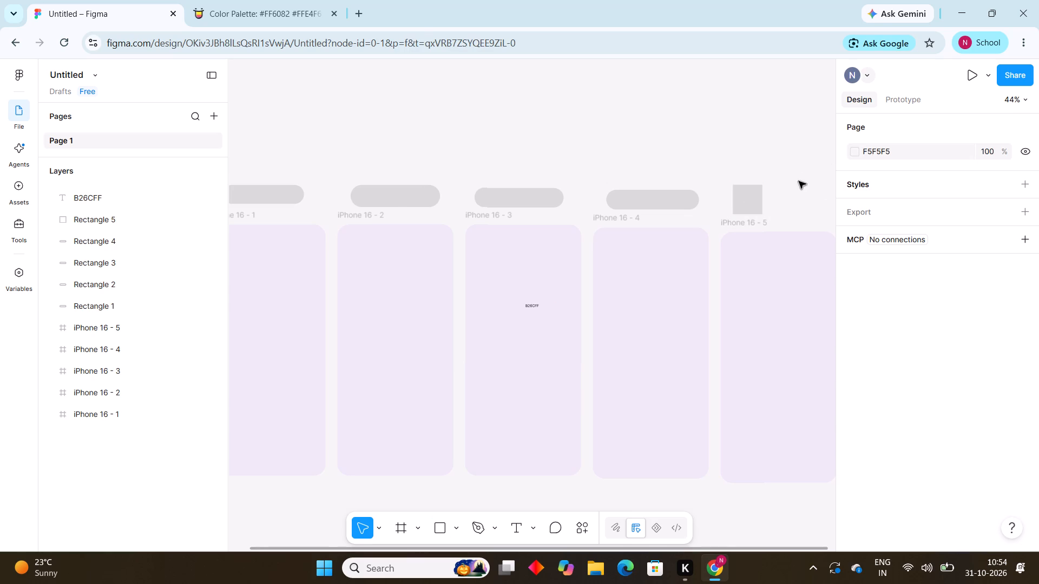
# Widen the rectangle above iPhone 16 - 5 to about 303 and set its height to 67.
pyautogui.click(759, 198)
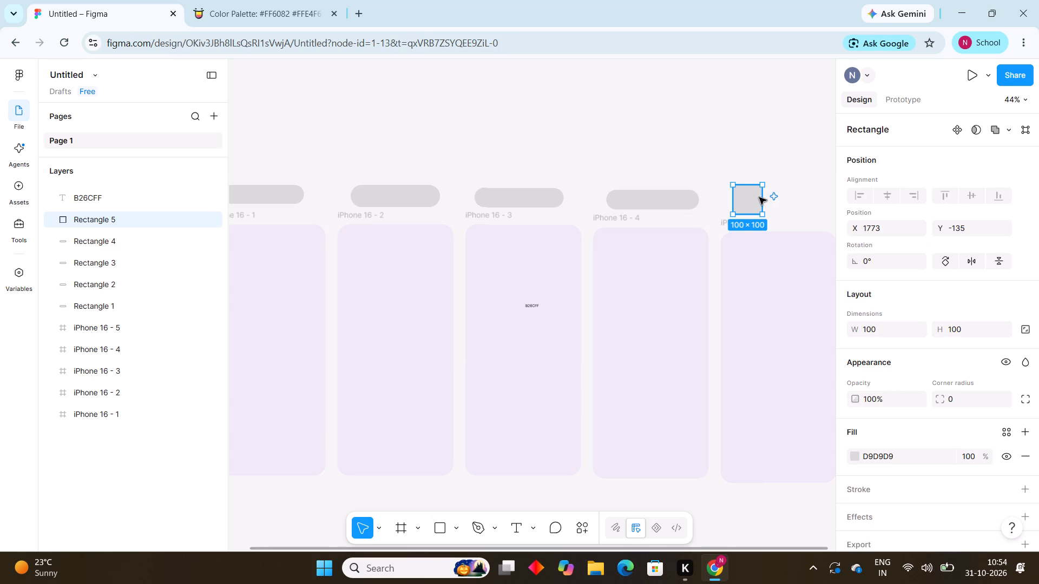
pyautogui.moveTo(762, 196); pyautogui.dragTo(792, 198)
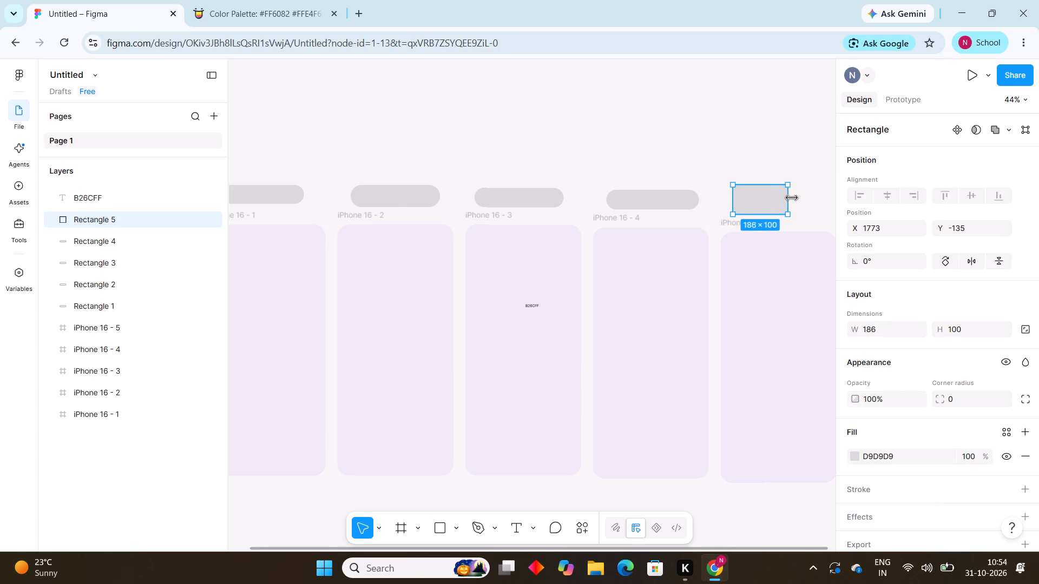
pyautogui.moveTo(792, 198); pyautogui.dragTo(822, 205)
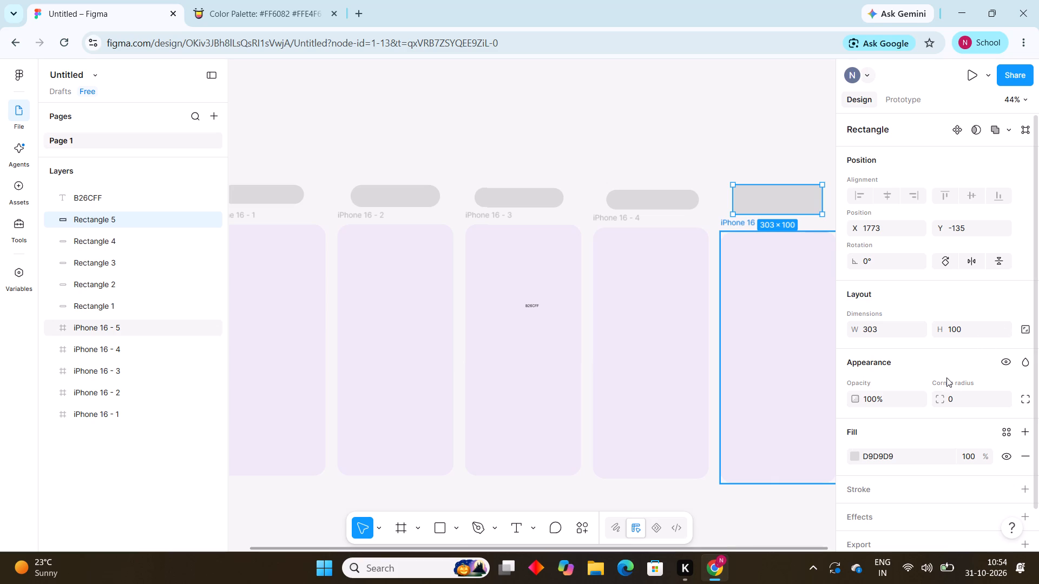
pyautogui.click(976, 329)
pyautogui.press('BackSpace')
pyautogui.write('67')
pyautogui.press('Return')
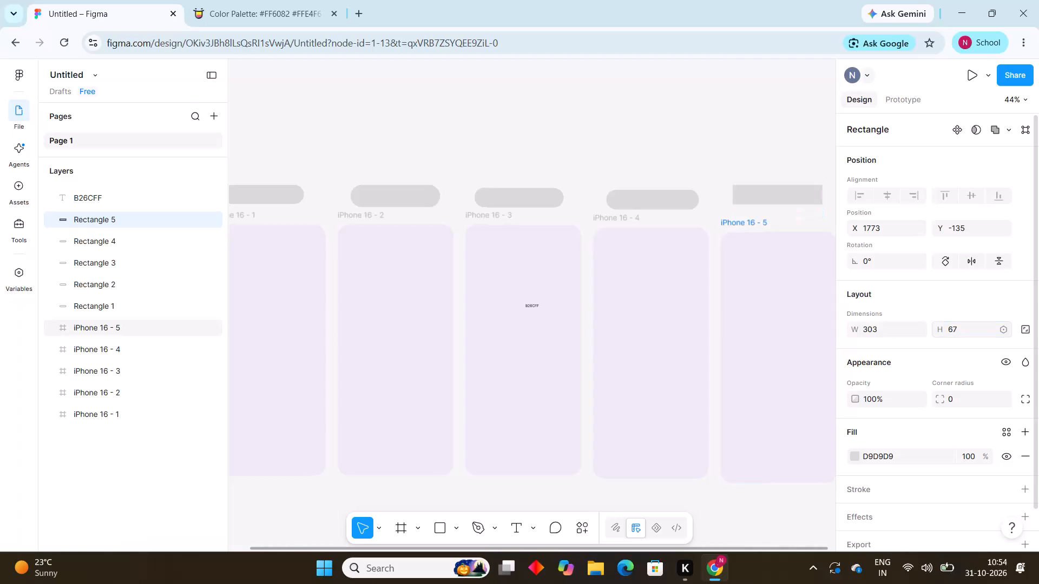
# Set the corner radius of the rectangle above iPhone 16 - 5 to 50 and deselect it.
pyautogui.click(973, 398)
pyautogui.press('BackSpace')
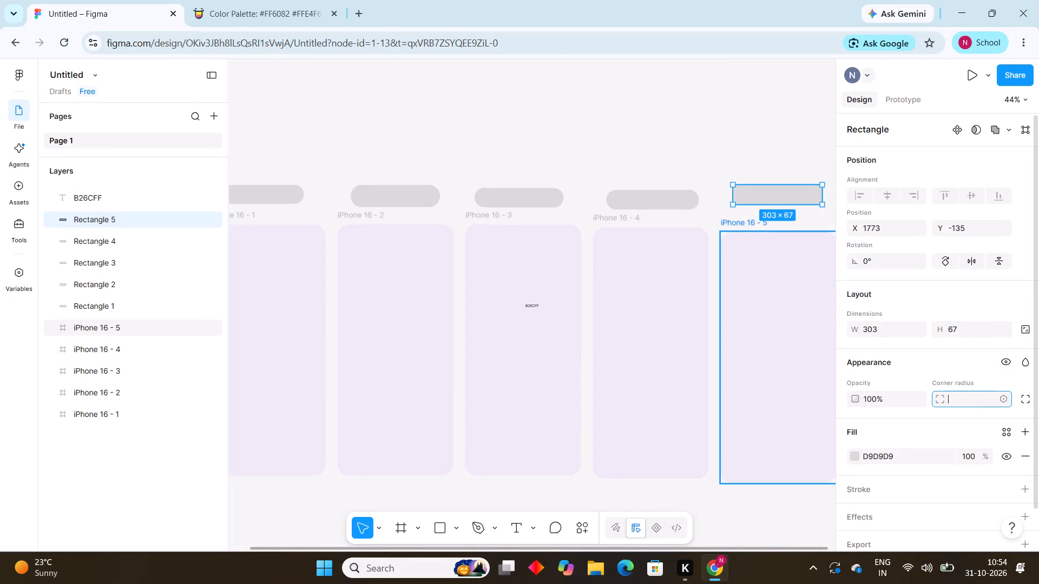
pyautogui.write('40')
pyautogui.press('BackSpace')
pyautogui.press('BackSpace')
pyautogui.write('50')
pyautogui.press('Return')
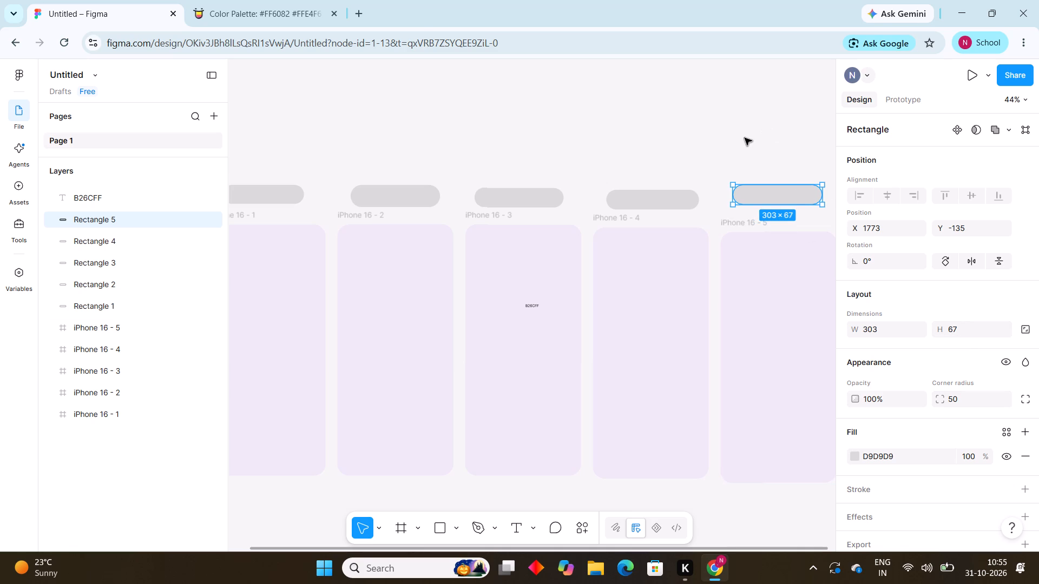
pyautogui.moveTo(745, 138); pyautogui.dragTo(714, 142)
pyautogui.moveTo(732, 255); pyautogui.dragTo(774, 469)
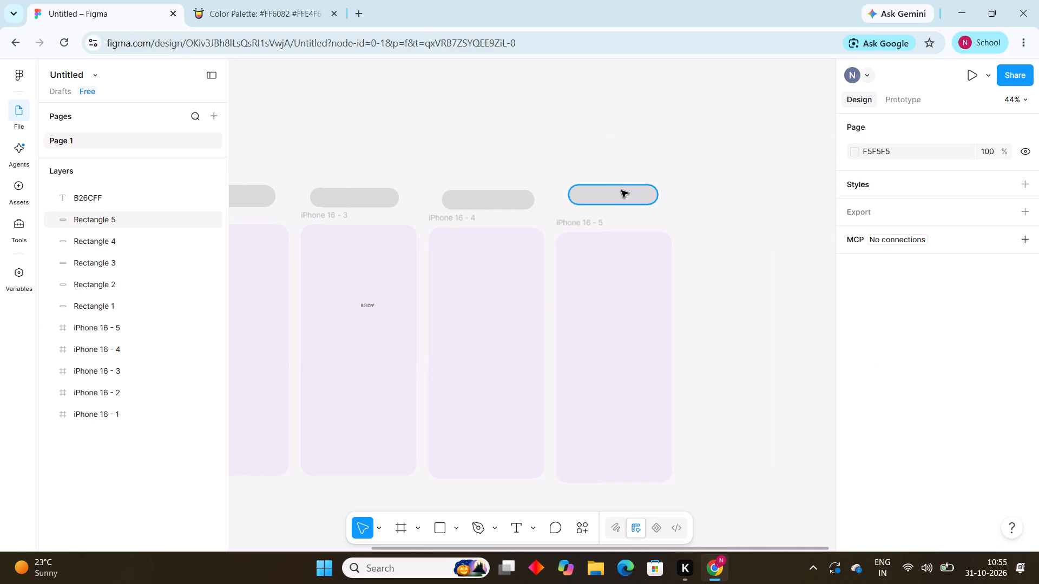
# Move the rounded bar above iPhone 16 - 5 down to about X 1777, Y -118.
pyautogui.moveTo(621, 191); pyautogui.dragTo(623, 197)
pyautogui.click(514, 188)
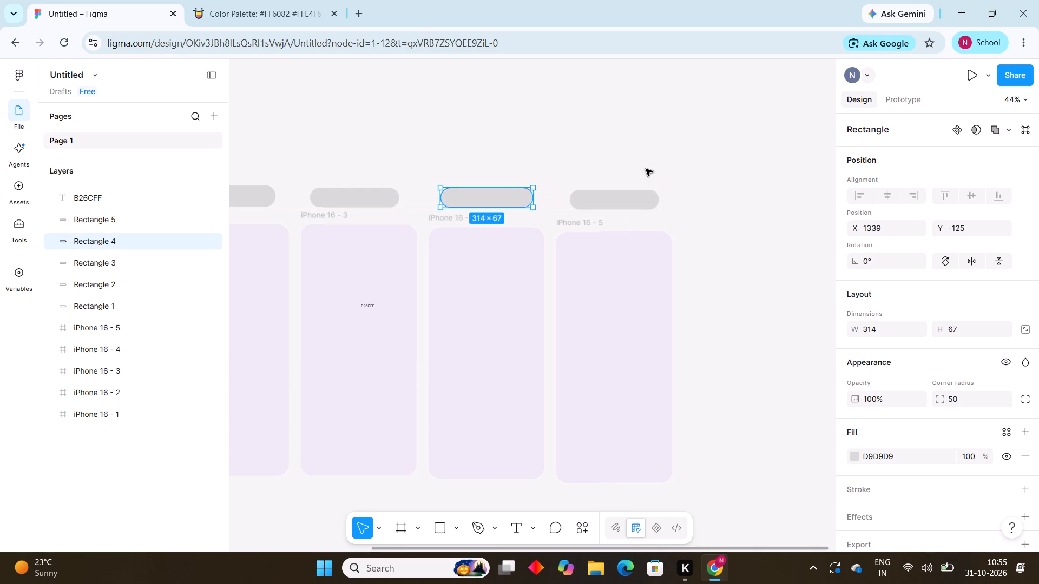
# Fill the bar above iPhone 16 - 1 with the page's purple B26CFF at 100% opacity and deselect it.
pyautogui.moveTo(646, 169); pyautogui.dragTo(491, 149)
pyautogui.moveTo(491, 149); pyautogui.dragTo(443, 143)
pyautogui.moveTo(443, 143); pyautogui.dragTo(220, 149)
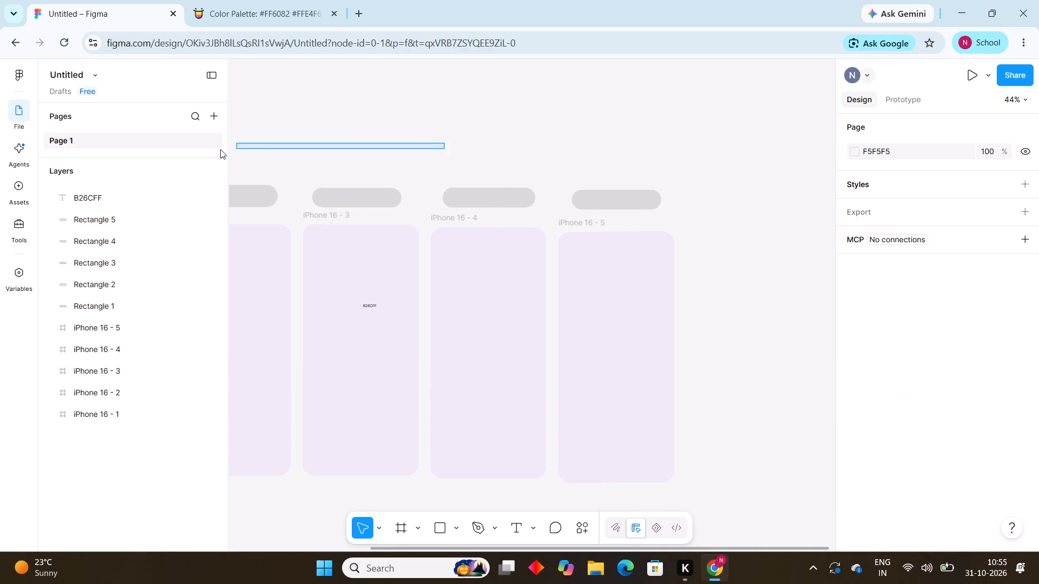
pyautogui.moveTo(220, 149); pyautogui.dragTo(302, 122)
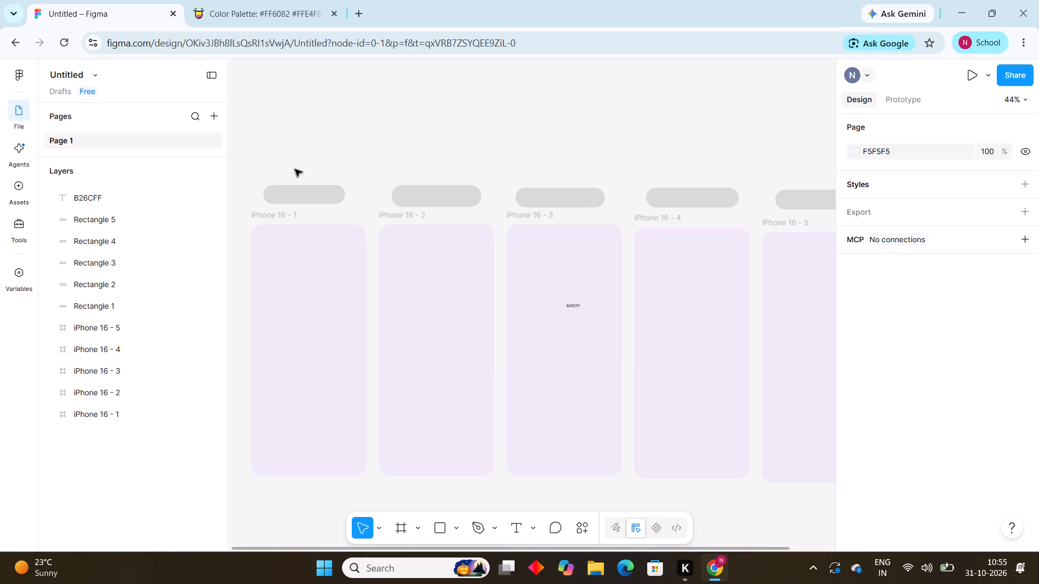
pyautogui.click(301, 186)
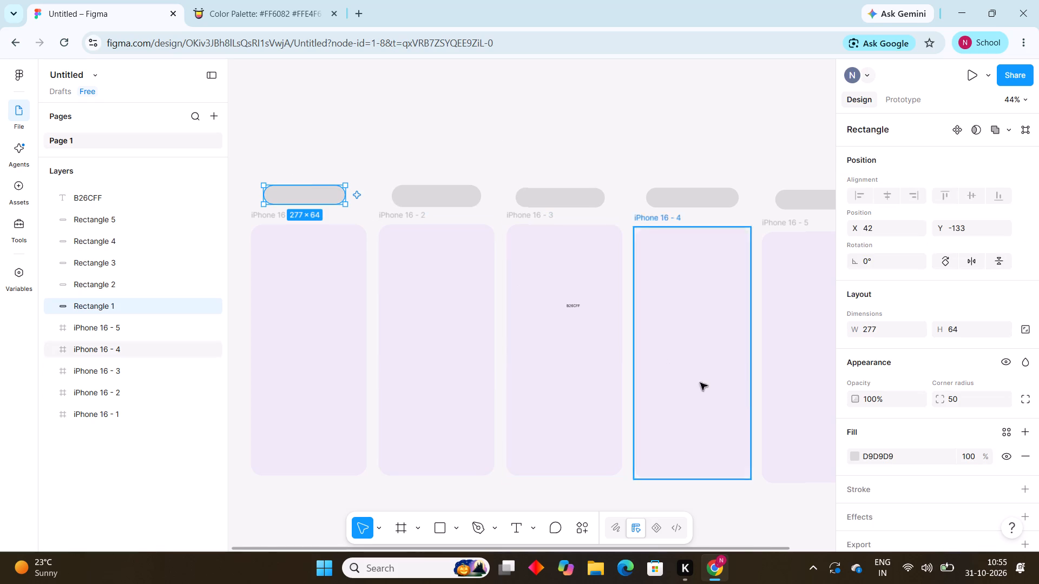
pyautogui.click(855, 455)
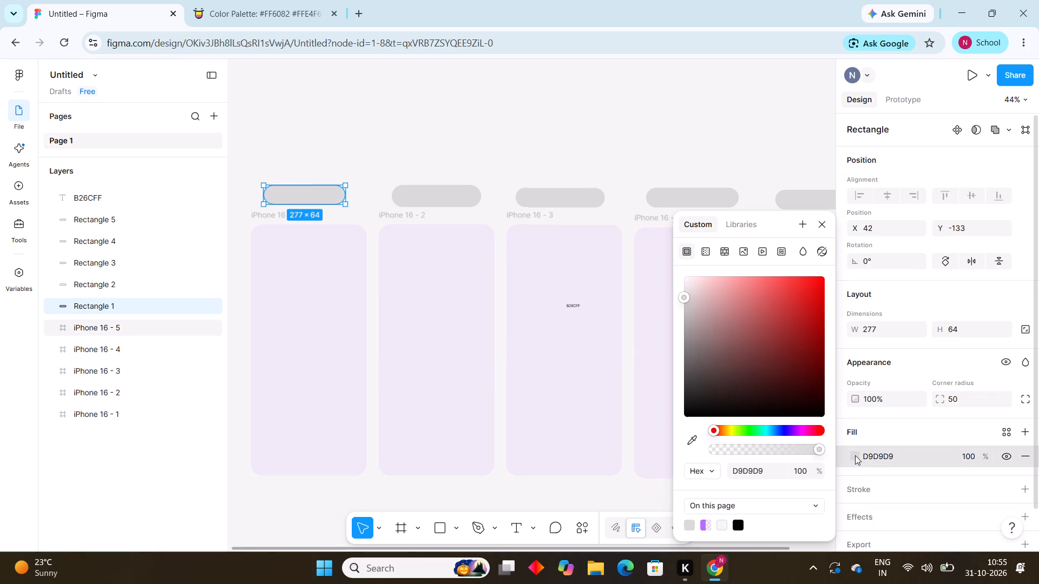
pyautogui.click(706, 527)
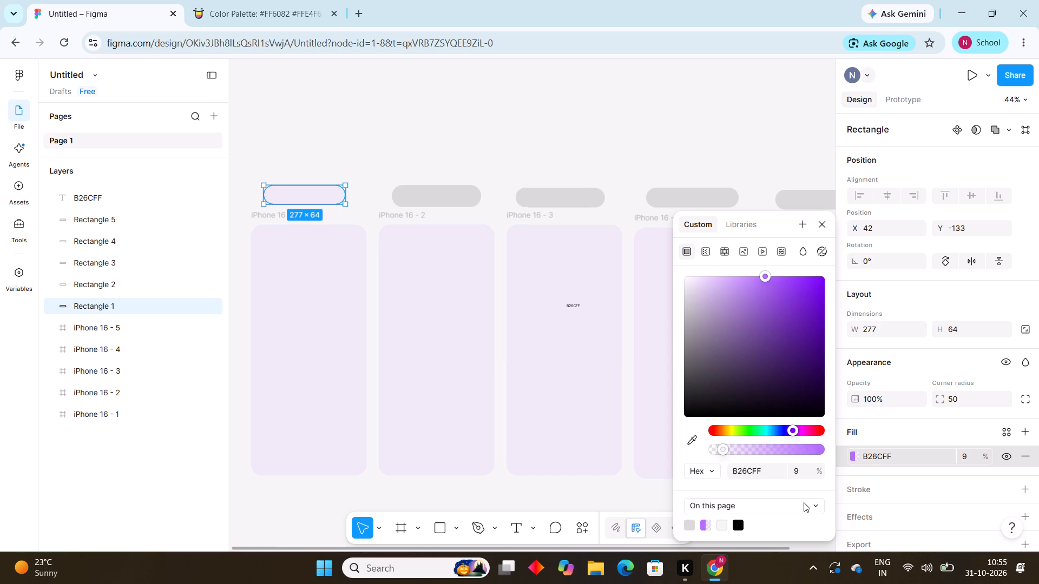
pyautogui.moveTo(752, 448); pyautogui.dragTo(775, 448)
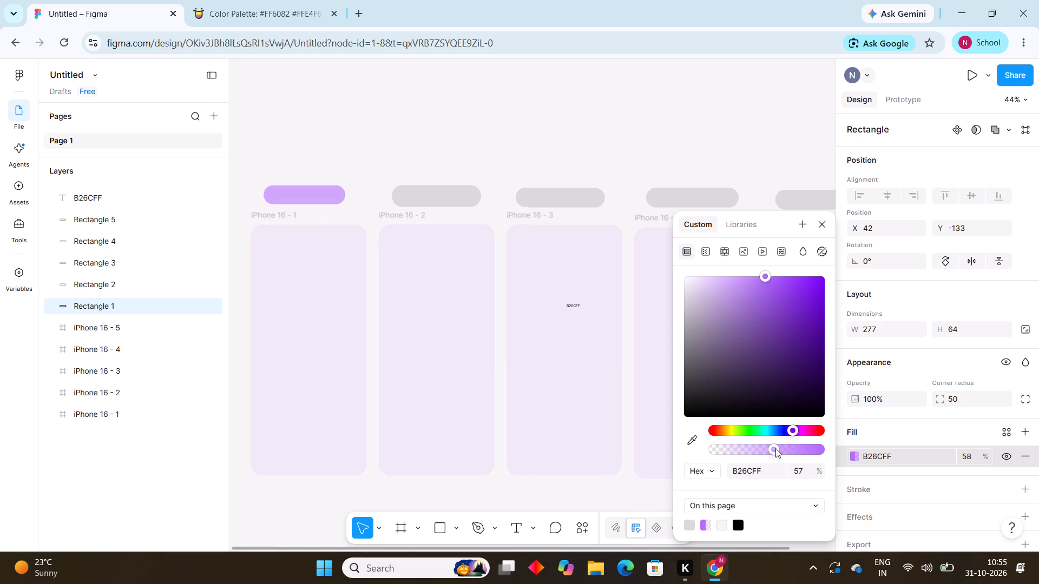
pyautogui.moveTo(775, 448); pyautogui.dragTo(797, 447)
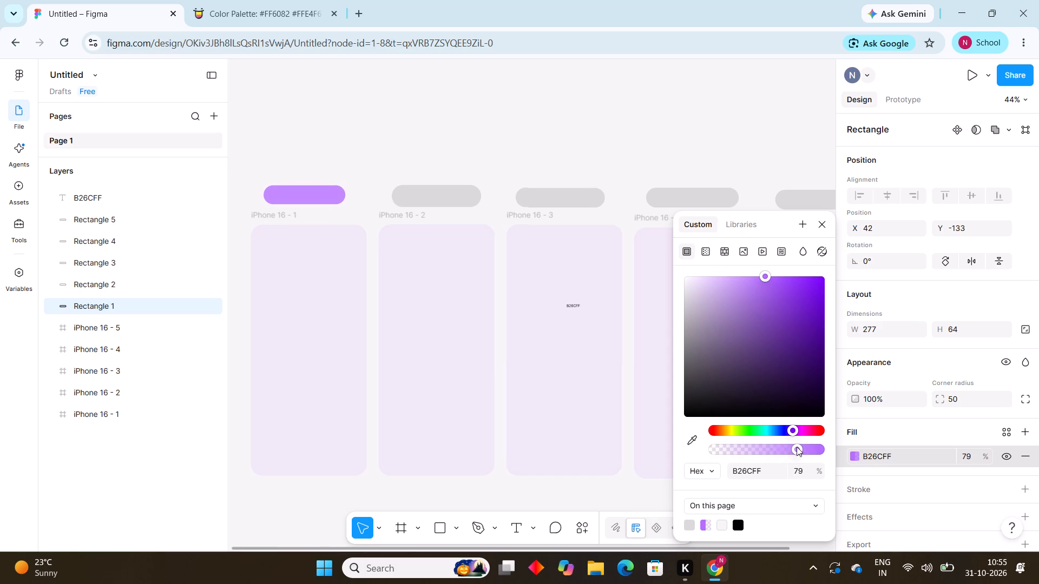
pyautogui.moveTo(797, 447); pyautogui.dragTo(822, 448)
pyautogui.click(822, 448)
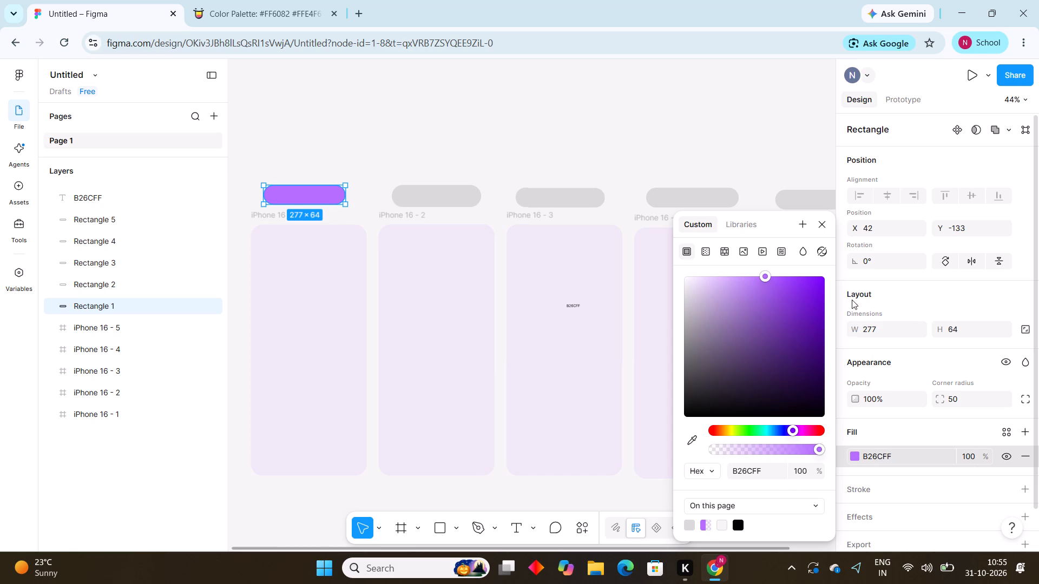
pyautogui.click(823, 220)
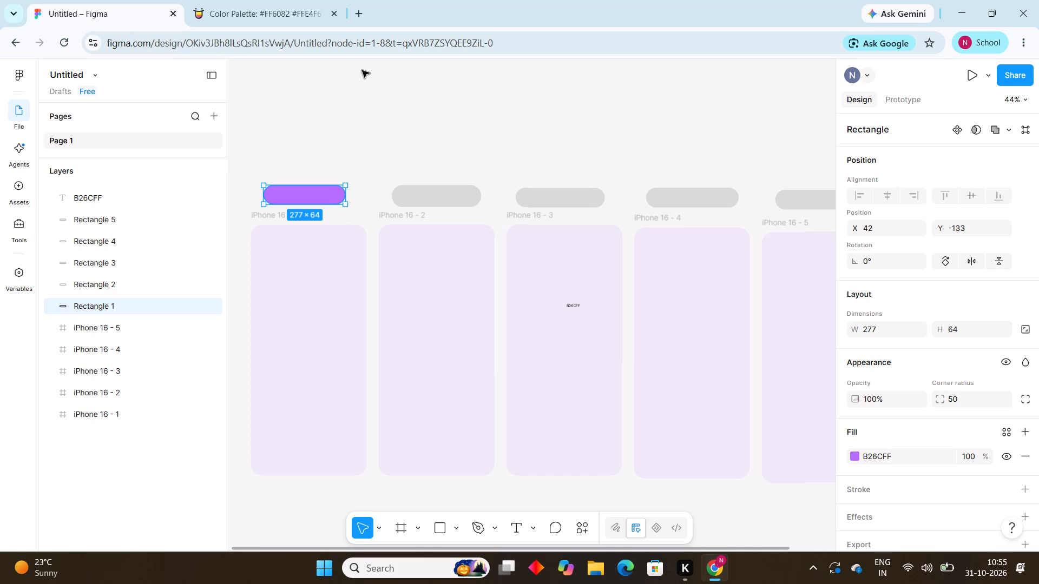
pyautogui.click(364, 120)
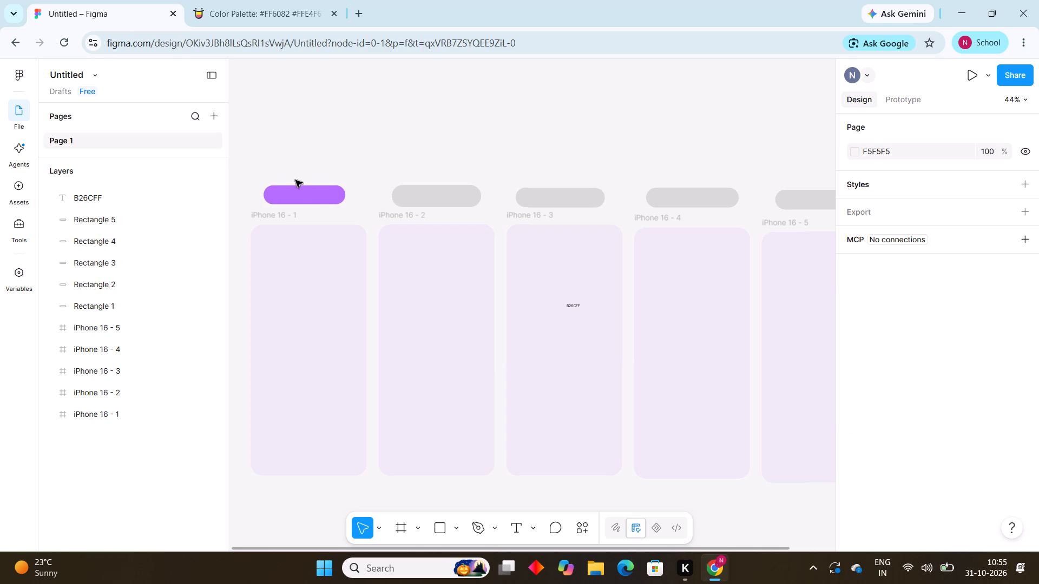
# Darken the fill of the bar above iPhone 16 - 1 to the muted purple 9F6CD8 and deselect it.
pyautogui.click(303, 197)
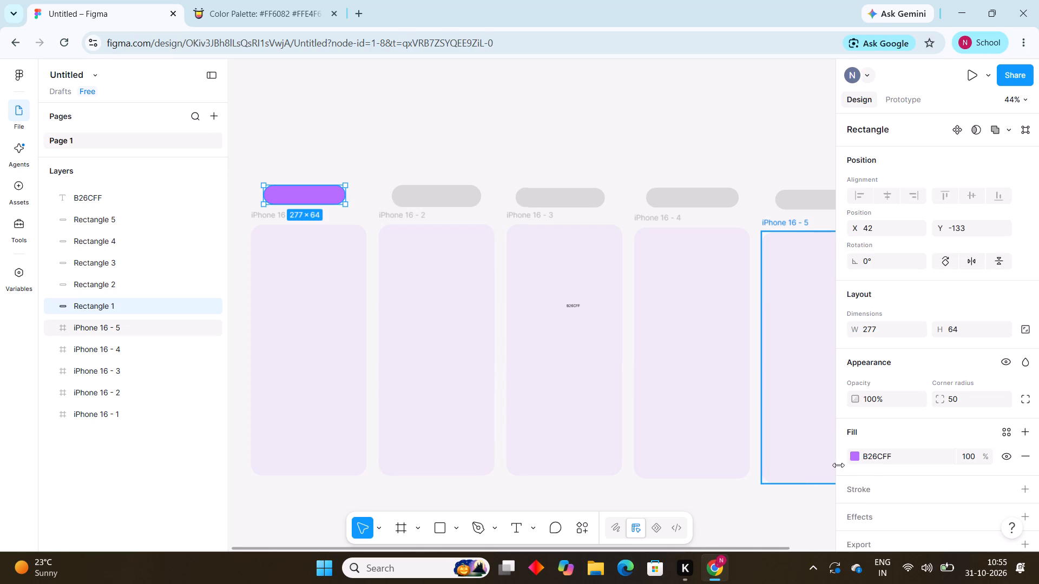
pyautogui.click(857, 454)
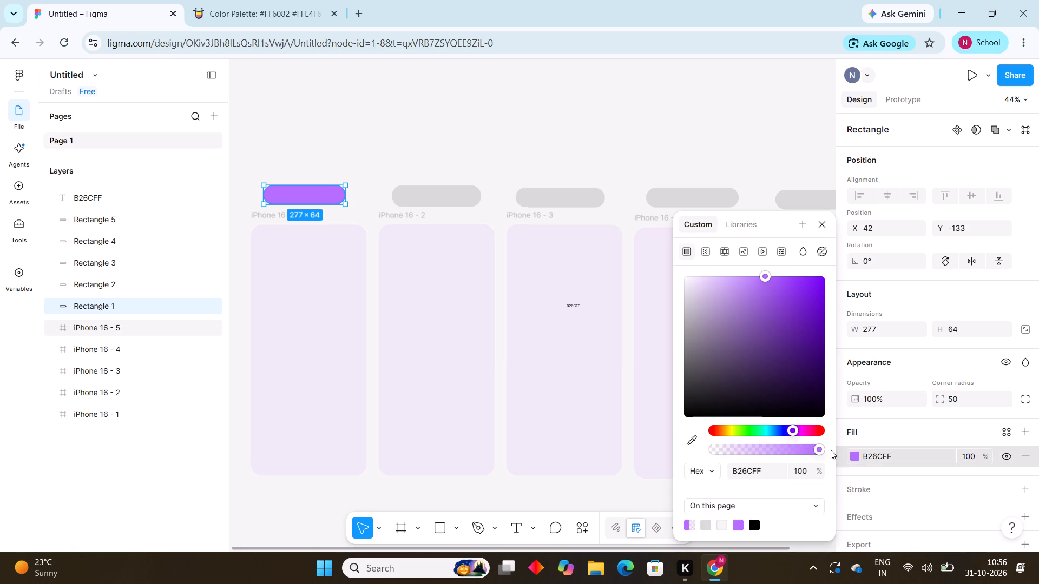
pyautogui.click(782, 339)
pyautogui.click(754, 298)
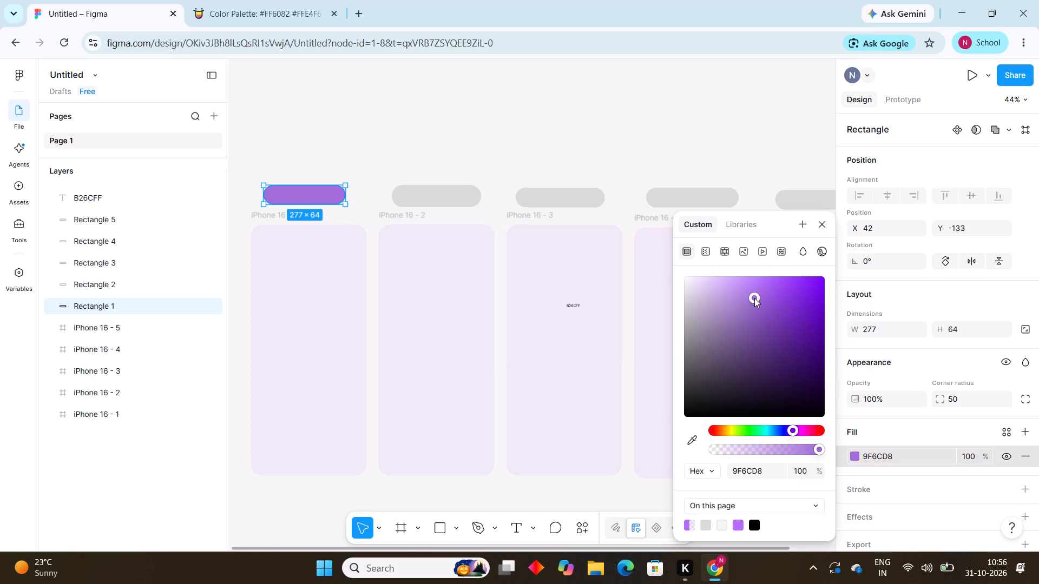
pyautogui.click(660, 75)
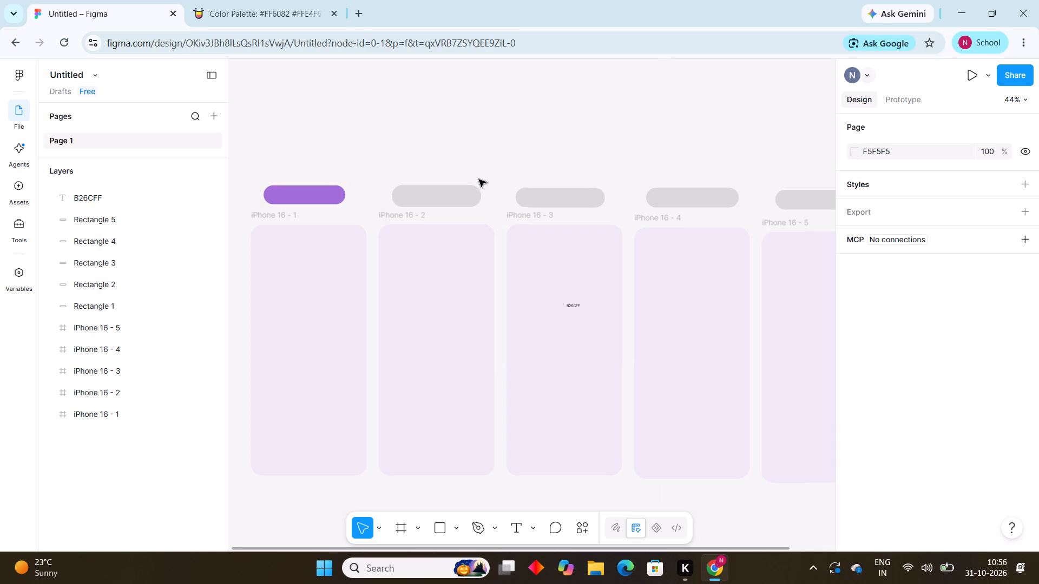
# Apply the page's 9F6CD8 purple fill to the bars above iPhone 16 - 2, iPhone 16 - 3 and iPhone 16 - 4.
pyautogui.click(446, 189)
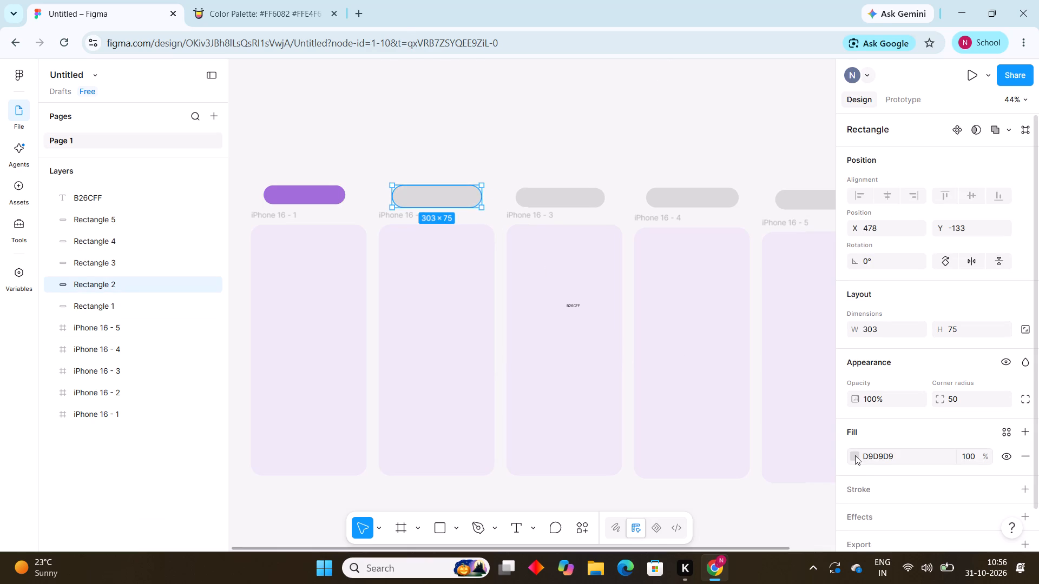
pyautogui.click(854, 455)
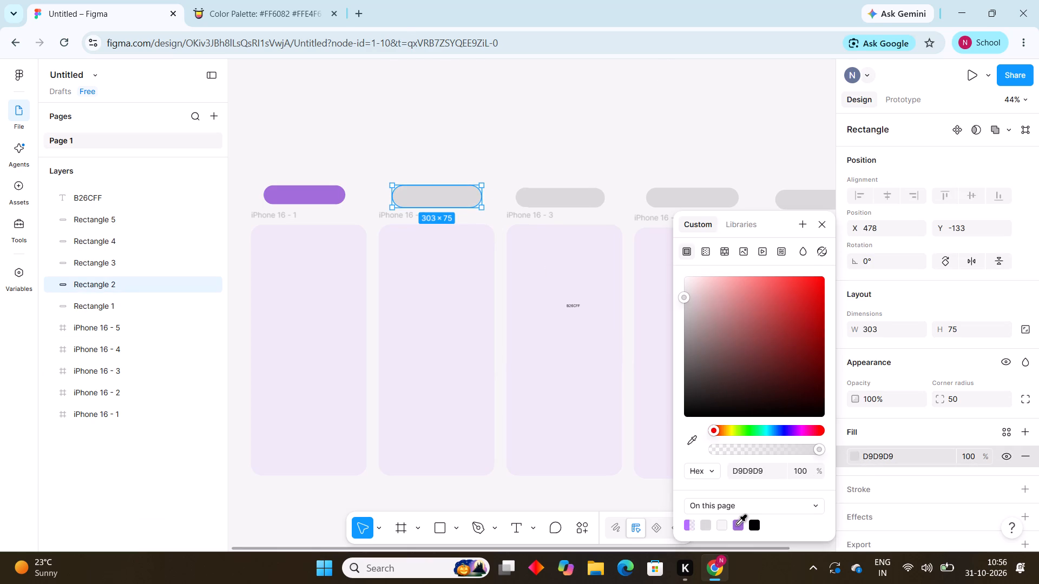
pyautogui.click(737, 525)
pyautogui.click(562, 200)
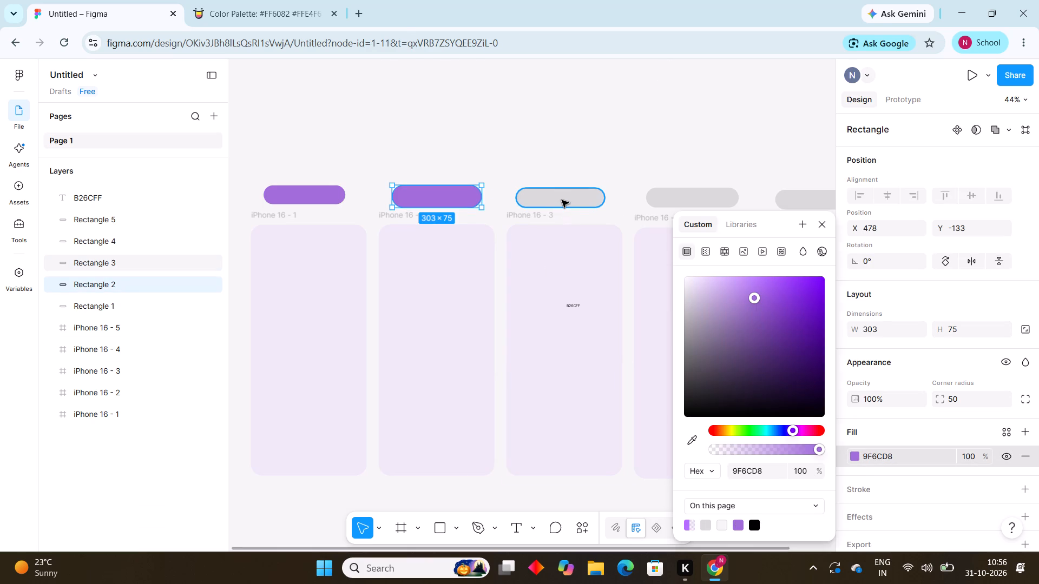
pyautogui.click(858, 455)
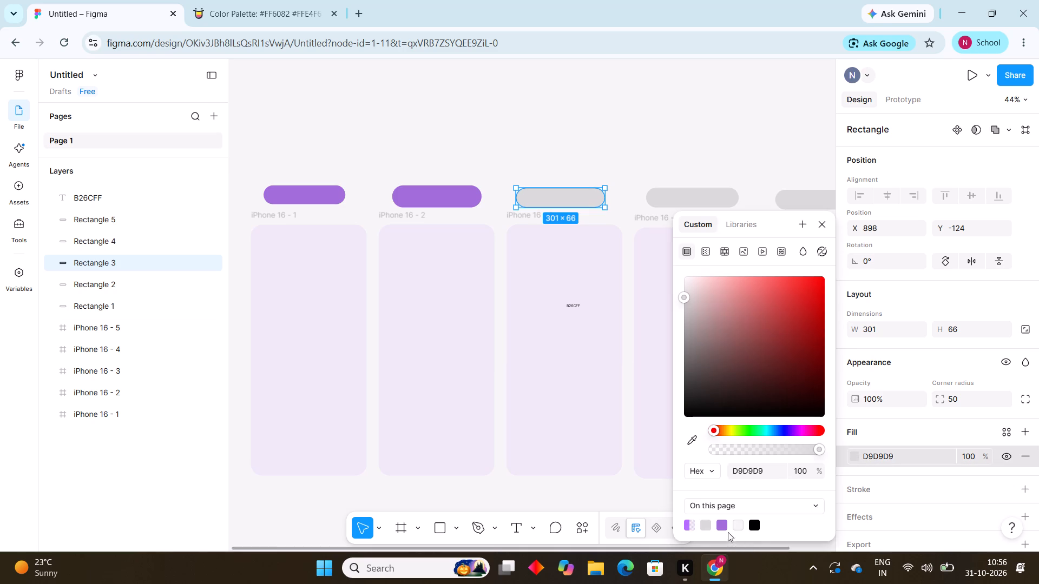
pyautogui.click(725, 527)
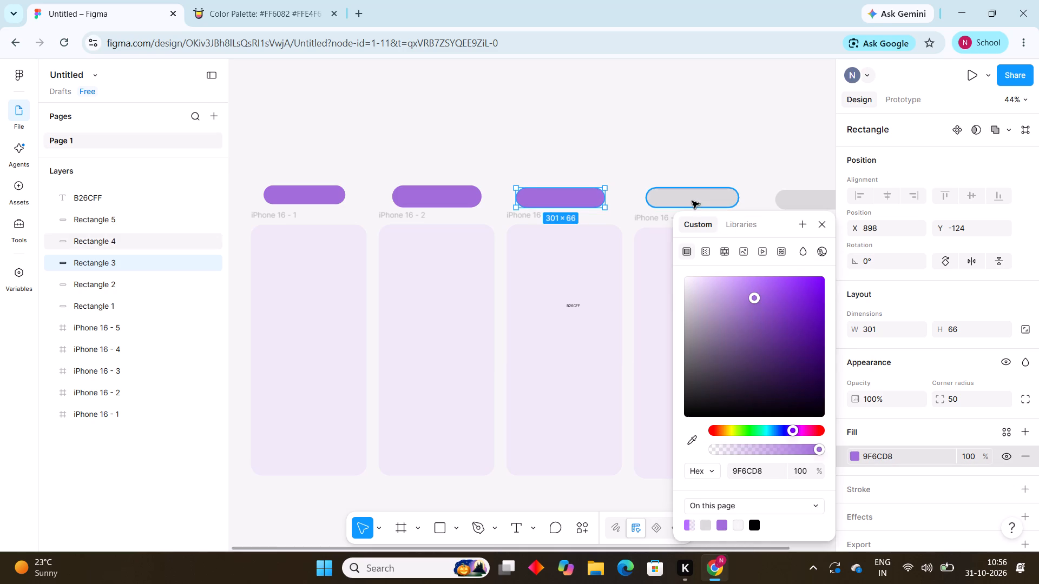
pyautogui.click(693, 199)
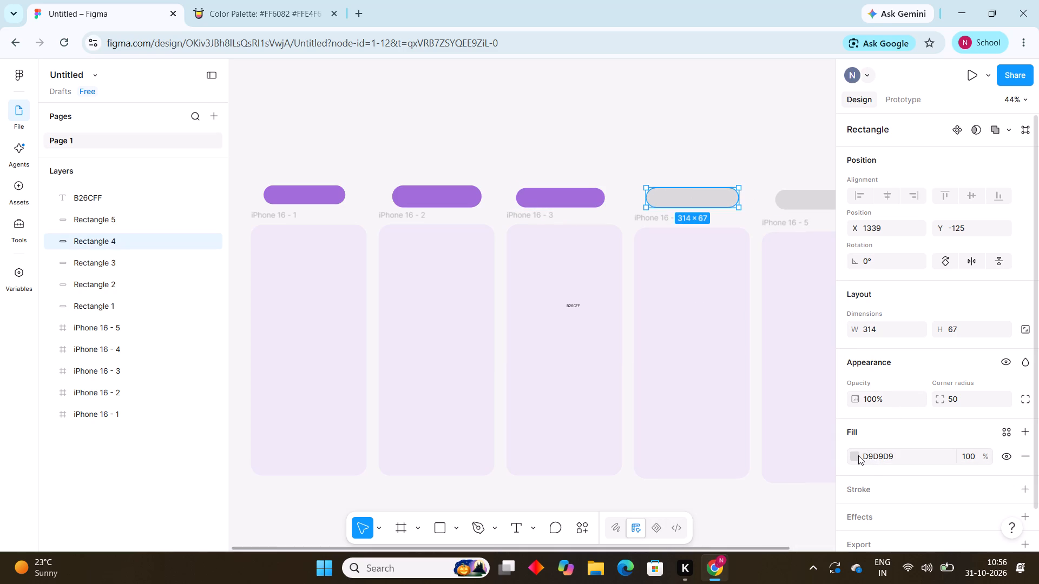
pyautogui.click(858, 455)
pyautogui.click(709, 529)
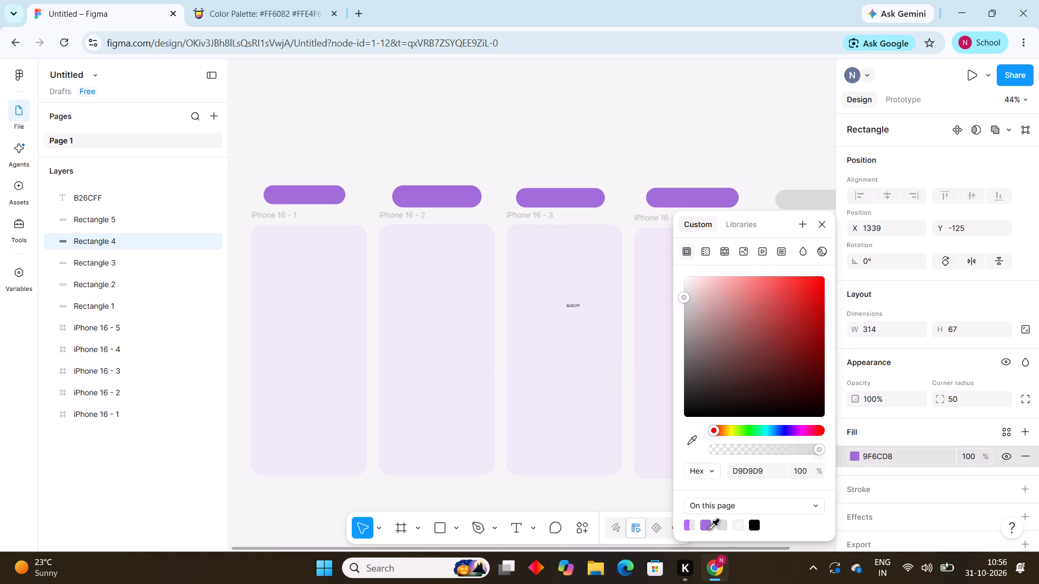
# Apply the same 9F6CD8 purple fill to the bar above iPhone 16 - 5 and deselect it.
pyautogui.click(818, 201)
pyautogui.click(858, 455)
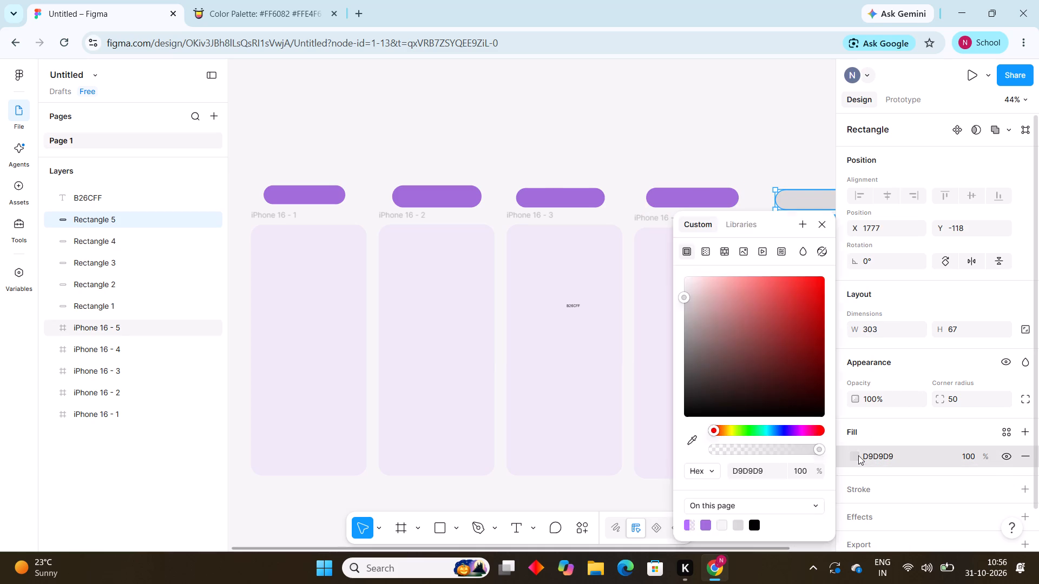
pyautogui.moveTo(858, 455); pyautogui.dragTo(817, 197)
pyautogui.click(817, 197)
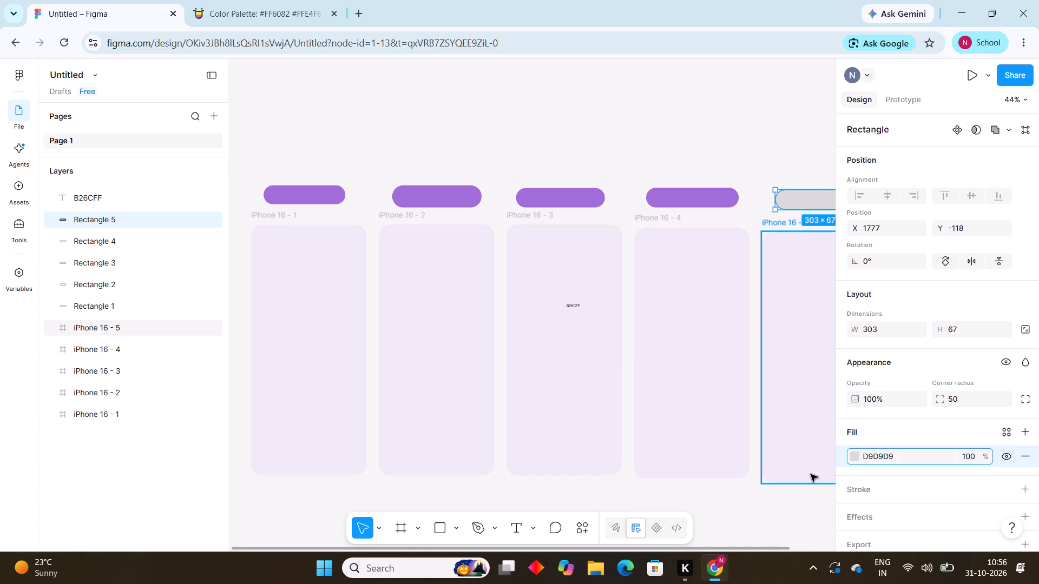
pyautogui.click(858, 456)
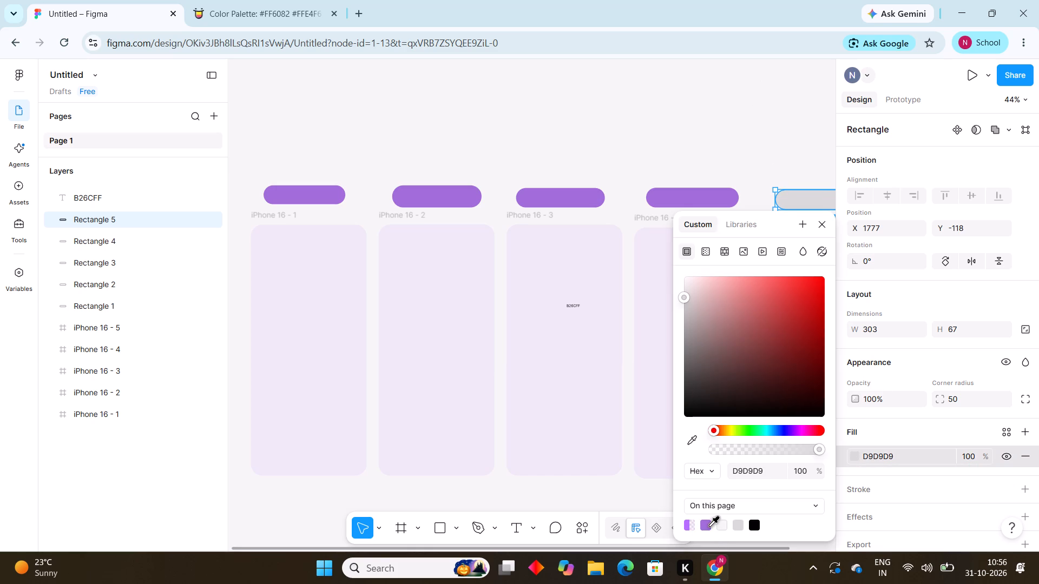
pyautogui.click(709, 526)
pyautogui.click(711, 86)
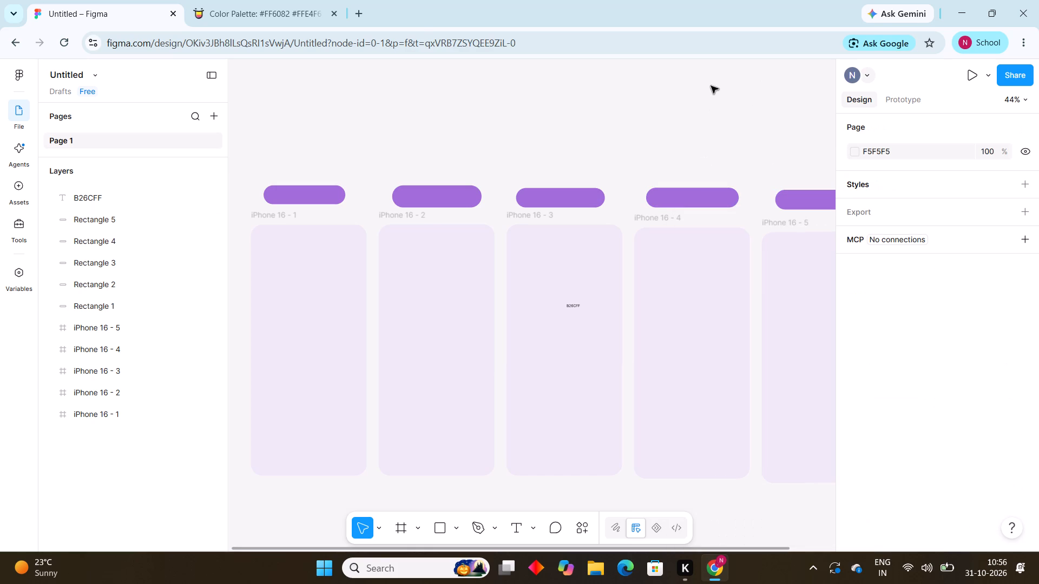
# Add the text "1." near the left end of the bar above iPhone 16 - 1, at about X 67, Y -103.
pyautogui.moveTo(776, 145); pyautogui.dragTo(778, 124)
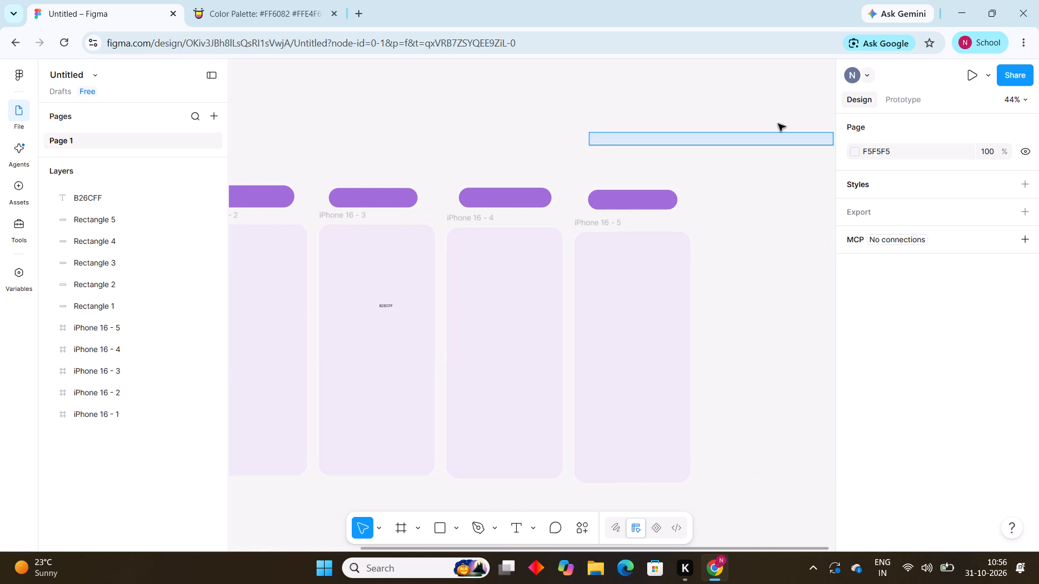
pyautogui.moveTo(778, 124); pyautogui.dragTo(765, 118)
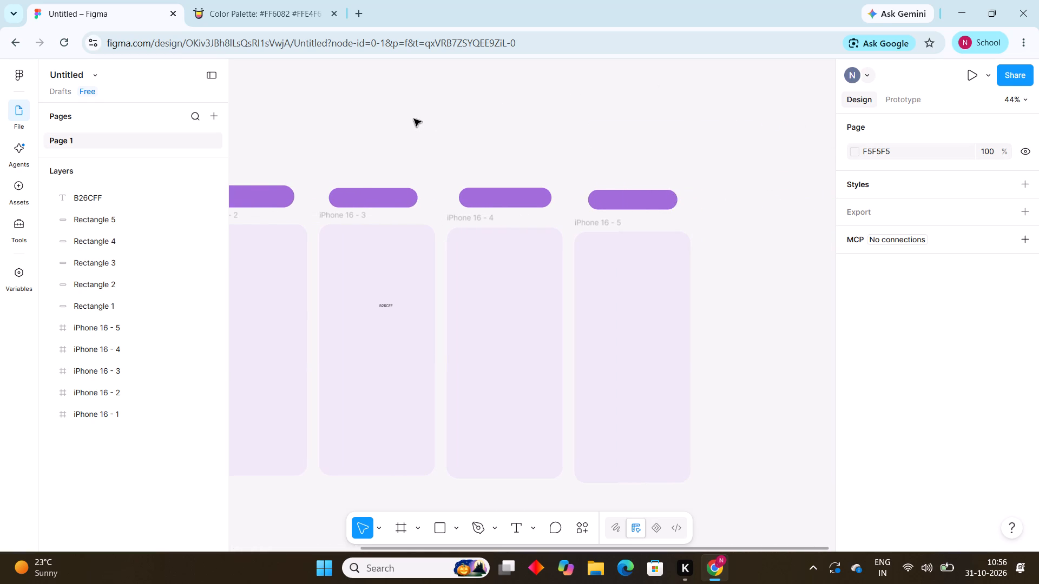
pyautogui.moveTo(414, 119); pyautogui.dragTo(113, 161)
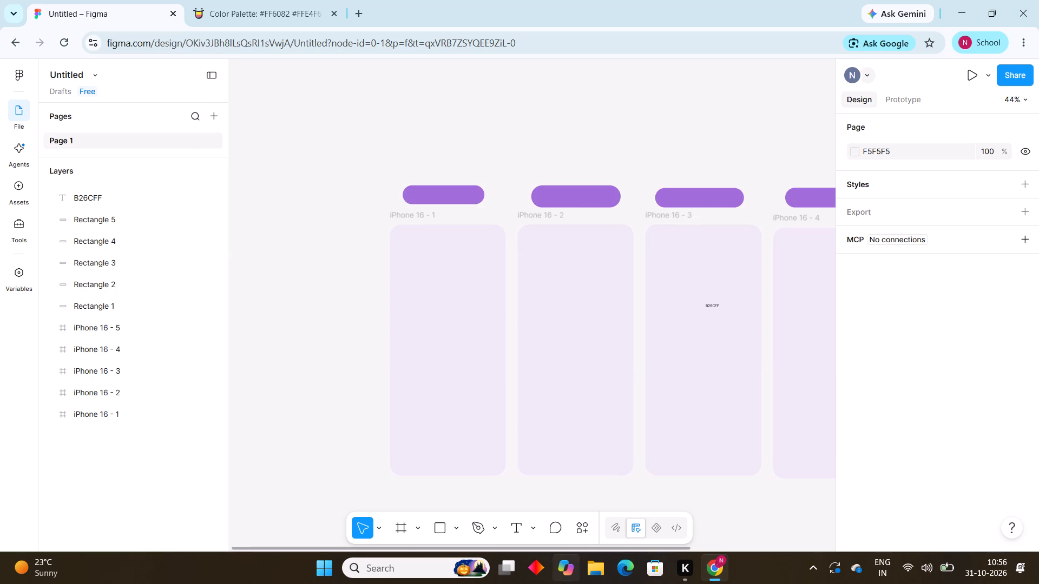
pyautogui.click(529, 527)
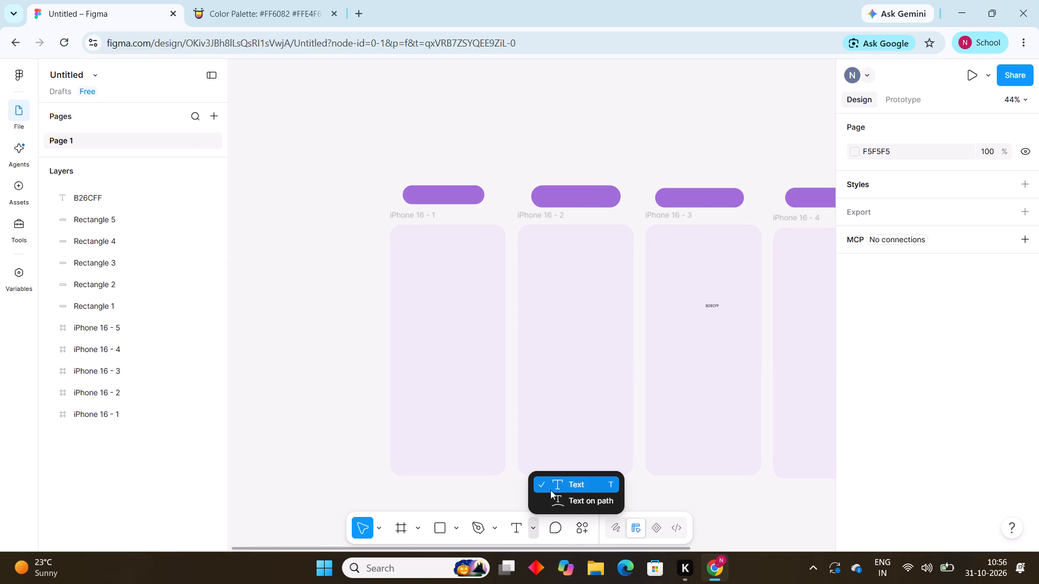
pyautogui.click(557, 484)
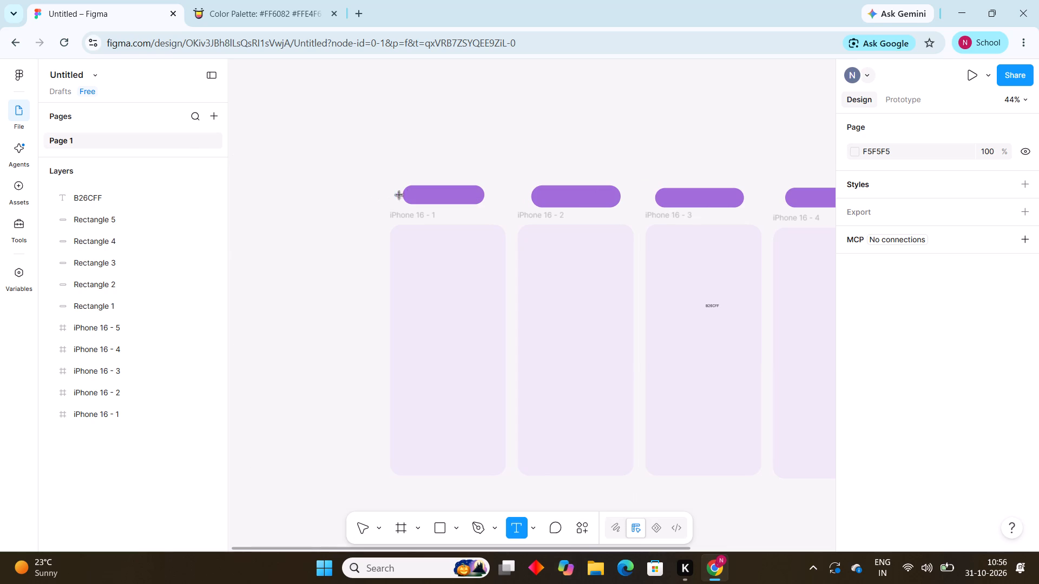
pyautogui.click(409, 194)
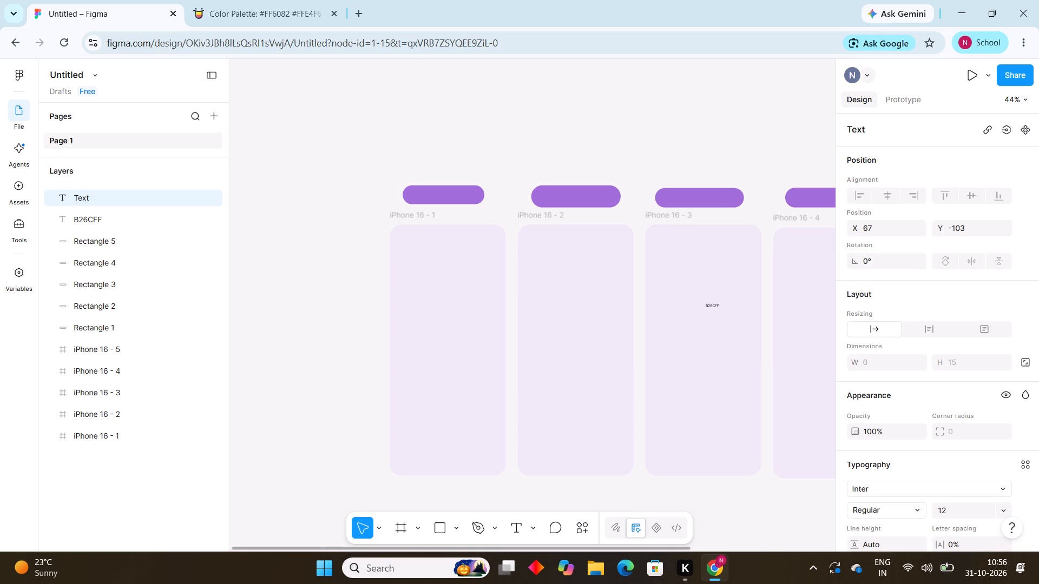
pyautogui.press('1')
pyautogui.press('.')
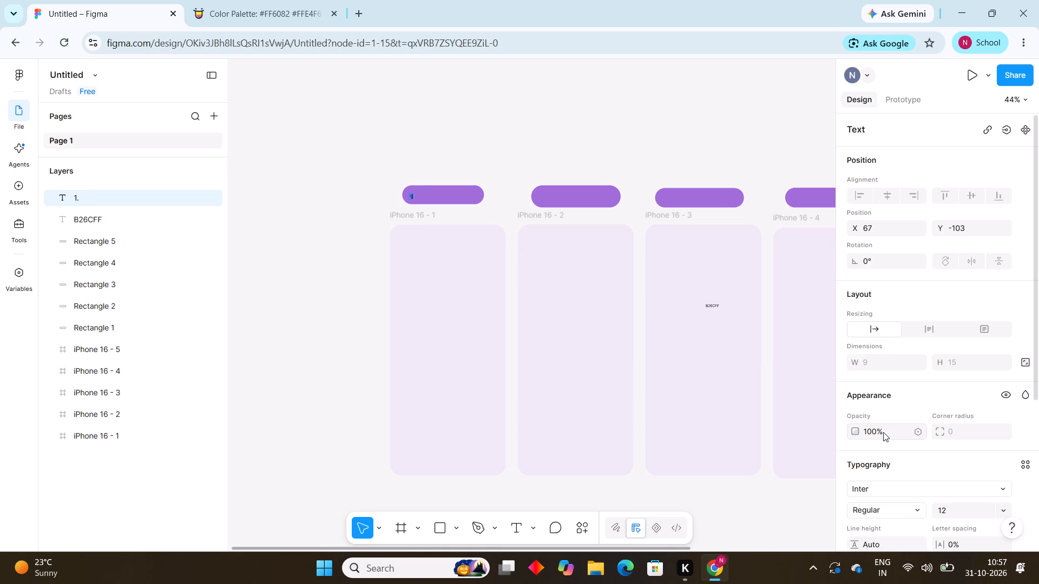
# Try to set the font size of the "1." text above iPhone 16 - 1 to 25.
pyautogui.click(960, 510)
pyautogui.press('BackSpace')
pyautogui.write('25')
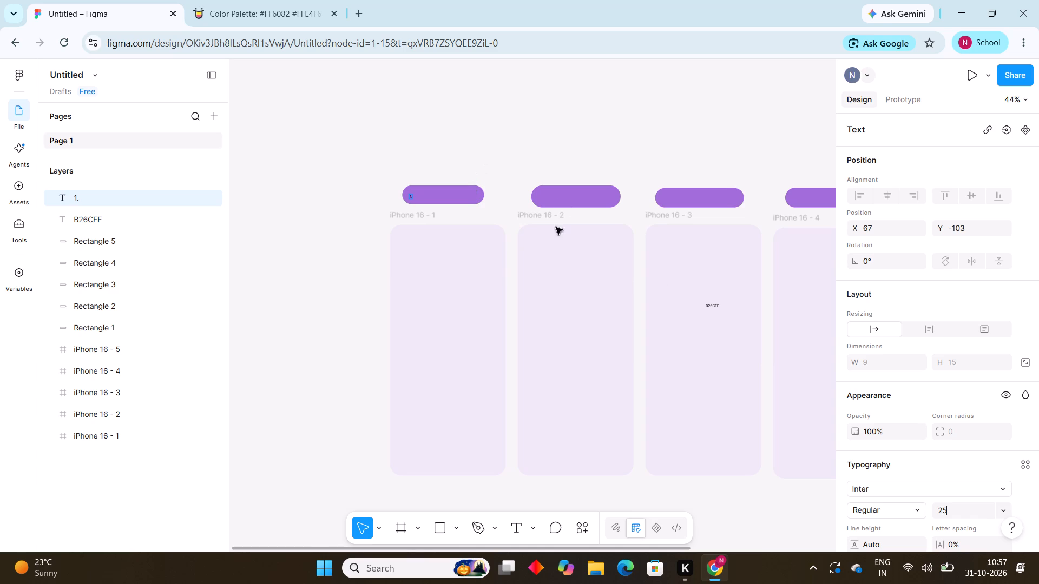
# Delete the "1." text from the bar above iPhone 16 - 1.
pyautogui.click(431, 193)
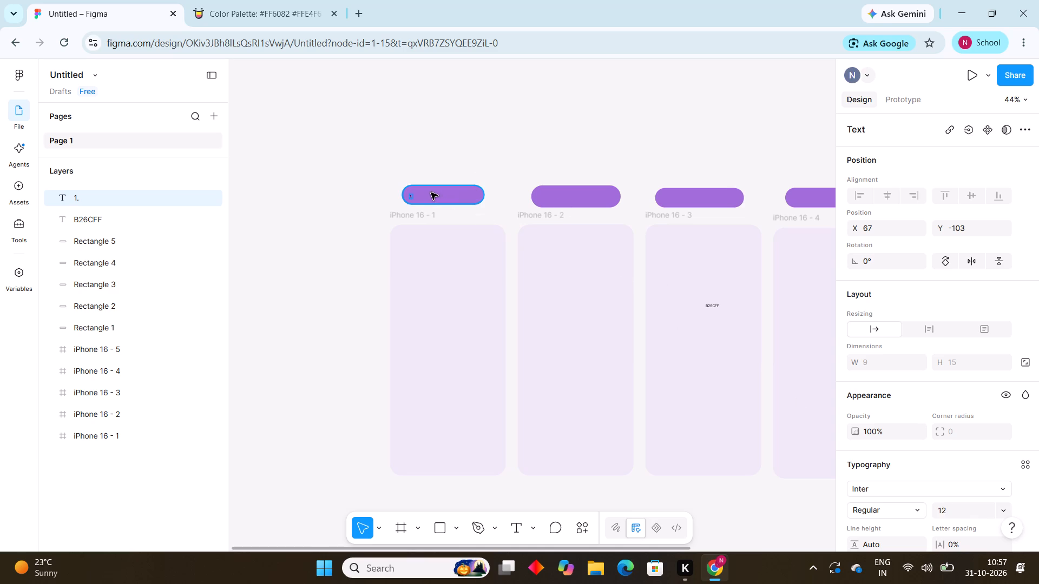
pyautogui.press('BackSpace')
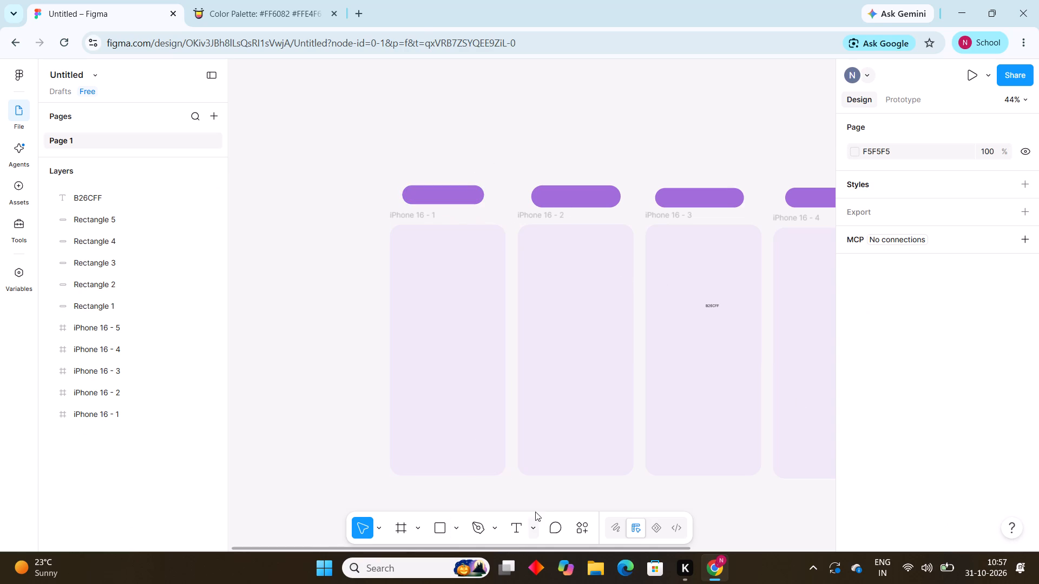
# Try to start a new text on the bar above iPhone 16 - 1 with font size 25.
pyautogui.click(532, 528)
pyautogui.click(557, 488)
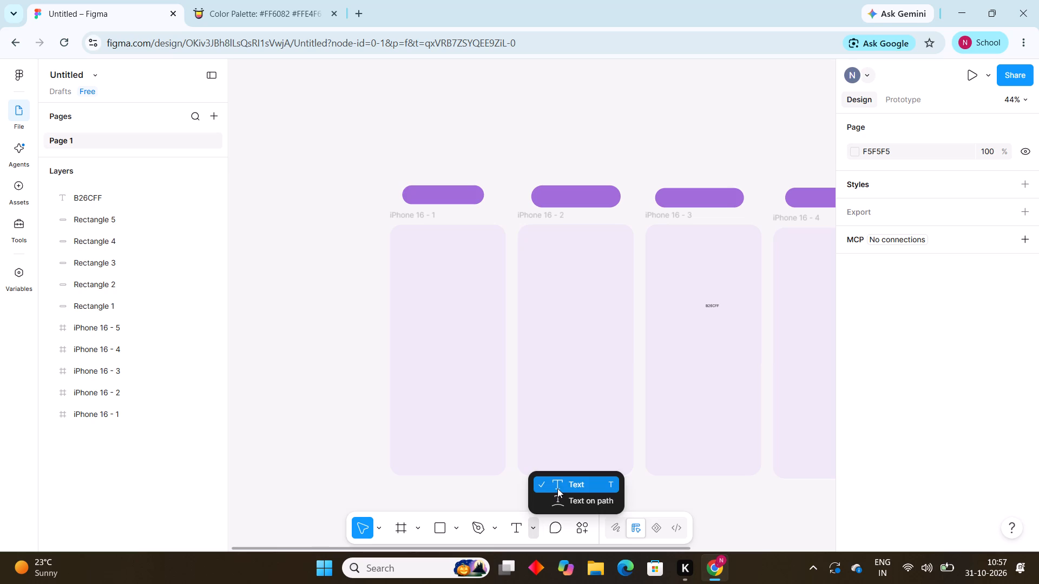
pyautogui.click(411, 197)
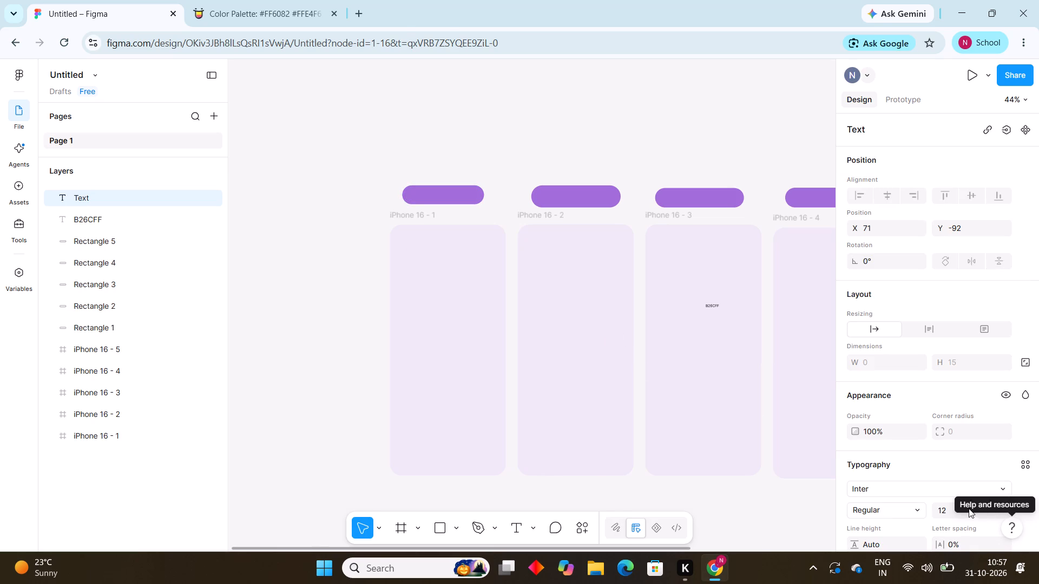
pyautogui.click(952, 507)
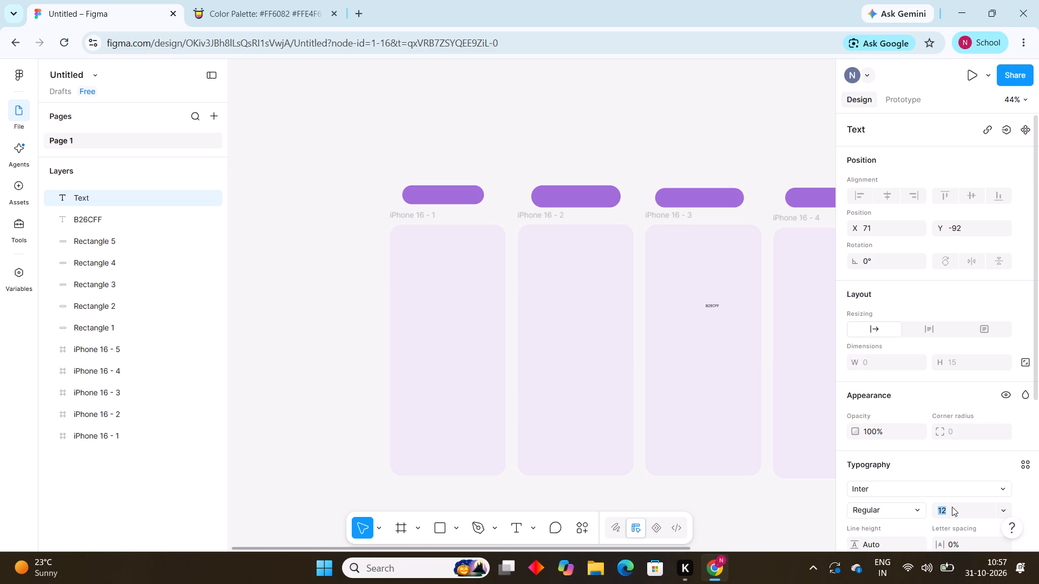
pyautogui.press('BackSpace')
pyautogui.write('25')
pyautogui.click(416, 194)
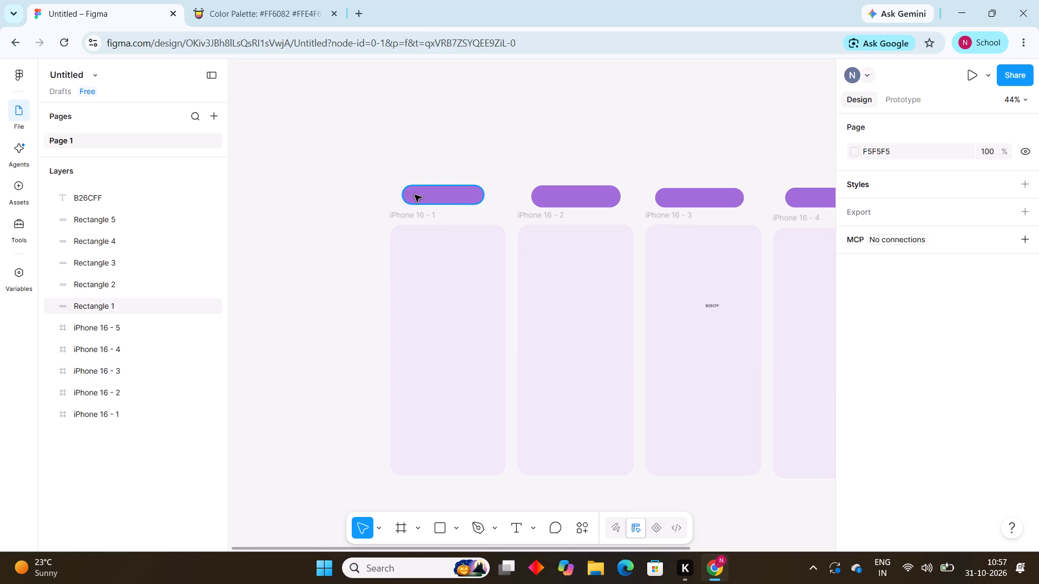
# Add the text "splash Screen 1." on the bar above iPhone 16 - 1, at about X 73, Y -99.
pyautogui.click(526, 529)
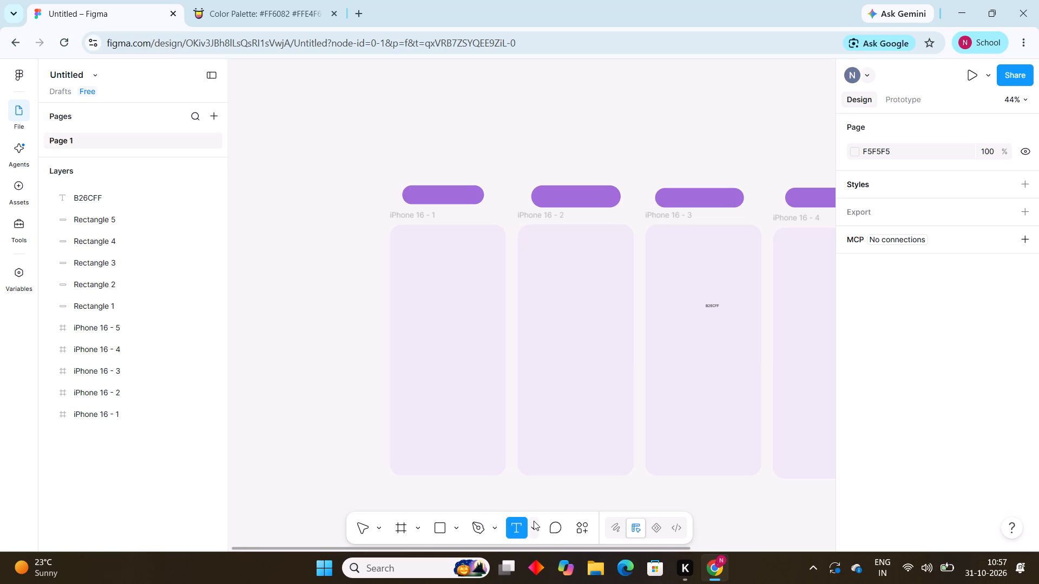
pyautogui.click(533, 522)
pyautogui.click(576, 483)
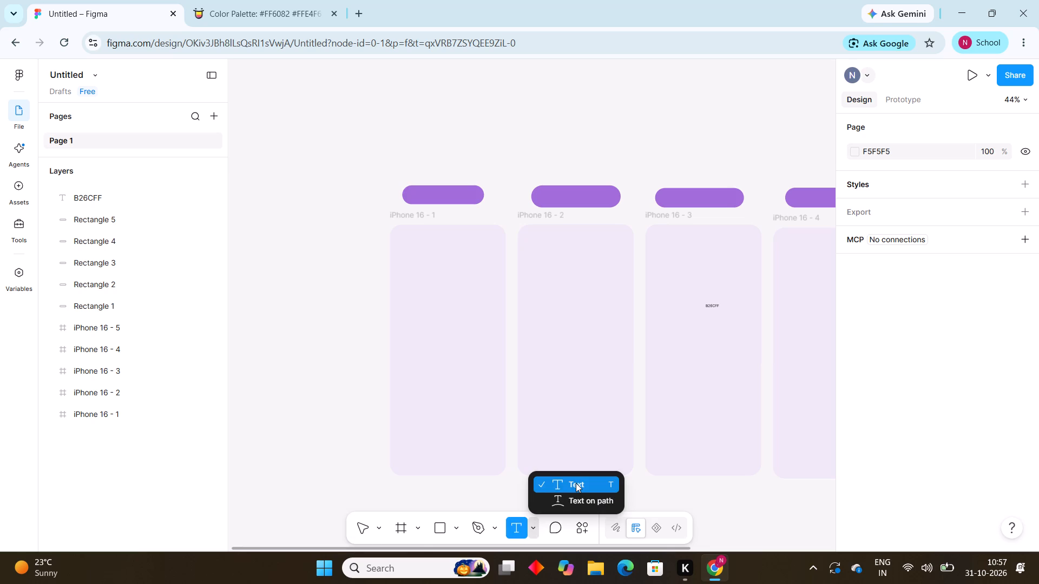
pyautogui.click(411, 195)
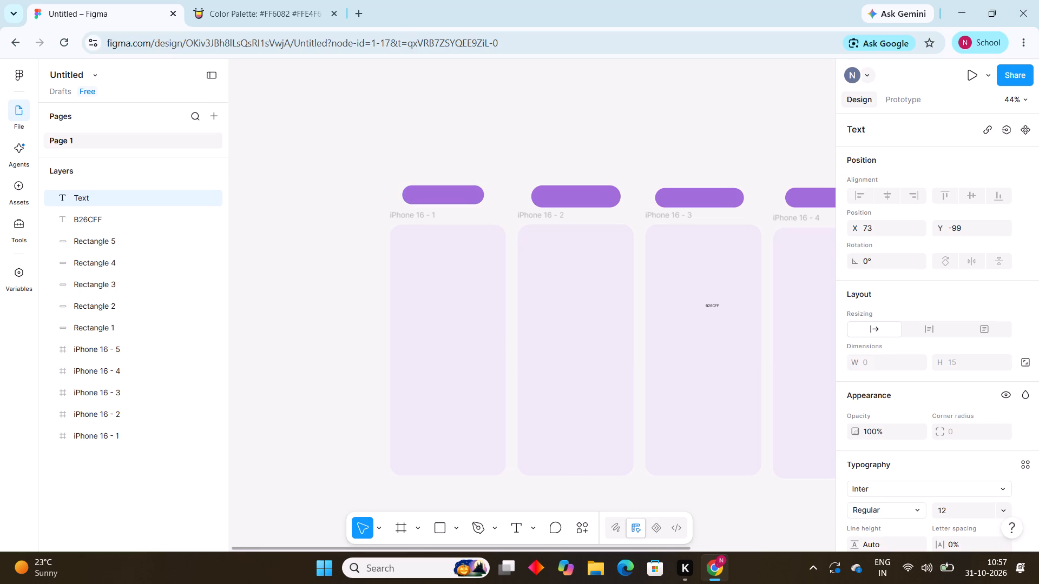
pyautogui.write('1.')
pyautogui.click(411, 195)
pyautogui.press('space')
pyautogui.write('splash')
pyautogui.press('space')
pyautogui.write('s')
pyautogui.press('BackSpace')
pyautogui.write('Screen')
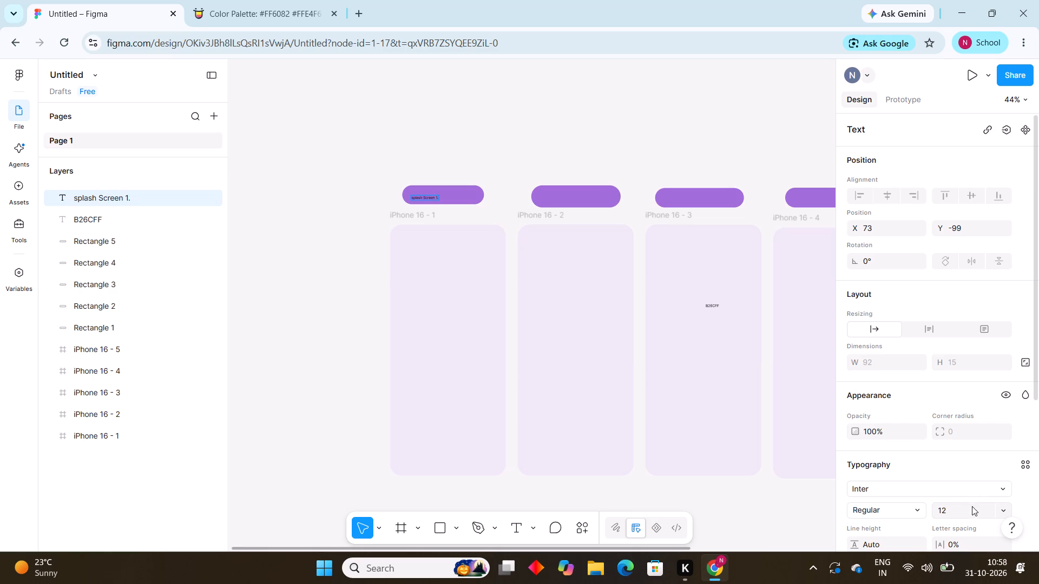
pyautogui.click(988, 509)
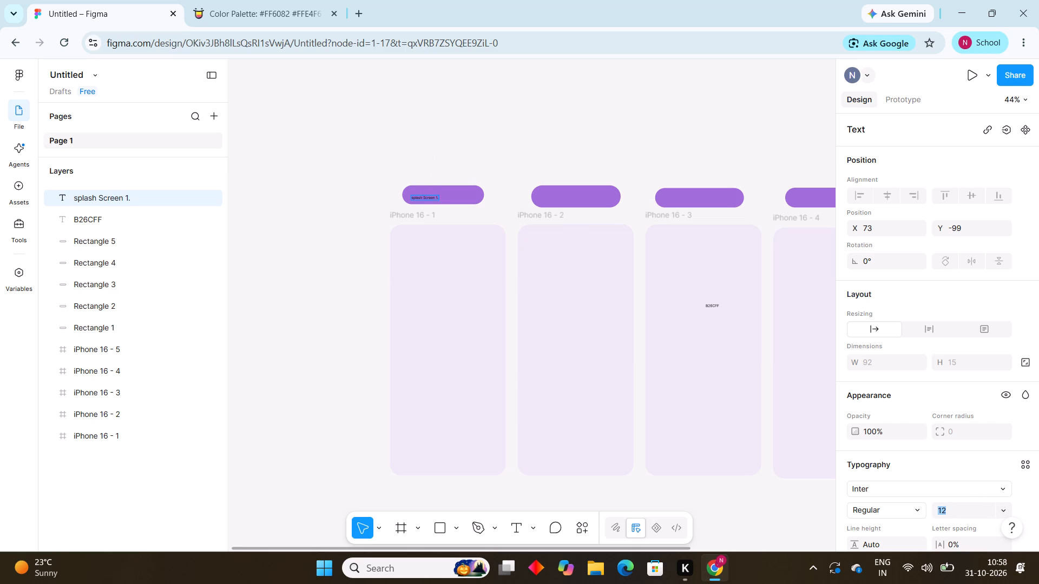
pyautogui.moveTo(410, 195); pyautogui.dragTo(427, 162)
pyautogui.click(427, 162)
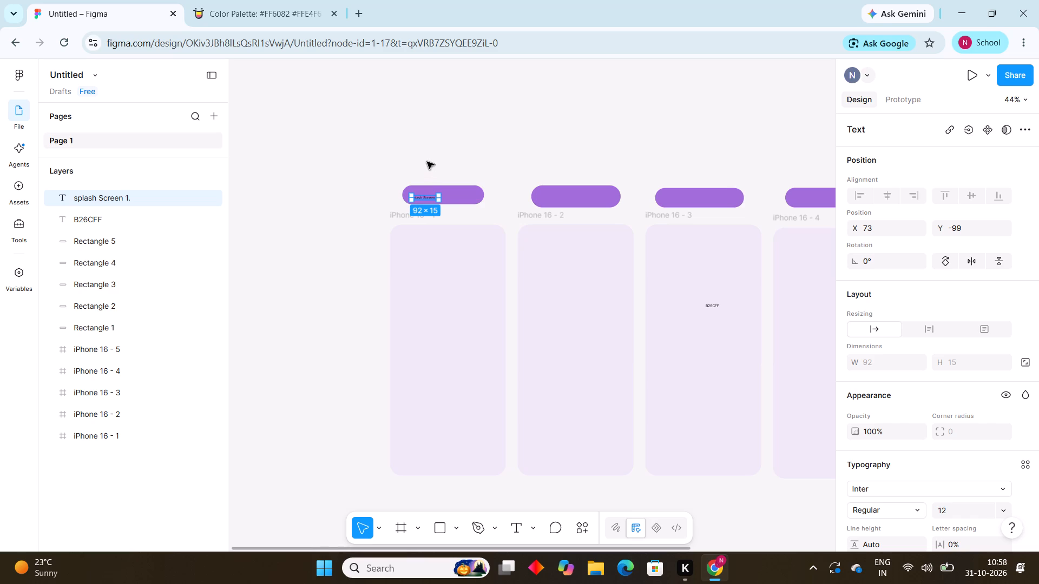
# Move the "splash Screen 1." text farther inside its purple bar, to about X 106, Y -107.
pyautogui.moveTo(412, 196); pyautogui.dragTo(442, 195)
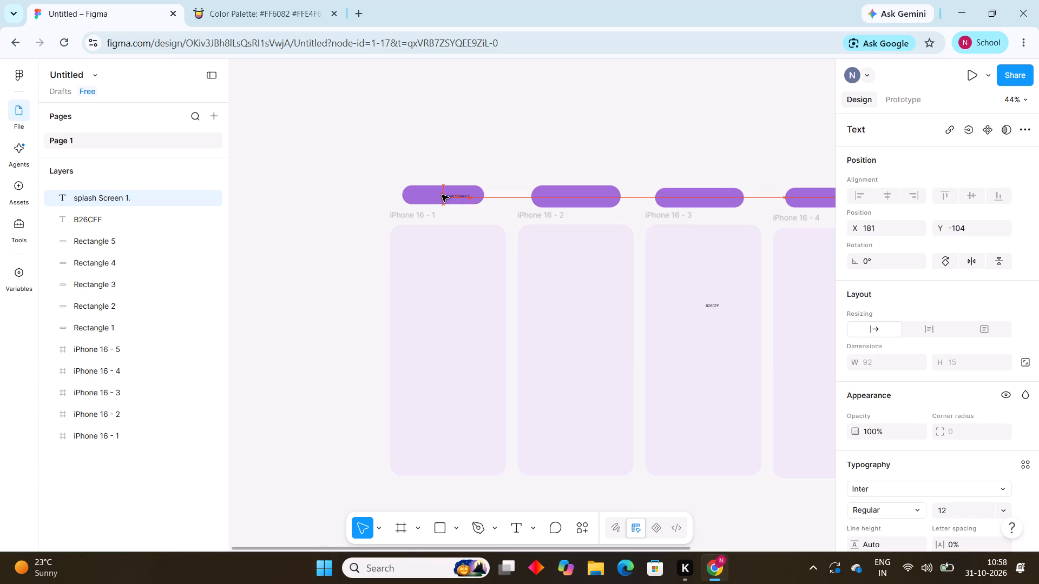
pyautogui.moveTo(442, 195); pyautogui.dragTo(425, 193)
pyautogui.click(460, 130)
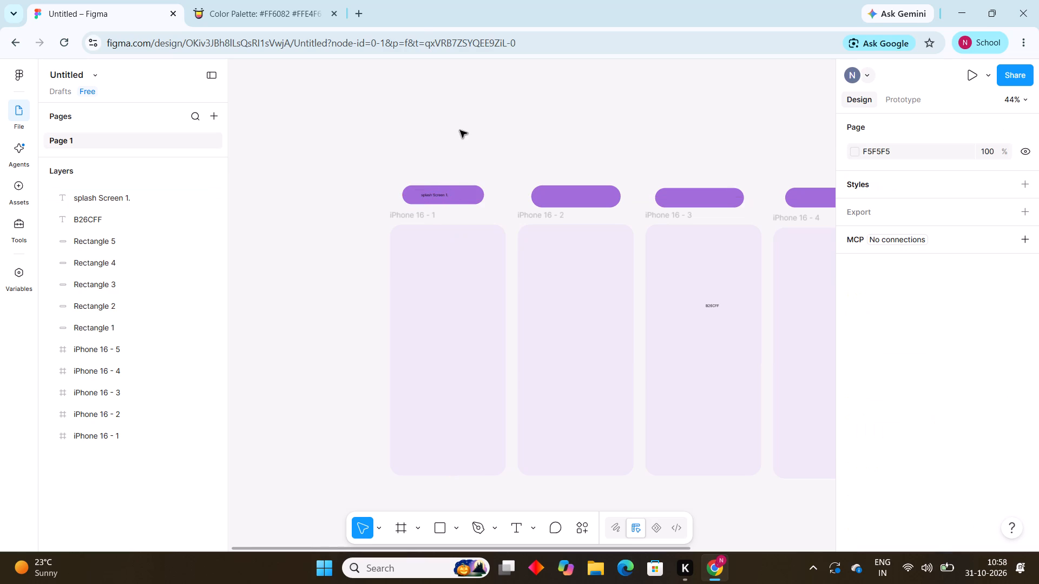
pyautogui.click(420, 194)
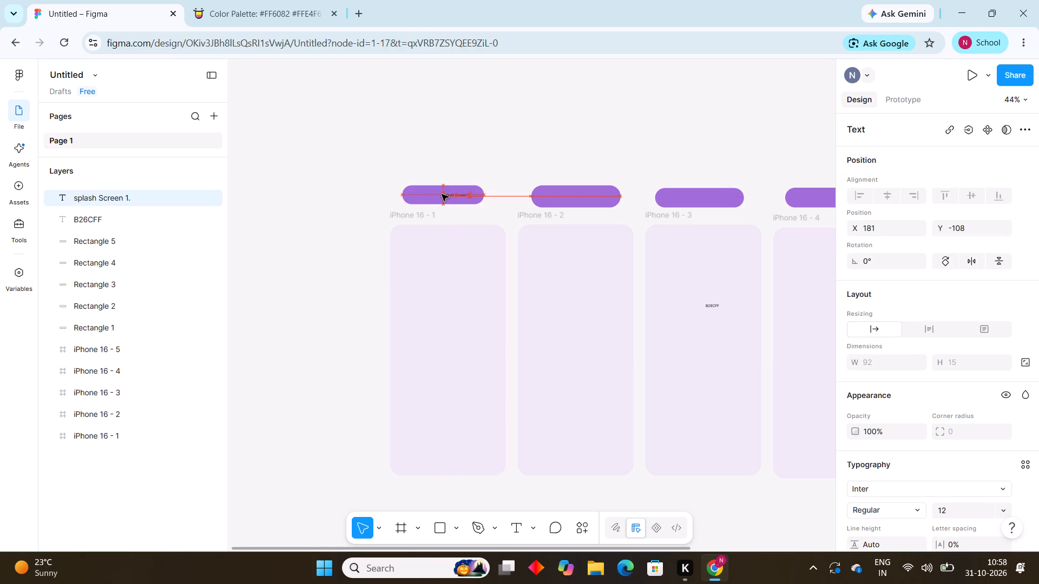
pyautogui.click(481, 140)
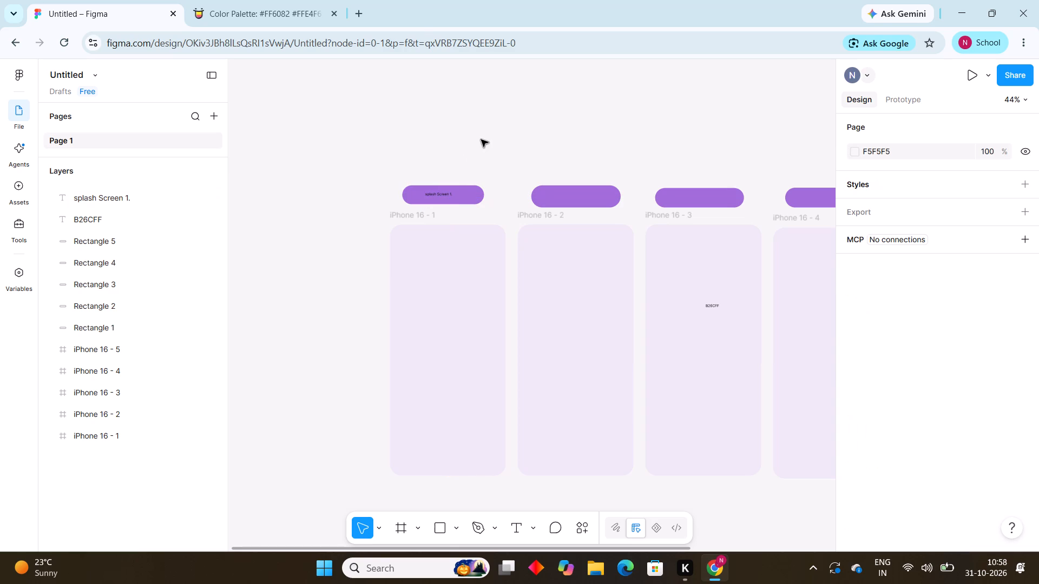
pyautogui.moveTo(426, 190); pyautogui.dragTo(432, 193)
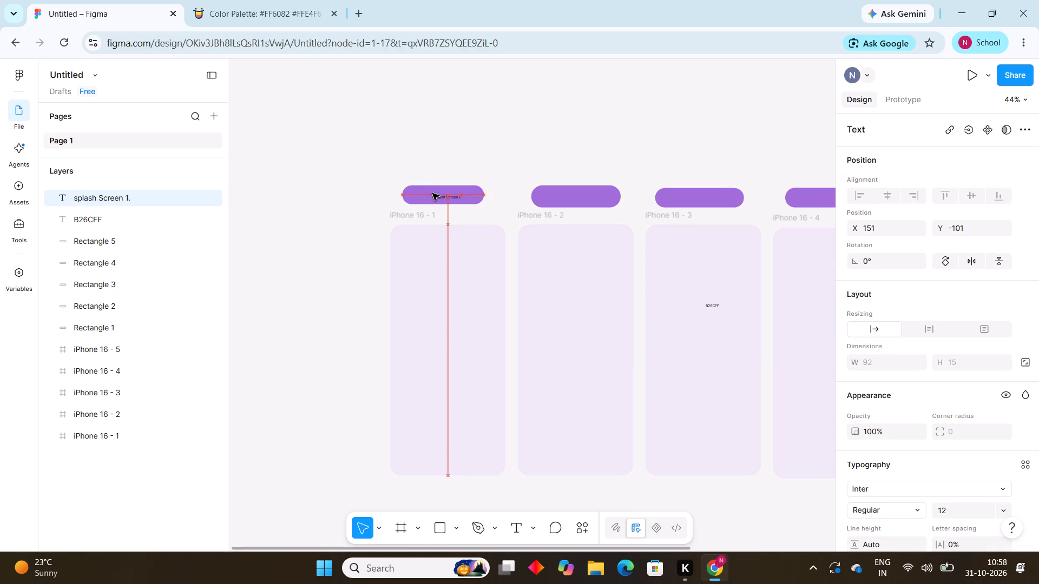
pyautogui.moveTo(432, 193); pyautogui.dragTo(427, 195)
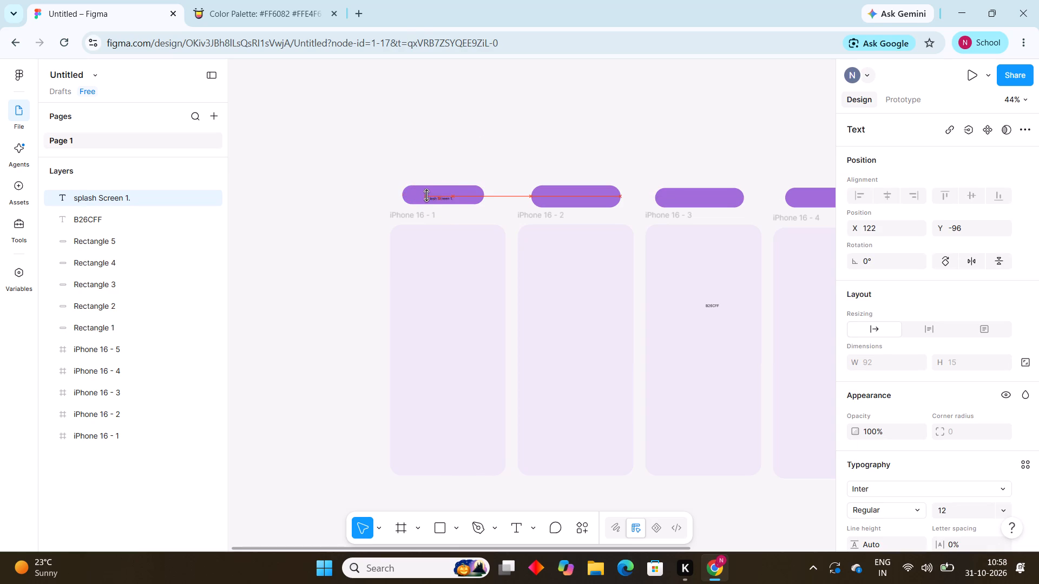
pyautogui.click(426, 199)
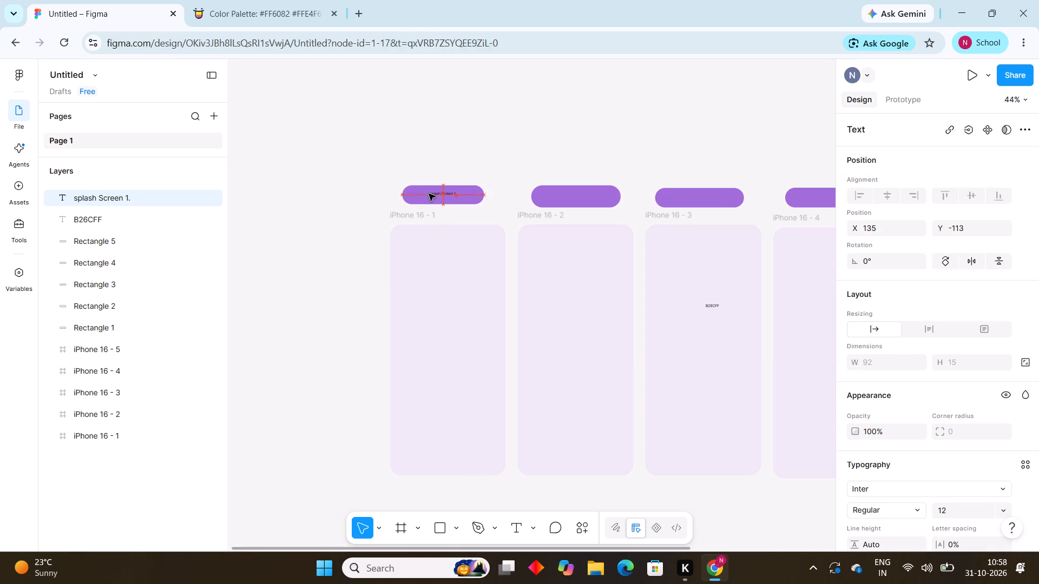
pyautogui.click(453, 143)
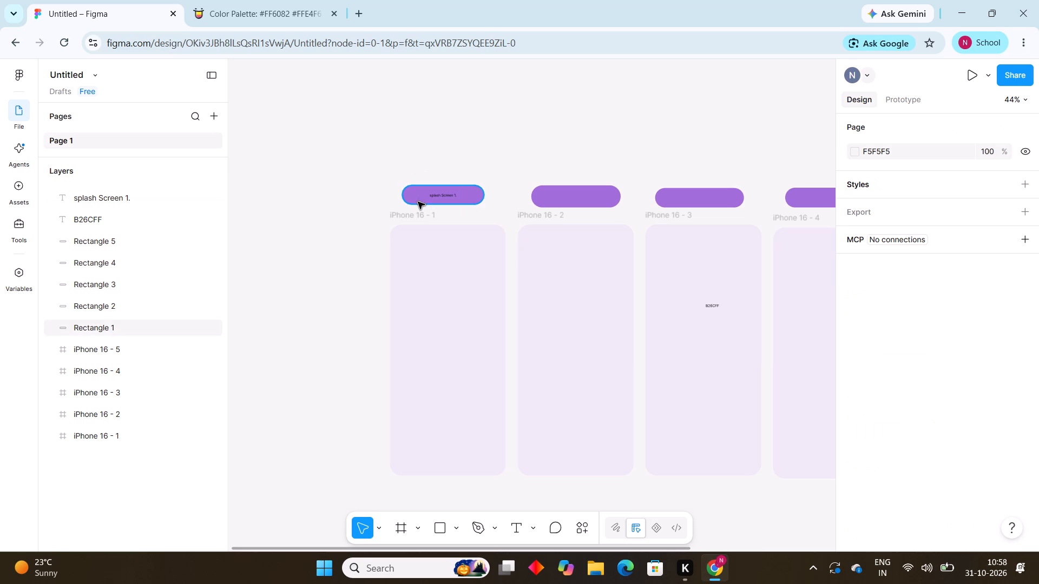
pyautogui.moveTo(429, 194); pyautogui.dragTo(451, 192)
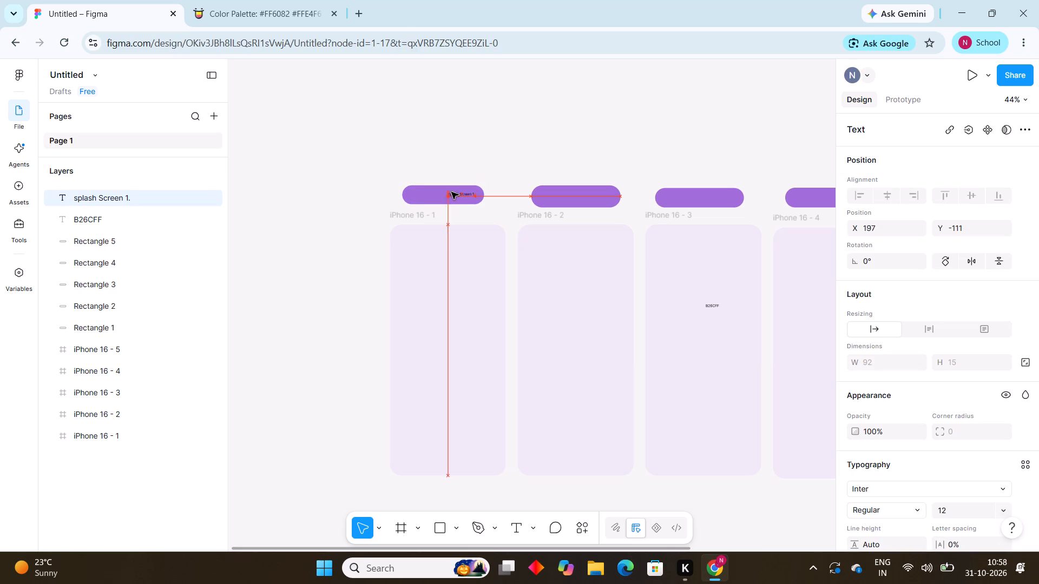
pyautogui.moveTo(451, 192); pyautogui.dragTo(422, 193)
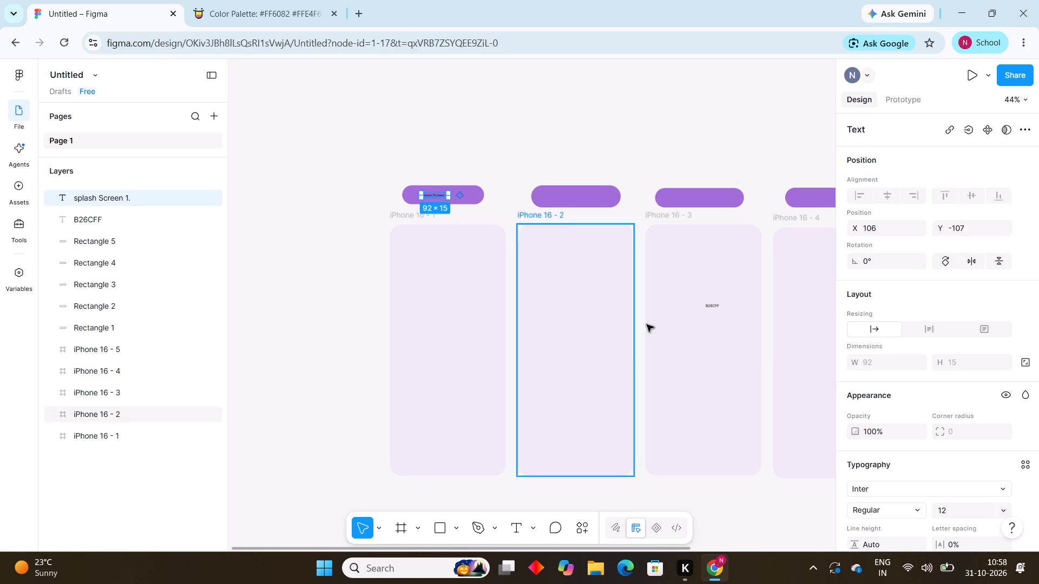
# Set the font size of the "splash Screen 1." text to 25 and deselect it.
pyautogui.click(964, 509)
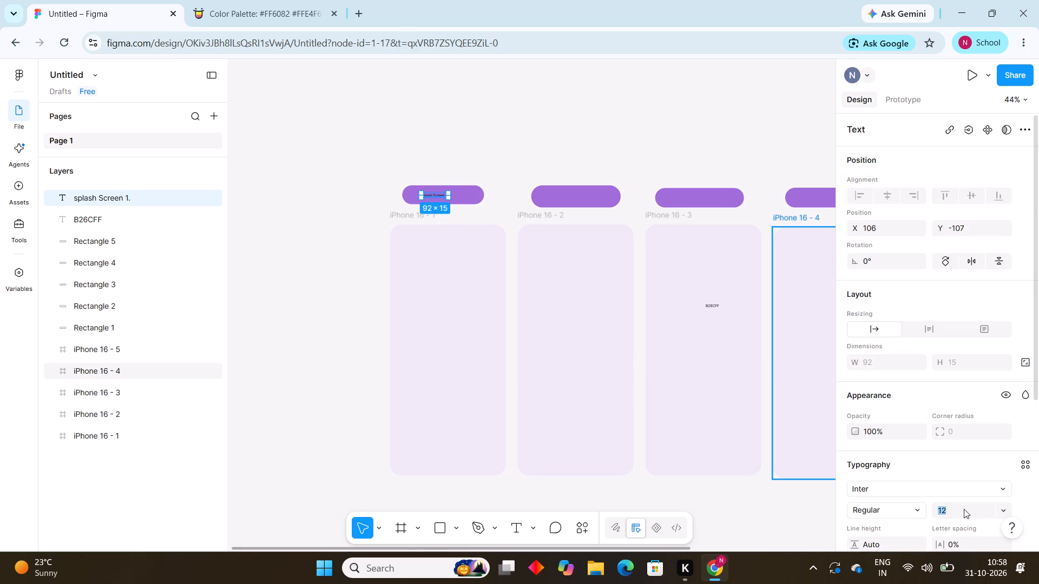
pyautogui.press('BackSpace')
pyautogui.write('37')
pyautogui.press('BackSpace')
pyautogui.press('BackSpace')
pyautogui.write('25')
pyautogui.click(602, 149)
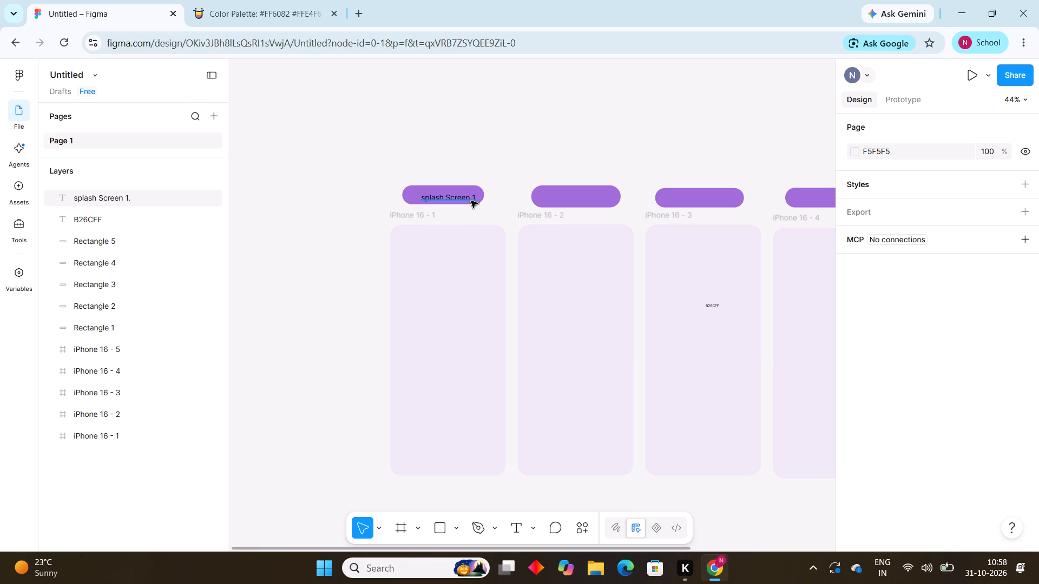
# Center the enlarged "splash Screen 1." text within the bar above iPhone 16 - 1 and deselect it.
pyautogui.moveTo(456, 198); pyautogui.dragTo(448, 196)
pyautogui.click(523, 154)
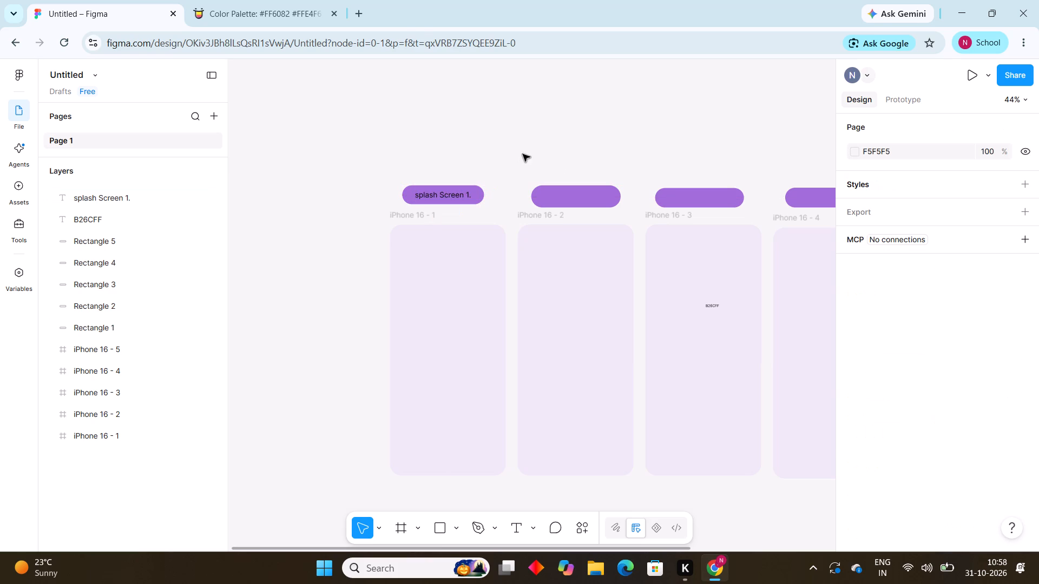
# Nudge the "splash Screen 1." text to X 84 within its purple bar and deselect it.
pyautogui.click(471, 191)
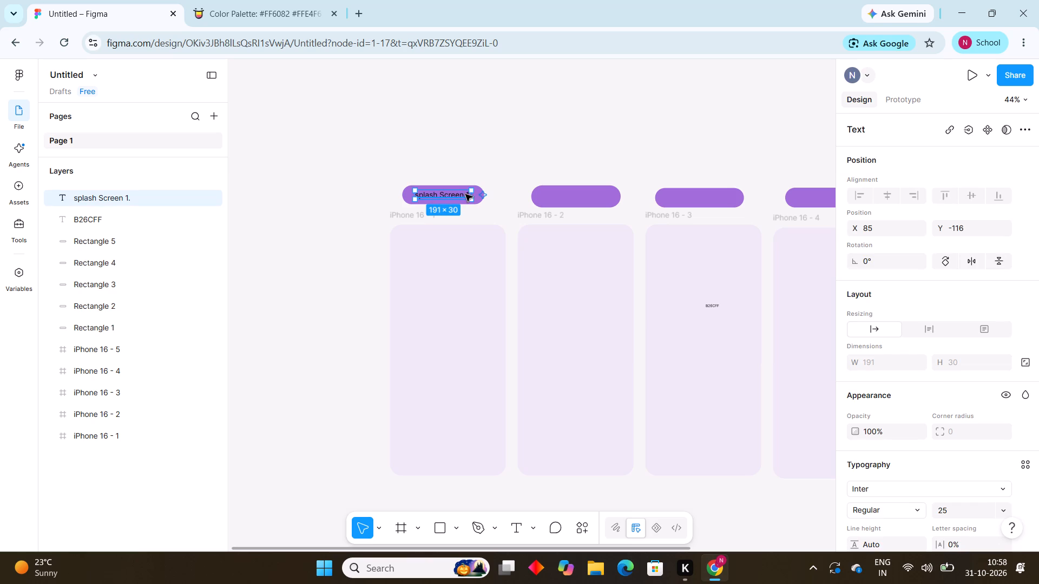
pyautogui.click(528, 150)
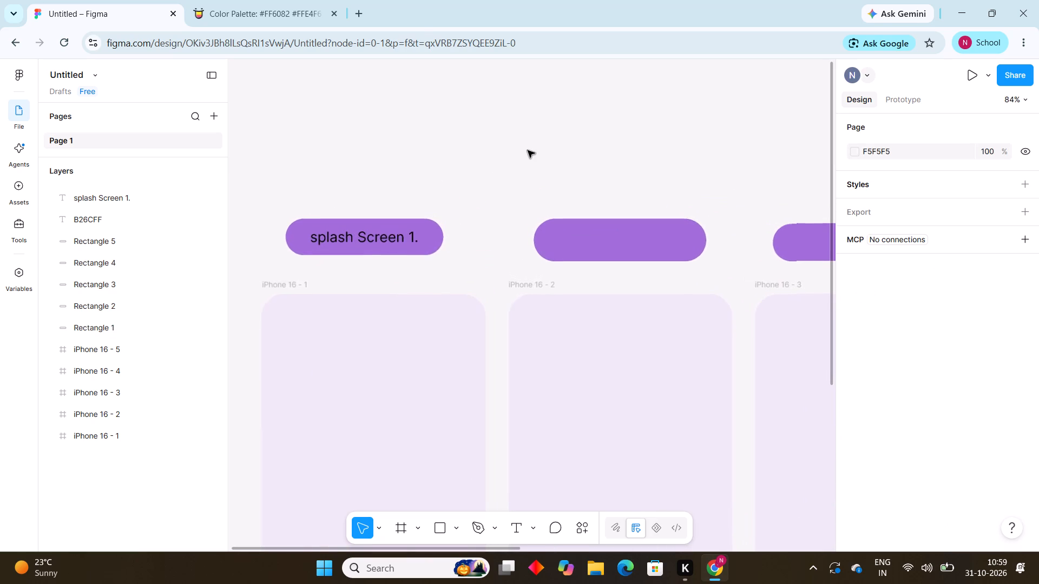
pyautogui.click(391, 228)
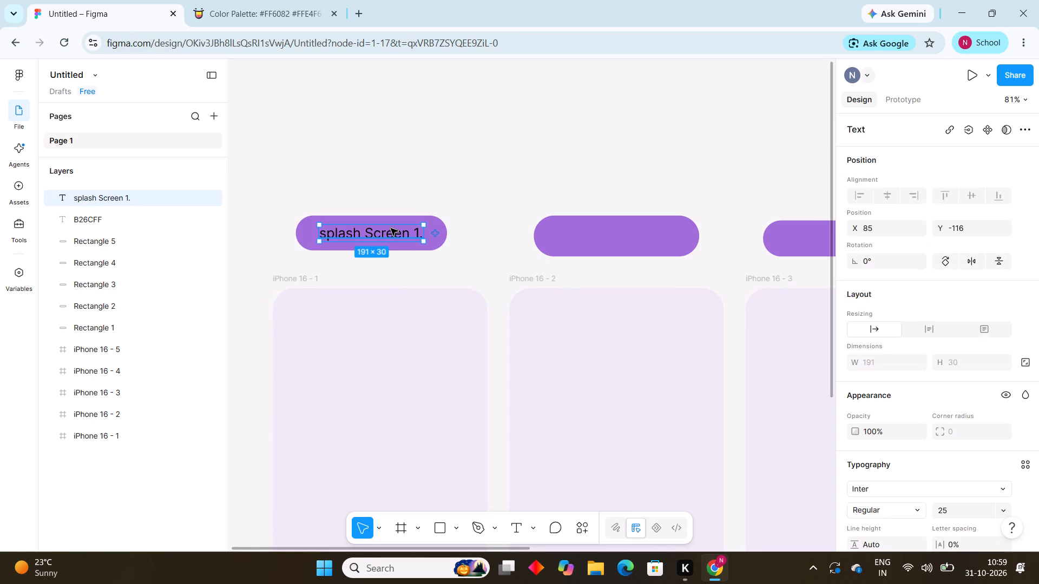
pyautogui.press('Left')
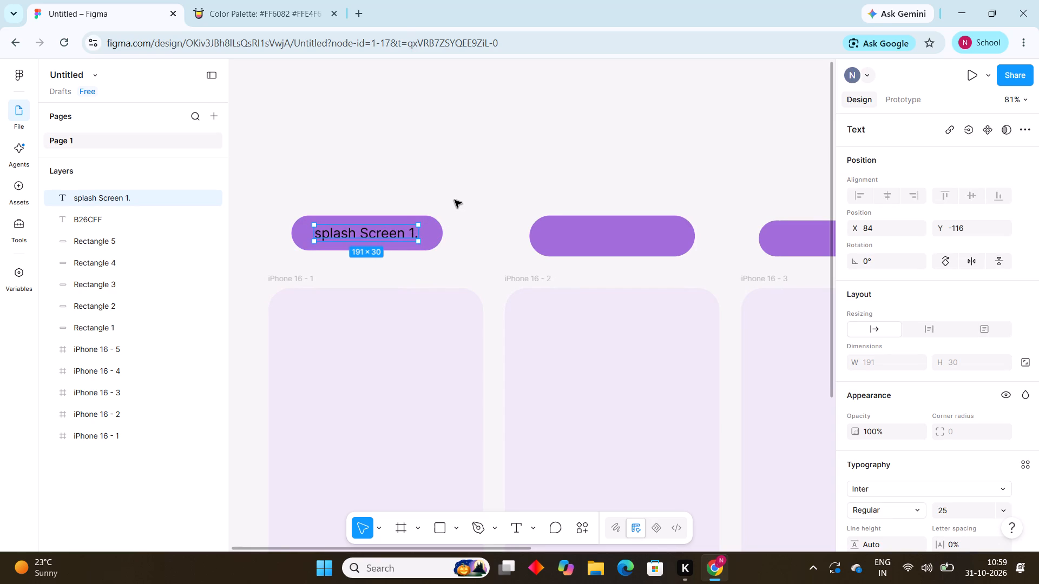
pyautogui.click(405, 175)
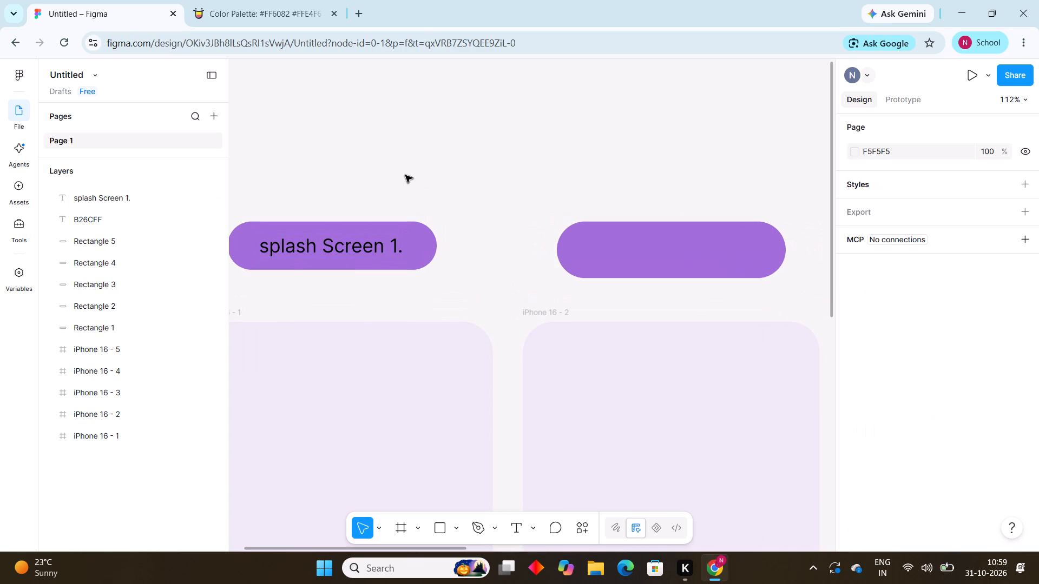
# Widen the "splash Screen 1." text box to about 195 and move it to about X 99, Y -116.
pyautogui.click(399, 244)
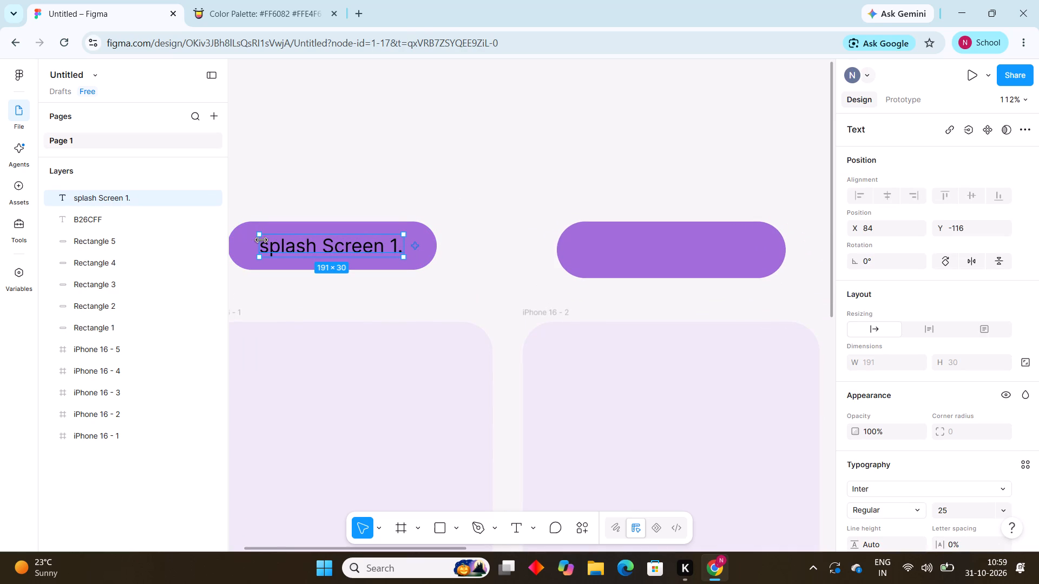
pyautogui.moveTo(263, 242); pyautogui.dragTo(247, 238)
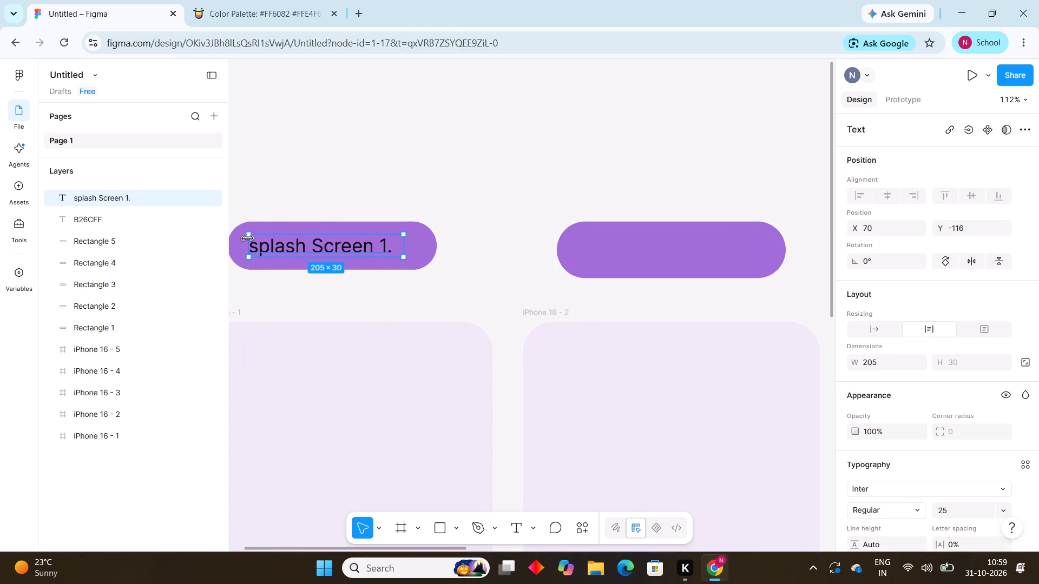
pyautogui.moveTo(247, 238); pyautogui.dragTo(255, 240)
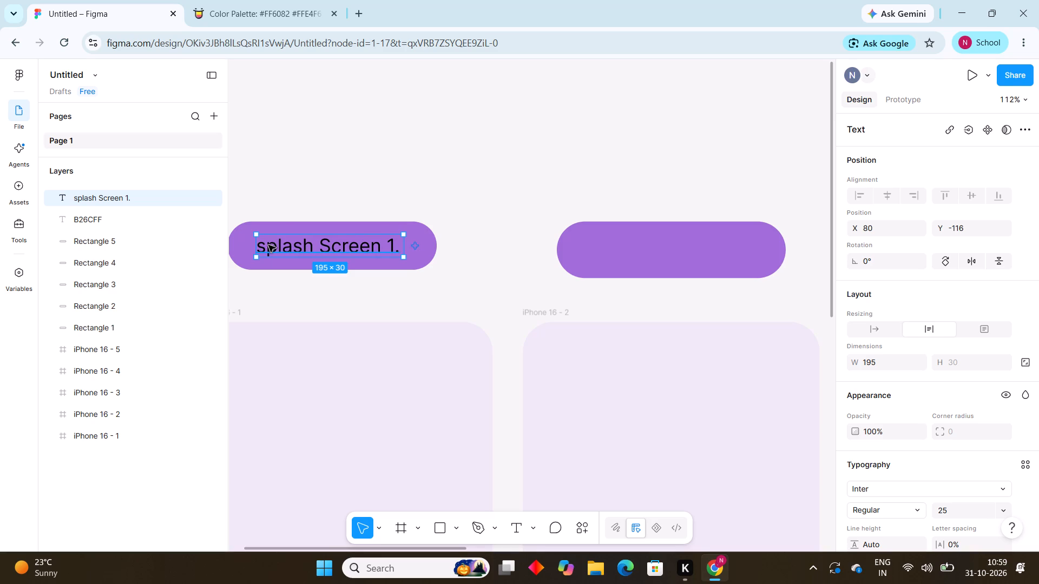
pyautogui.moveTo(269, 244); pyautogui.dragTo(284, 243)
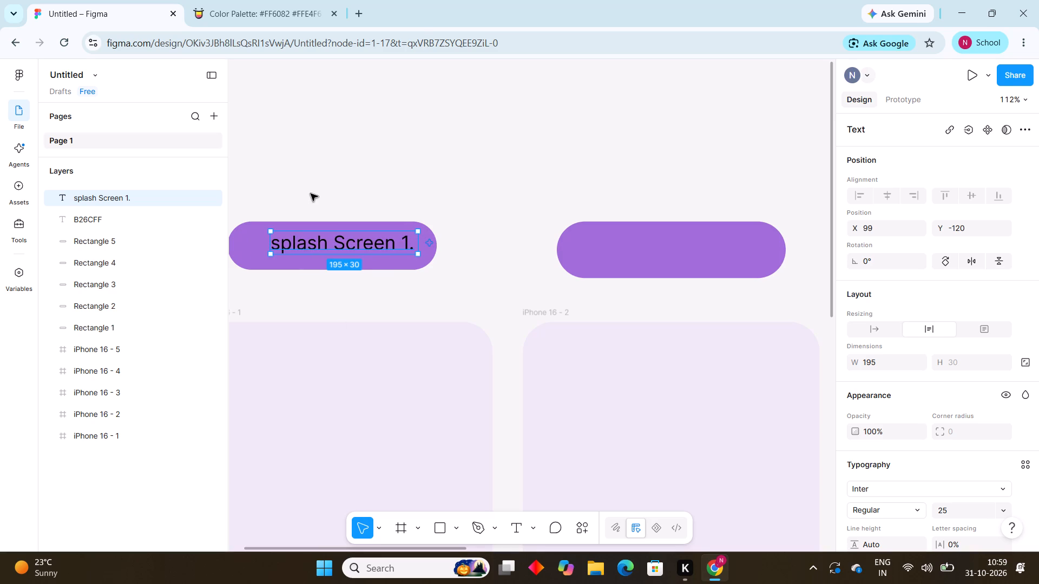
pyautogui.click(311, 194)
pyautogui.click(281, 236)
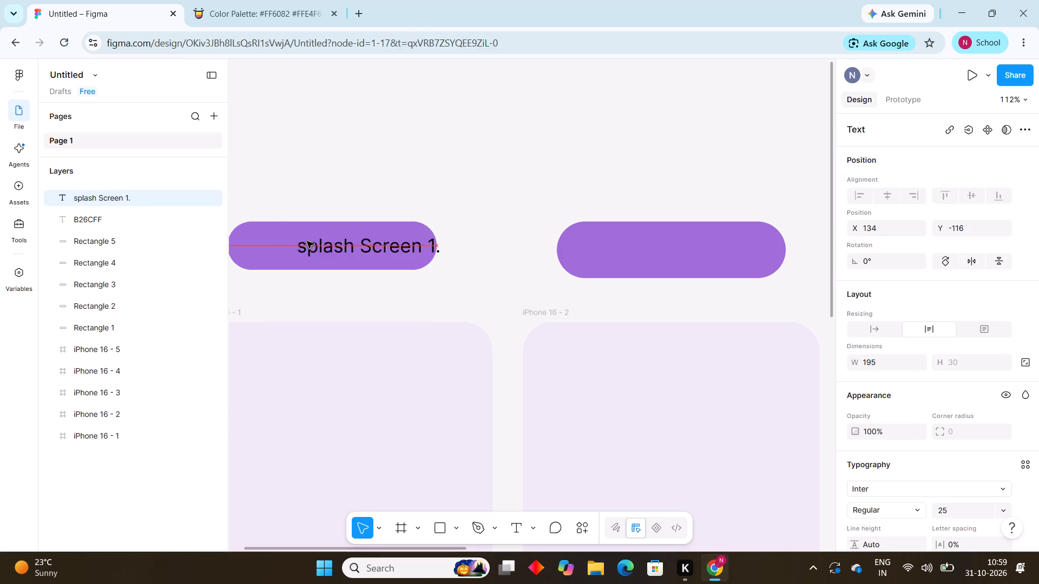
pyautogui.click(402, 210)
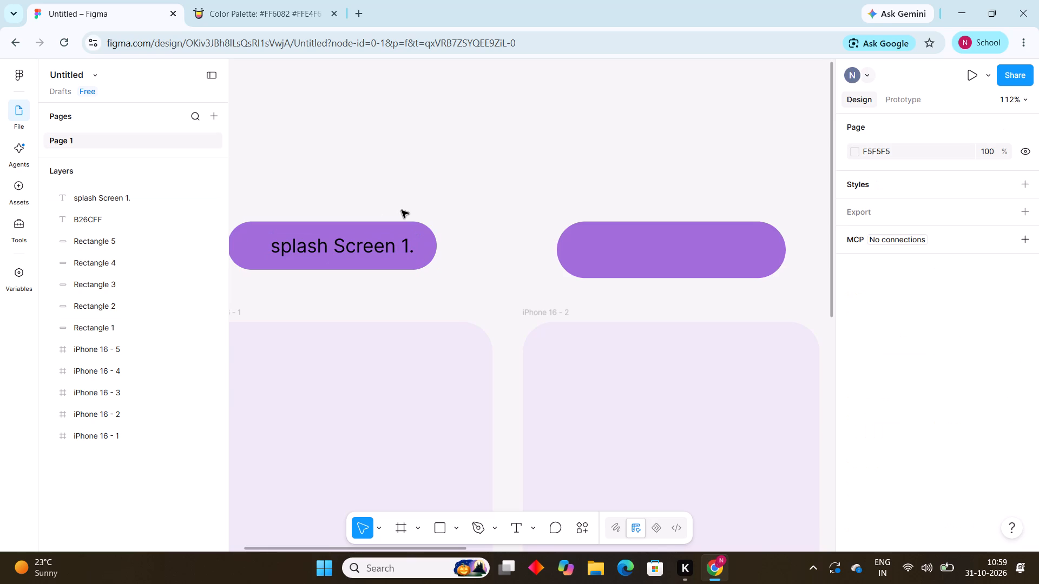
# Add the text "2. Login / Sign Up" on the purple bar above iPhone 16 - 2, at about X 507, Y -99.
pyautogui.click(532, 528)
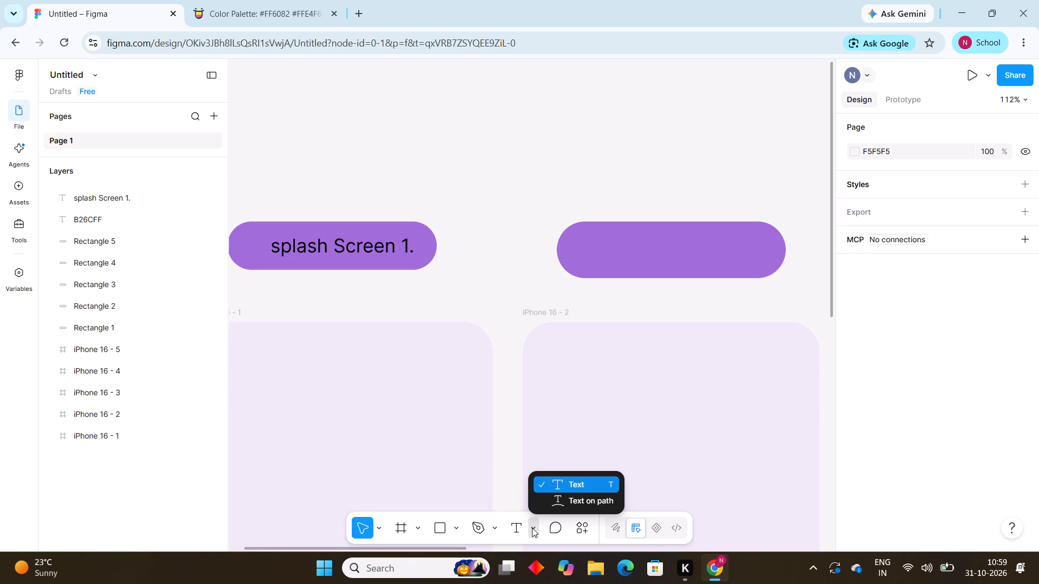
pyautogui.click(583, 490)
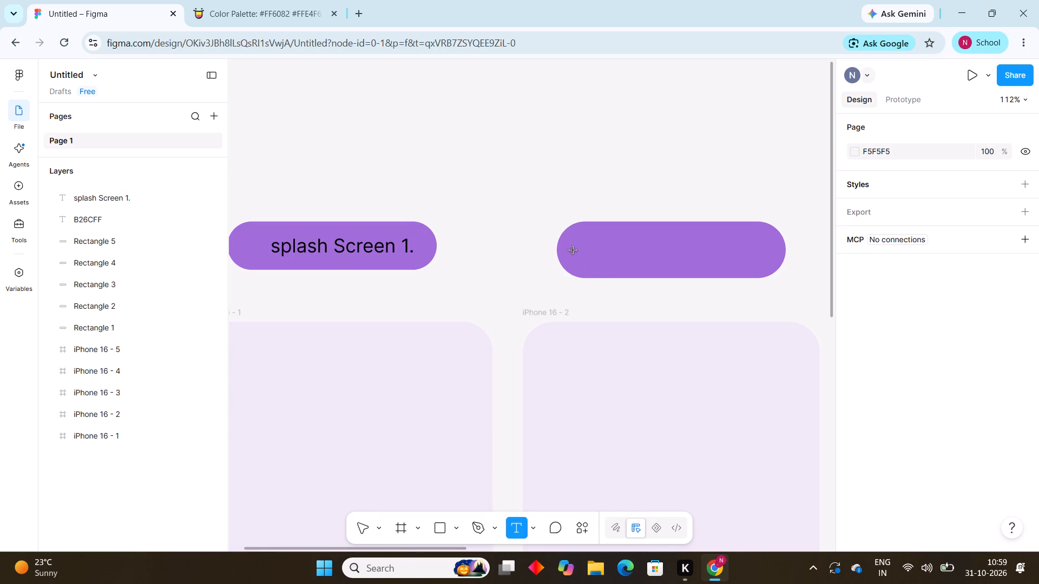
pyautogui.click(578, 247)
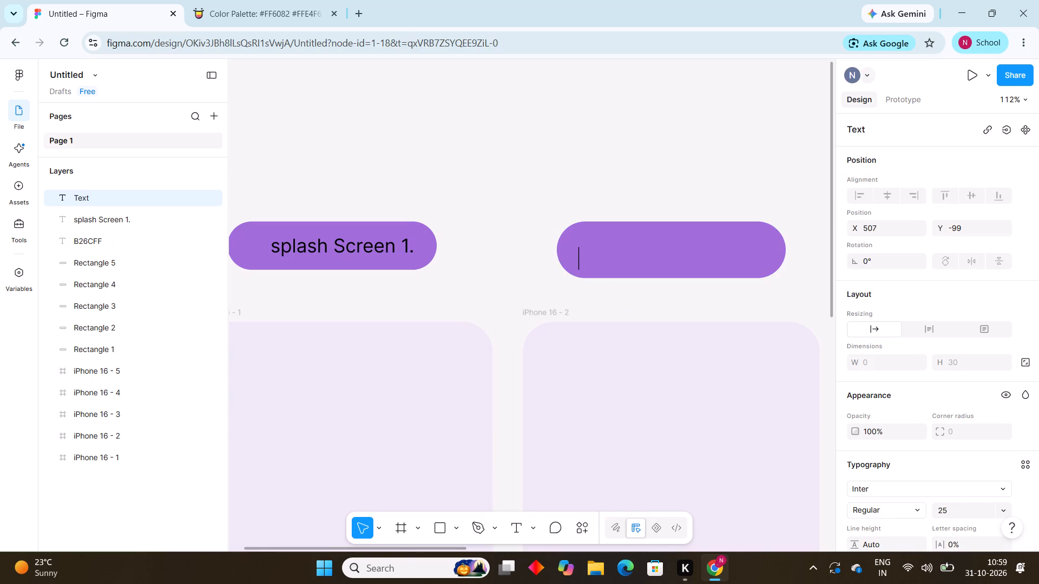
pyautogui.write('2.')
pyautogui.press('space')
pyautogui.hotkey('shift', 'l')
pyautogui.press('o')
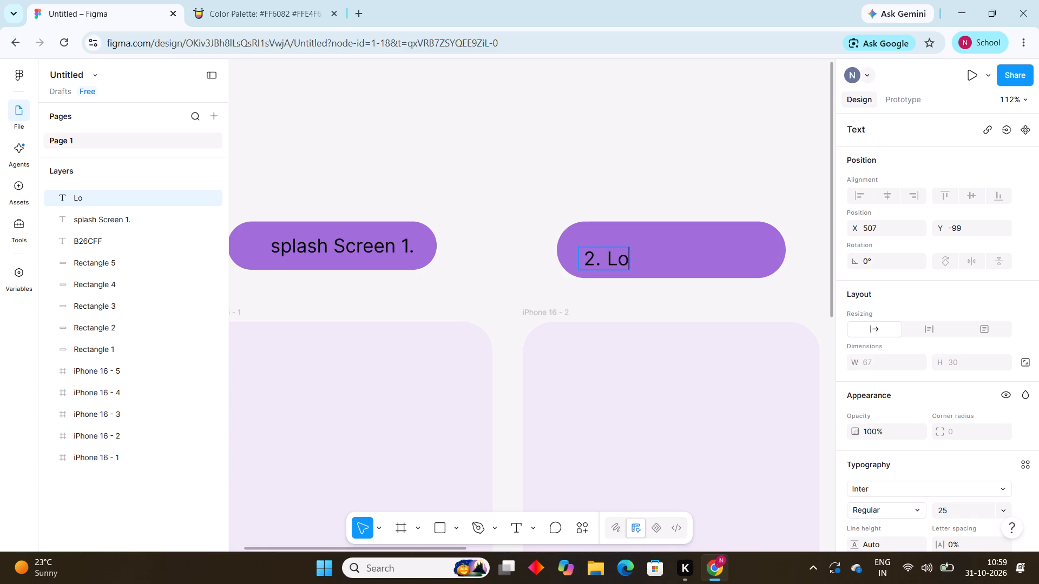
pyautogui.write('gin')
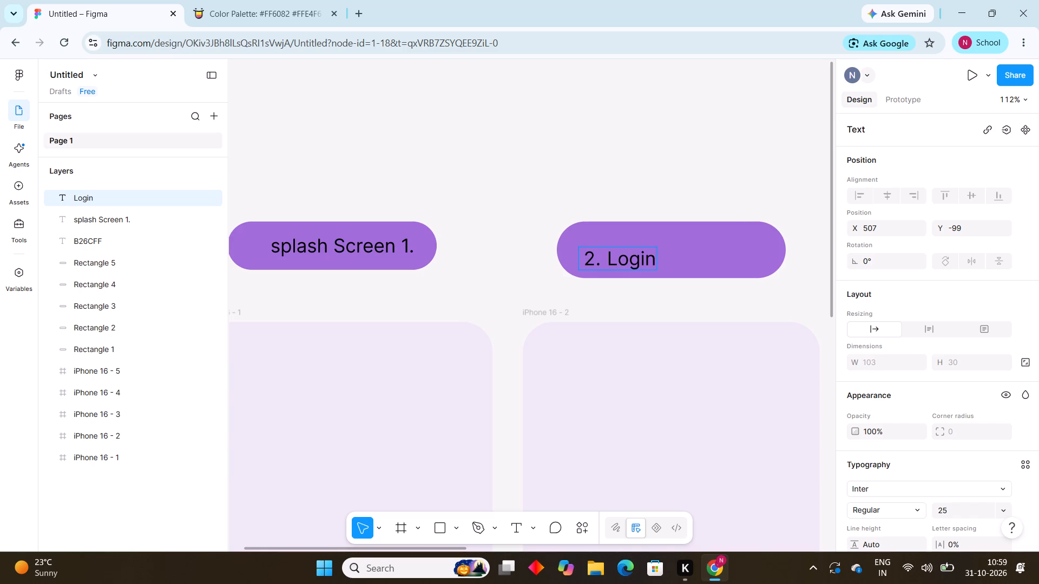
pyautogui.press('space')
pyautogui.press('/')
pyautogui.press('space')
pyautogui.write('Si')
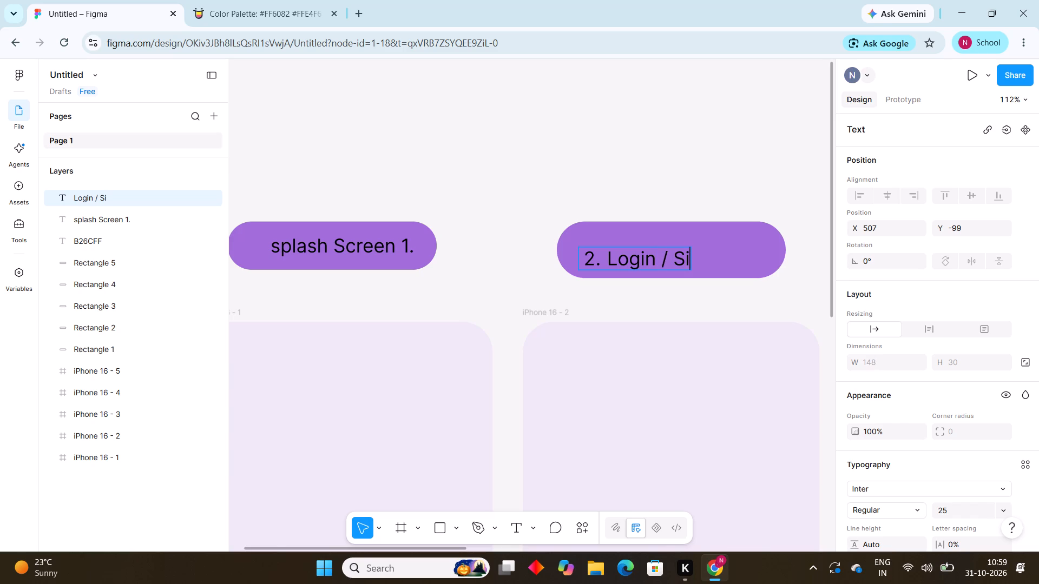
pyautogui.write('gn')
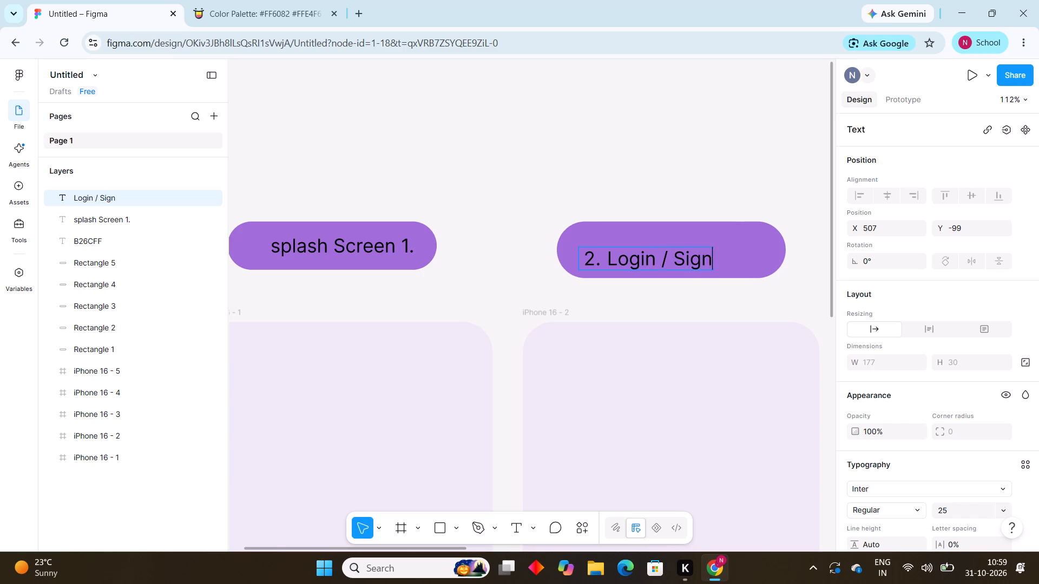
pyautogui.press('space')
pyautogui.write('UP')
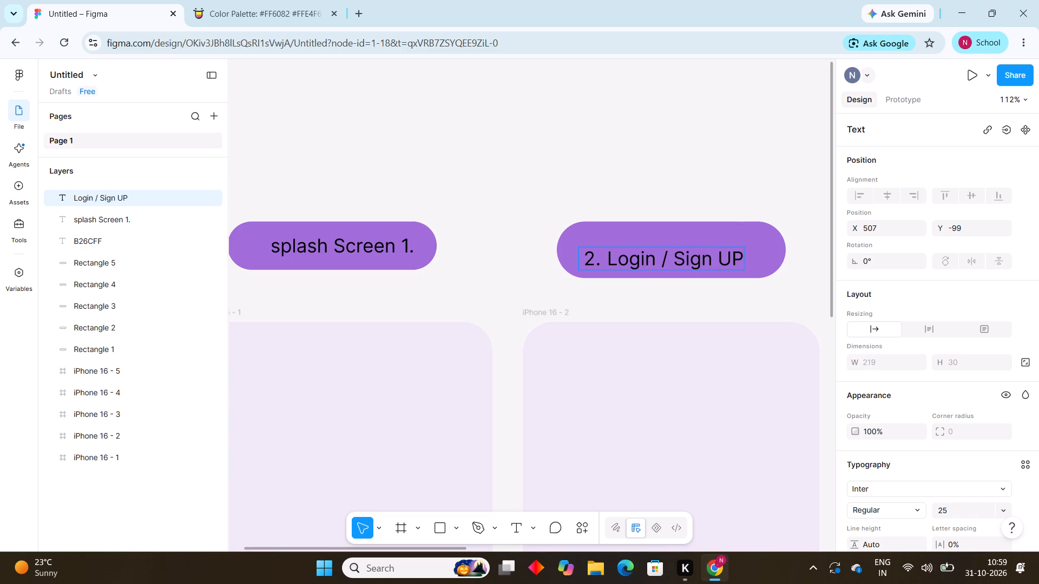
pyautogui.press('BackSpace')
pyautogui.press('p')
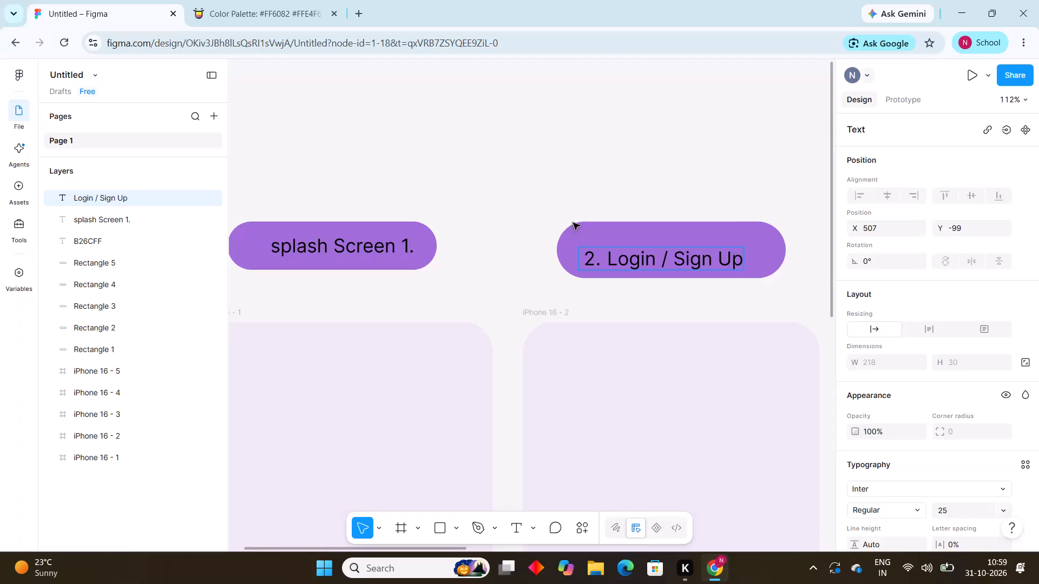
pyautogui.click(510, 148)
pyautogui.click(510, 148)
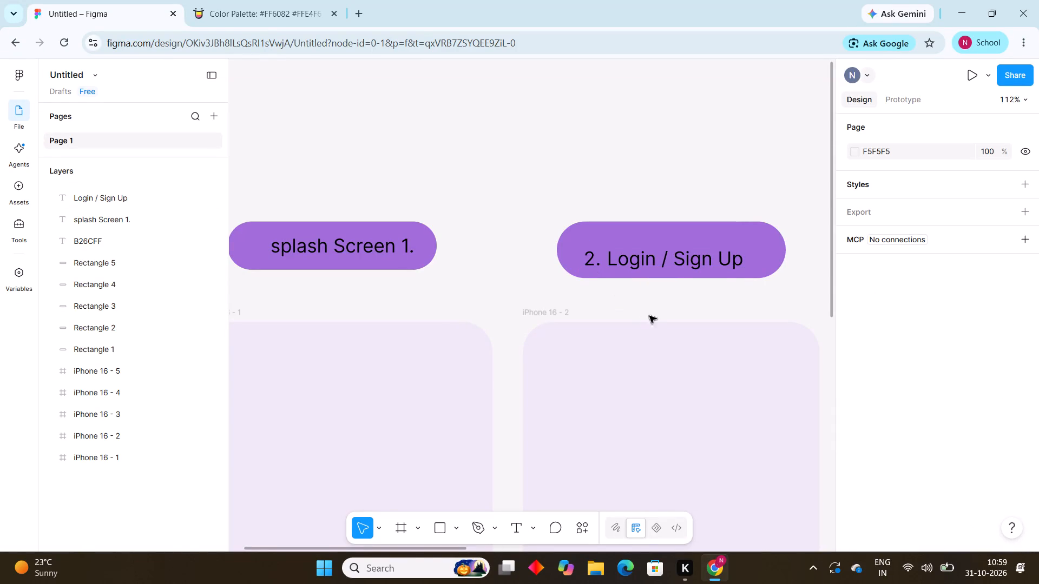
# Move the "2. Login / Sign Up" text to the vertical middle of its bar, at about X 508, Y -111.
pyautogui.moveTo(669, 262); pyautogui.dragTo(669, 252)
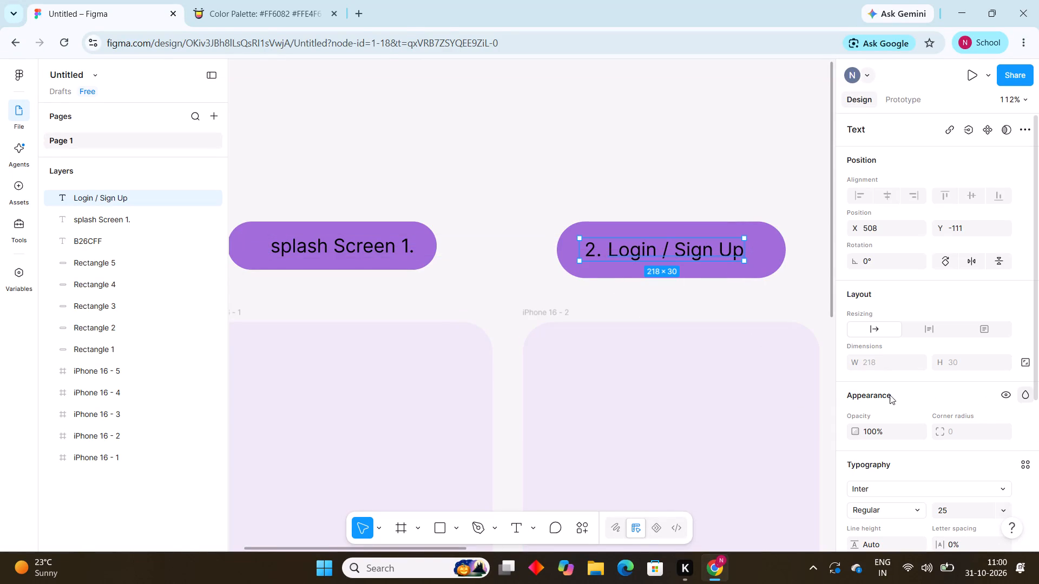
# Change the fill of the "2. Login / Sign Up" text to the page colour F5F5F5 and deselect it.
pyautogui.moveTo(1038, 364); pyautogui.dragTo(1038, 390)
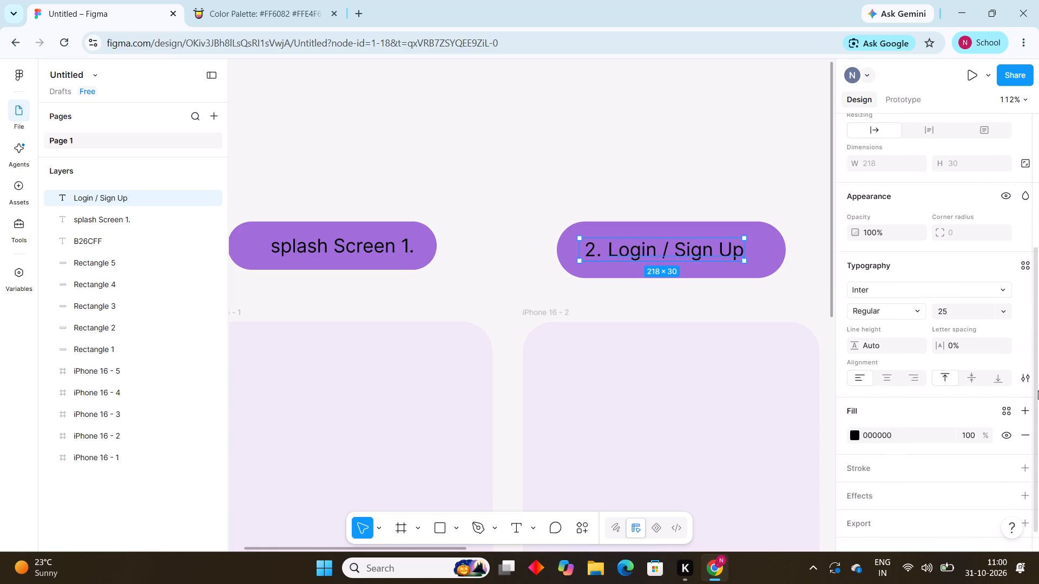
pyautogui.moveTo(1038, 390); pyautogui.dragTo(1037, 399)
pyautogui.click(857, 420)
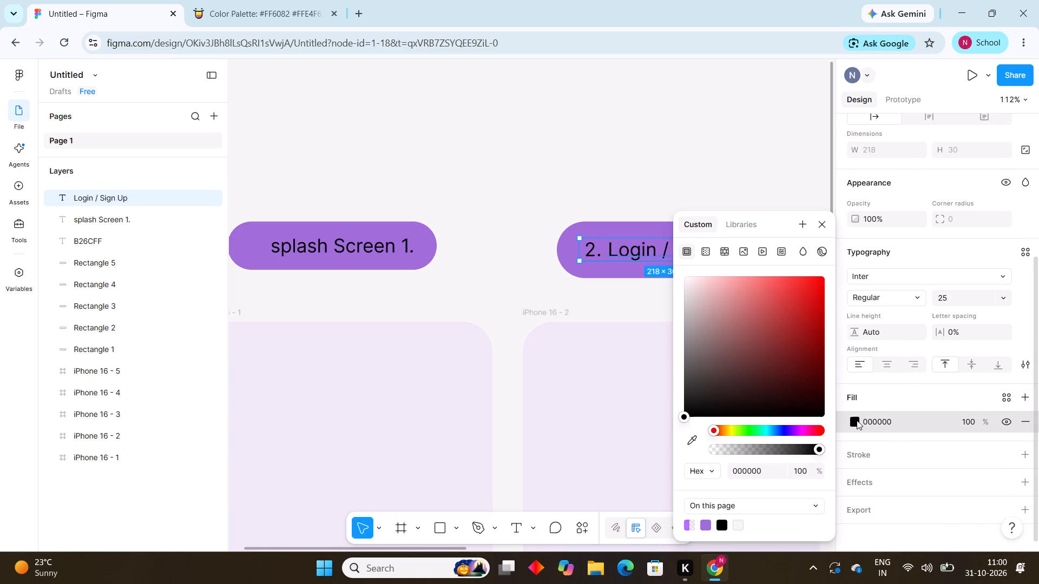
pyautogui.click(735, 522)
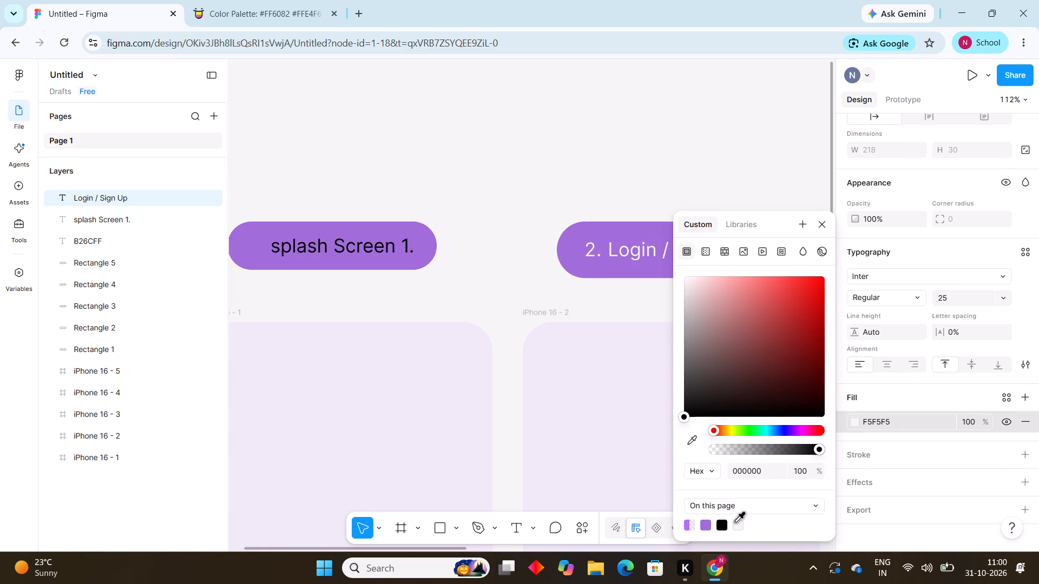
pyautogui.click(822, 219)
pyautogui.click(527, 122)
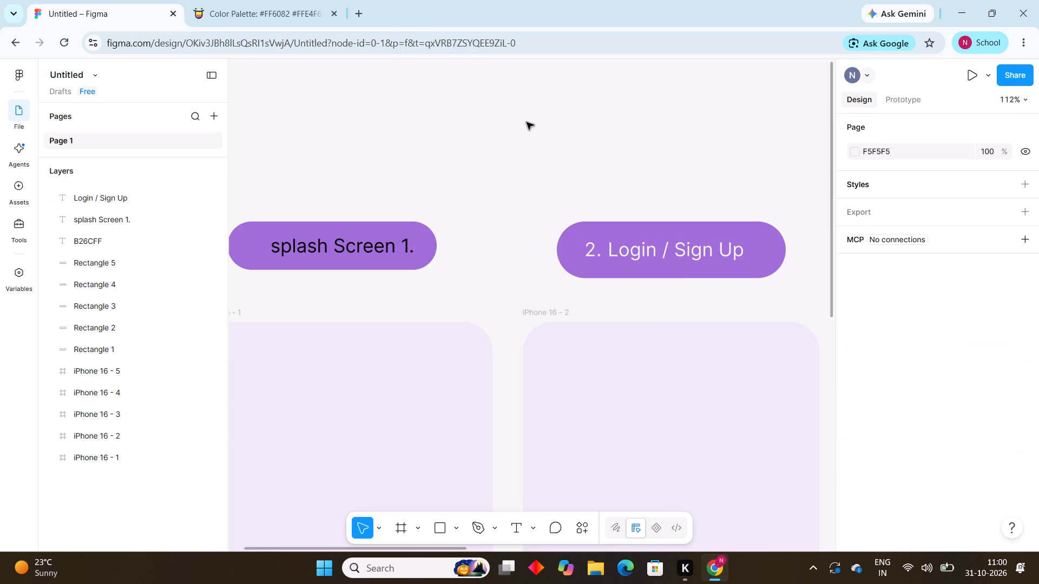
# Delete the "splash Screen 1." text from the bar above iPhone 16 - 1.
pyautogui.click(353, 241)
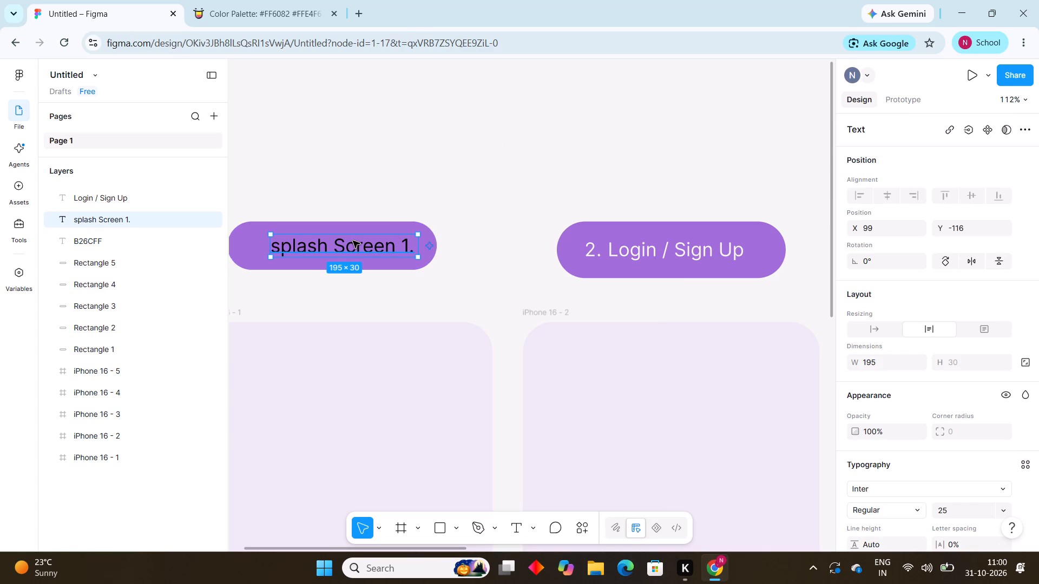
pyautogui.press('BackSpace')
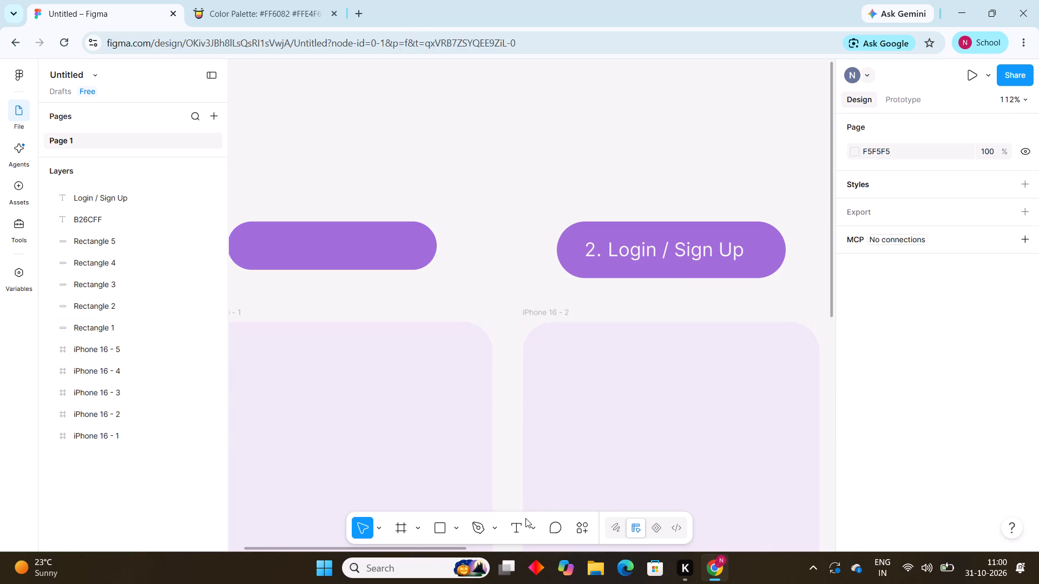
# Add the text "1. Splash Screen" on the purple bar above iPhone 16 - 1, at about X 67, Y -100.
pyautogui.click(527, 525)
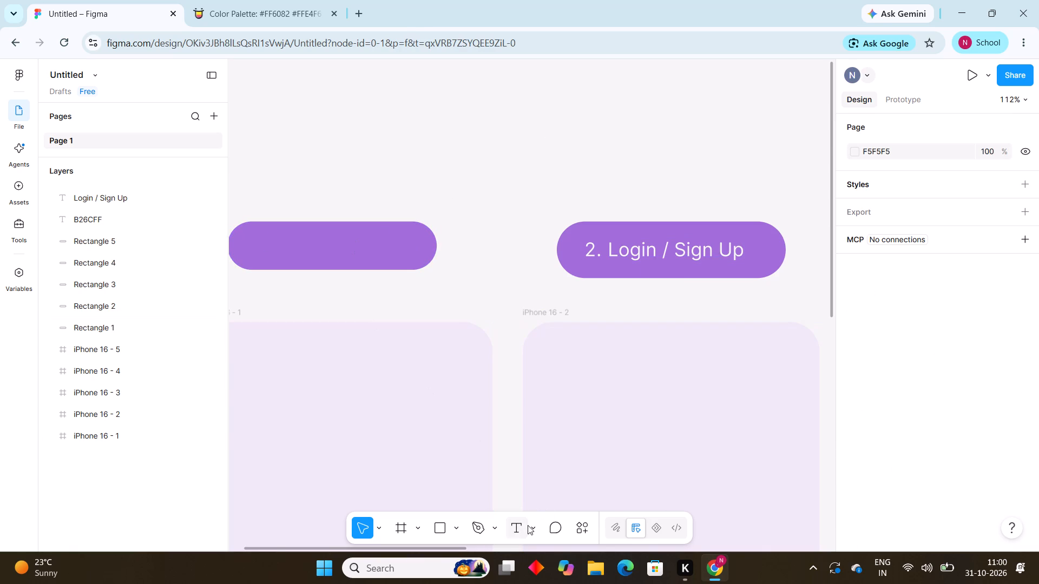
pyautogui.click(532, 527)
pyautogui.click(564, 480)
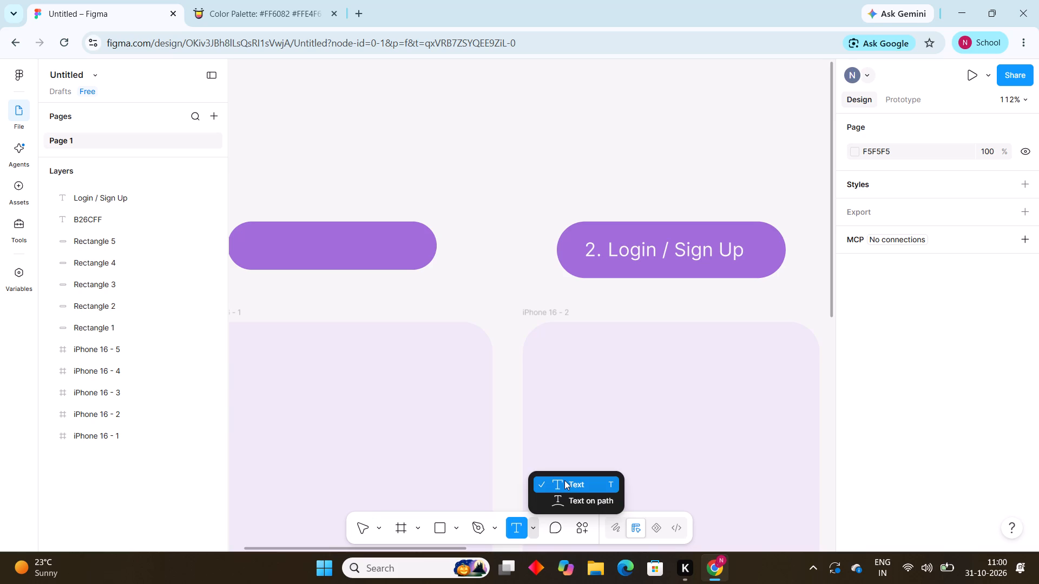
pyautogui.click(246, 246)
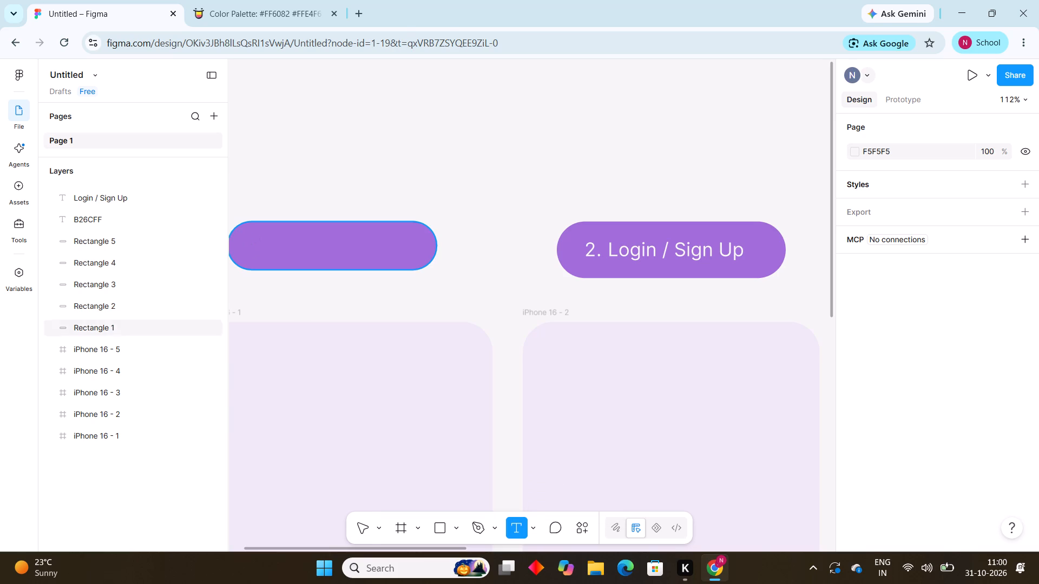
pyautogui.write('1.')
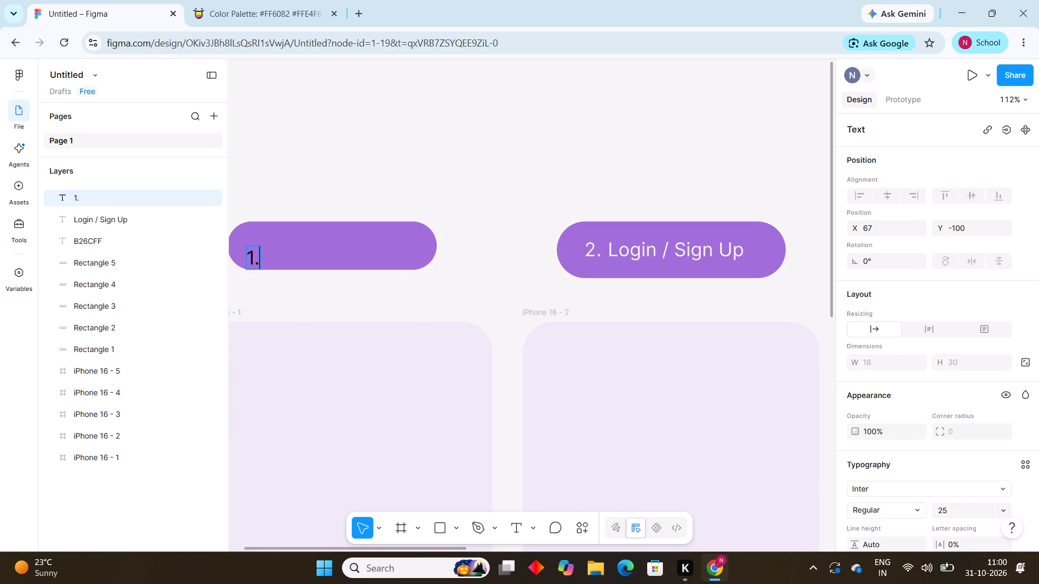
pyautogui.press('space')
pyautogui.write('Sp')
pyautogui.write('lash')
pyautogui.press('space')
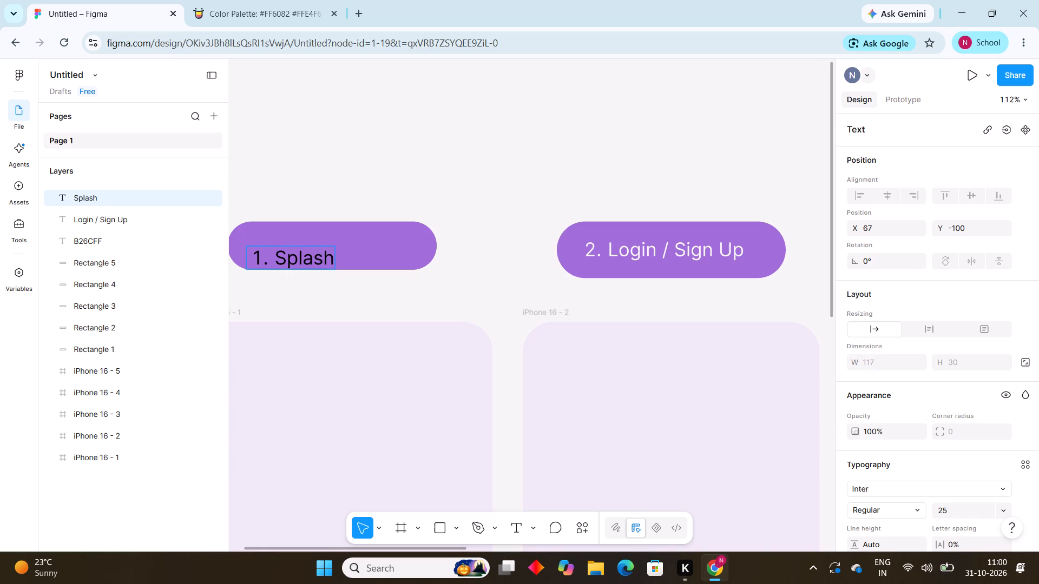
pyautogui.write('Scree')
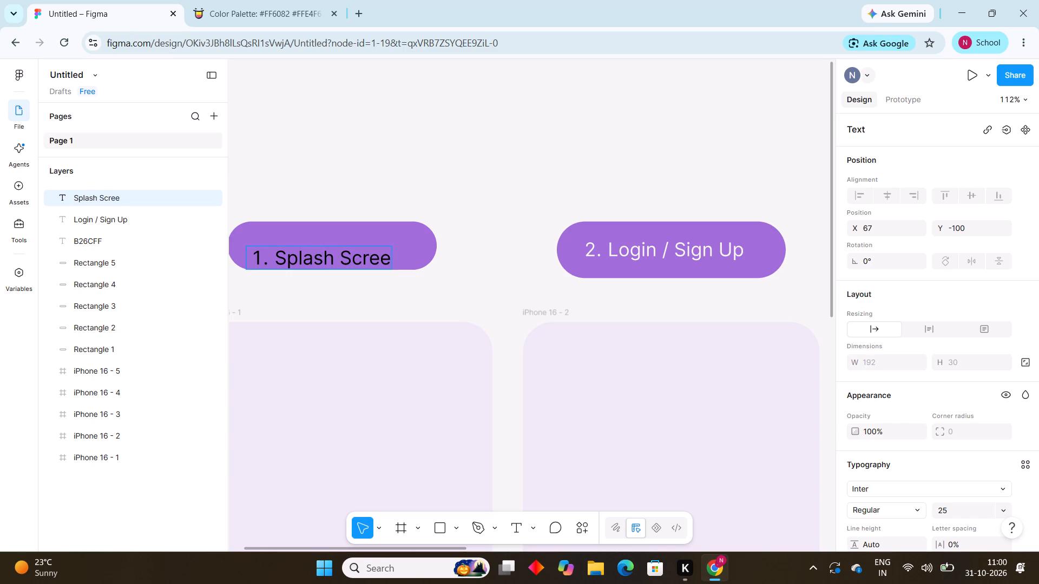
pyautogui.press('n')
# Move the "1. Splash Screen" text to the vertical middle of its bar, at about X 69, Y -111.
pyautogui.moveTo(337, 257); pyautogui.dragTo(343, 242)
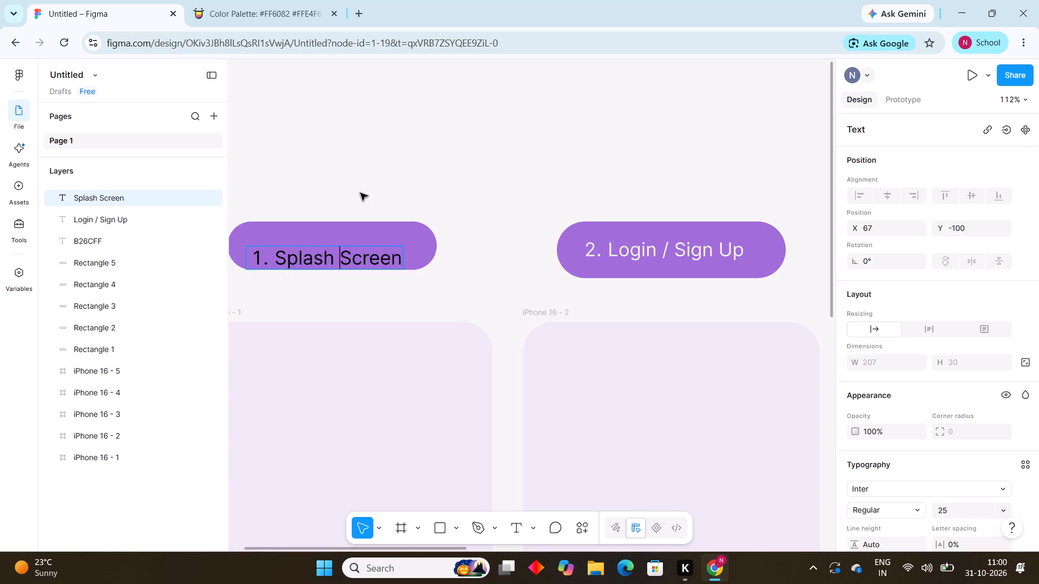
pyautogui.click(360, 193)
pyautogui.moveTo(326, 261); pyautogui.dragTo(330, 249)
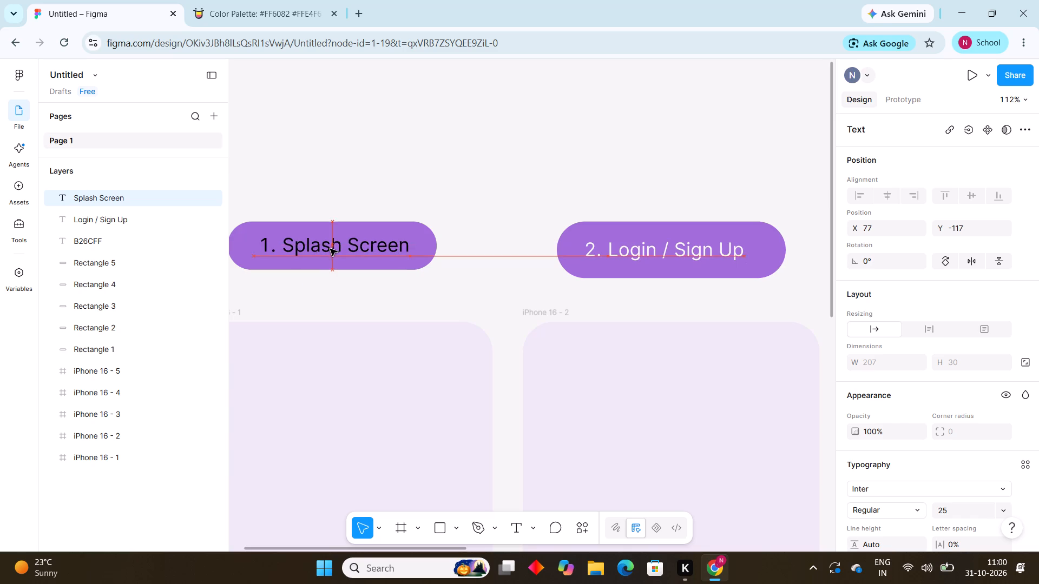
pyautogui.moveTo(330, 249); pyautogui.dragTo(327, 251)
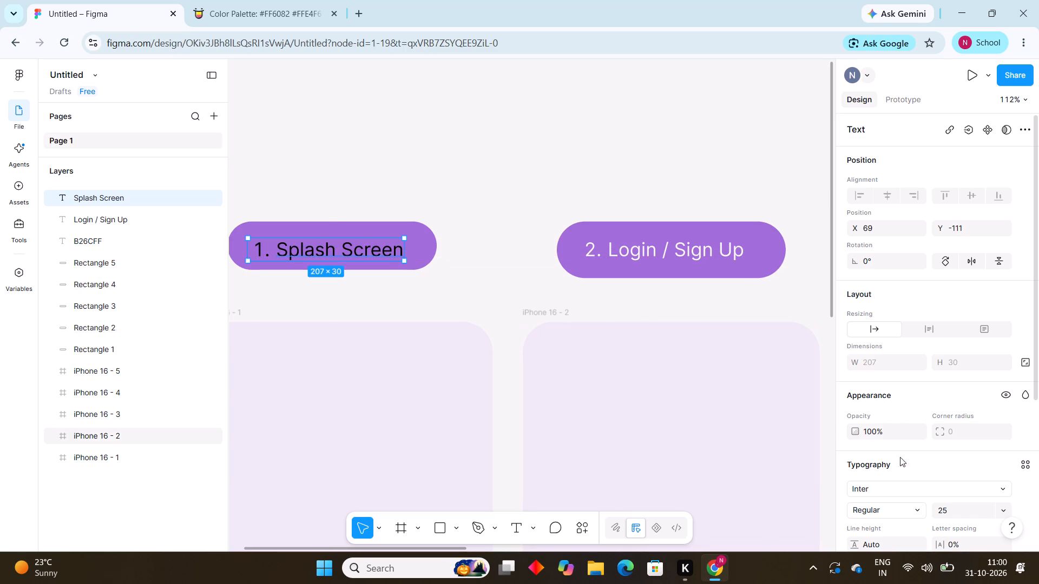
# Change the fill of the "1. Splash Screen" text to the page colour F5F5F5 and deselect it.
pyautogui.moveTo(1038, 357); pyautogui.dragTo(1038, 388)
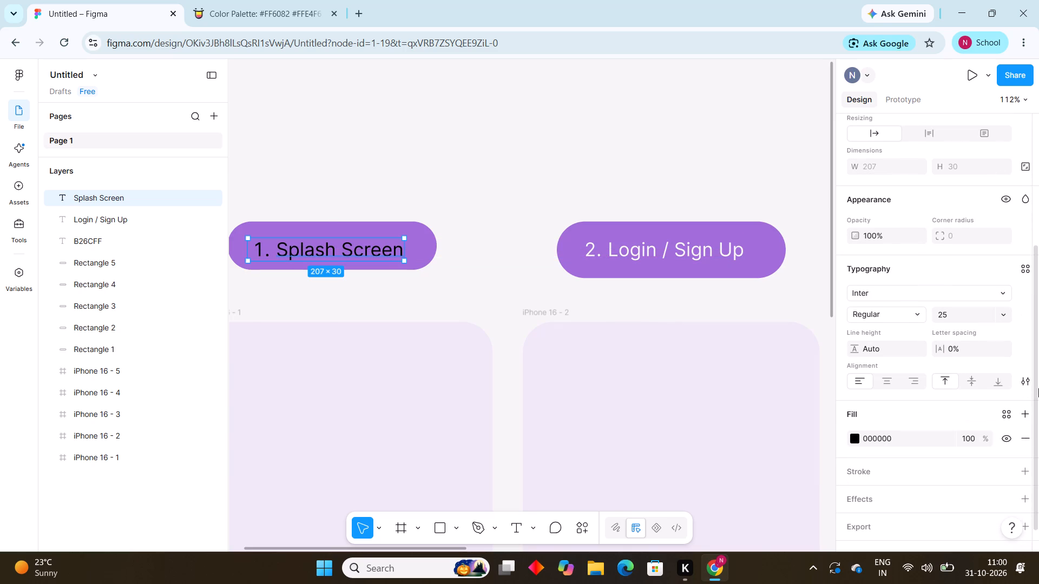
pyautogui.click(858, 435)
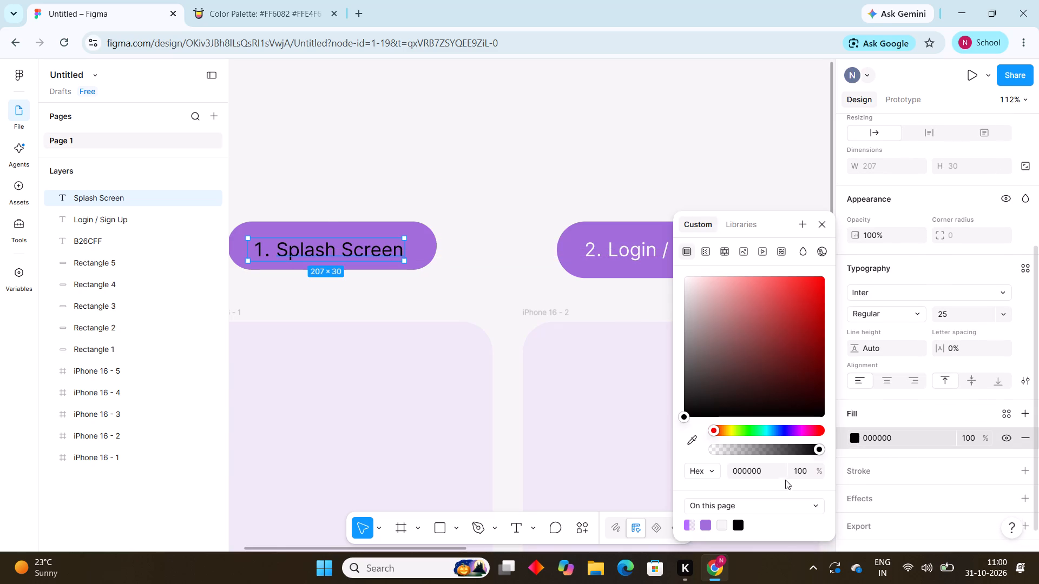
pyautogui.click(721, 525)
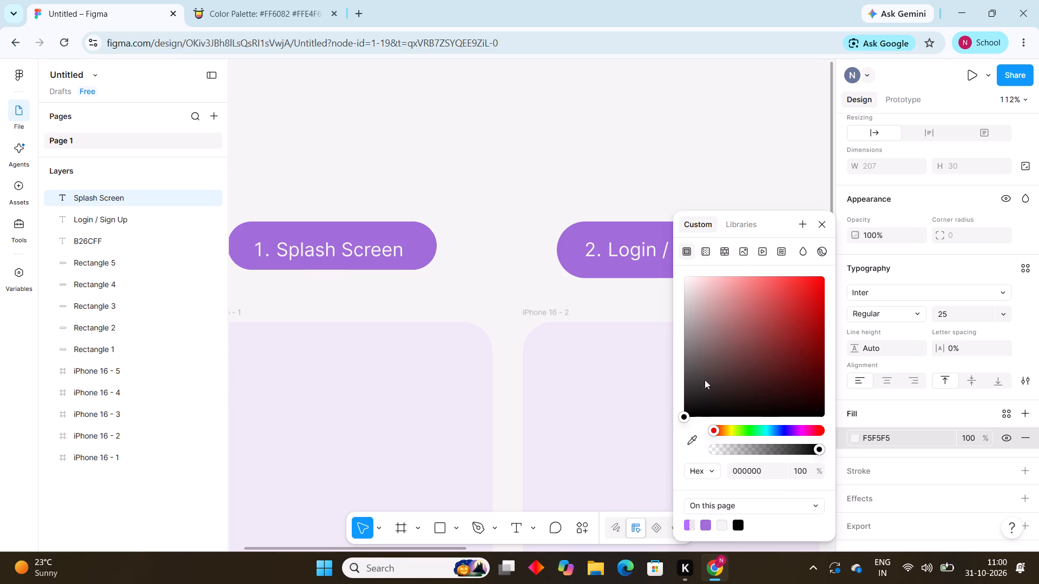
pyautogui.click(823, 220)
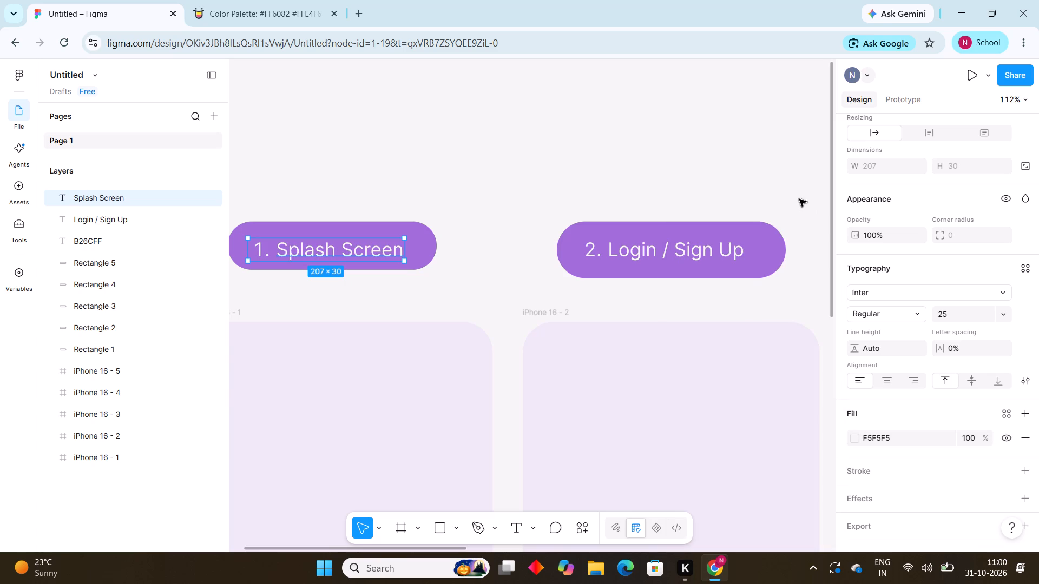
pyautogui.moveTo(770, 190); pyautogui.dragTo(833, 191)
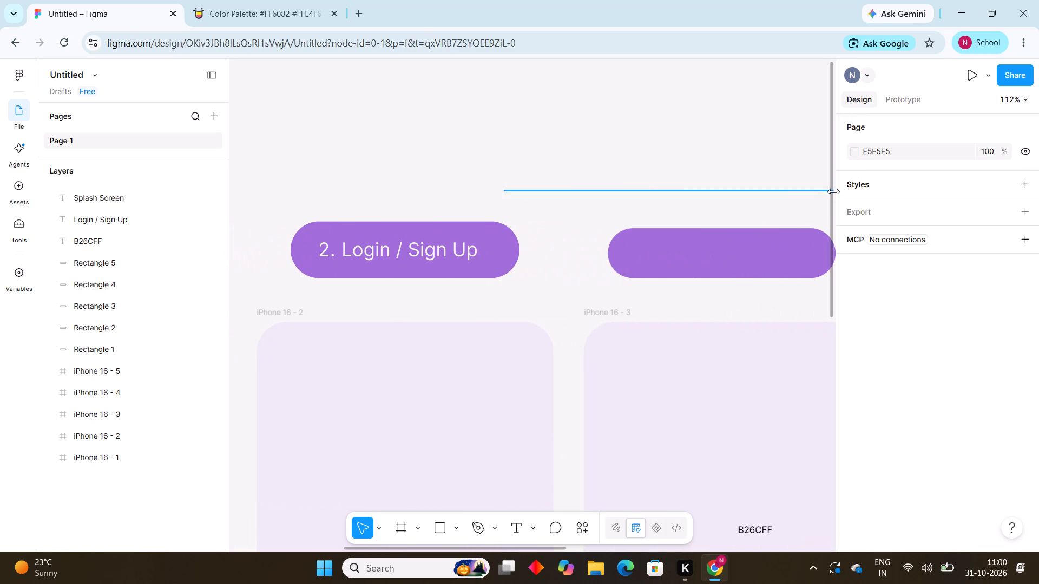
# Add the text "3. Home Dashboard" on the purple bar above iPhone 16 - 3, at about X 925, Y -79.
pyautogui.click(531, 528)
pyautogui.click(563, 489)
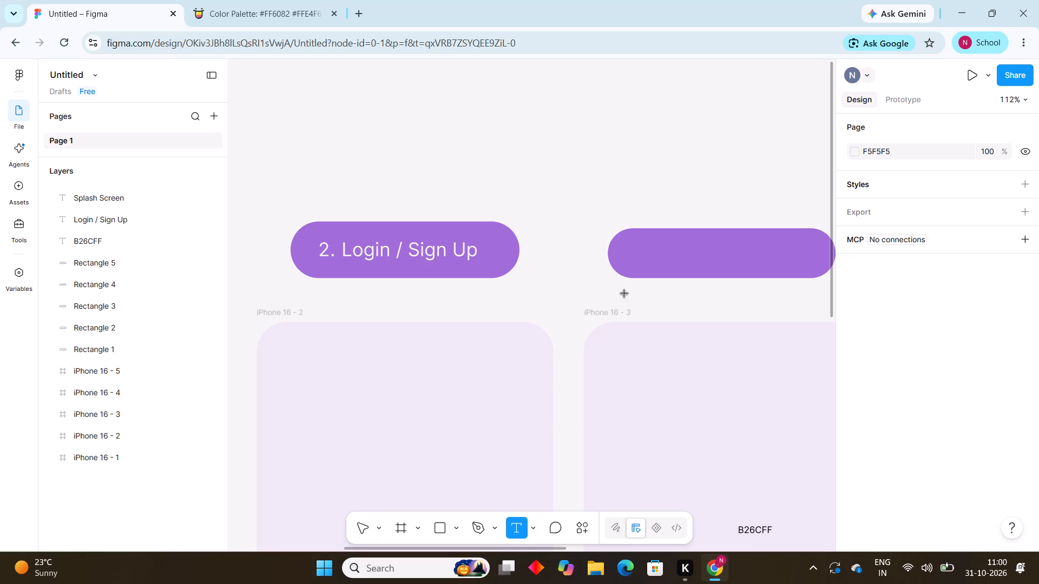
pyautogui.click(628, 262)
pyautogui.press('3')
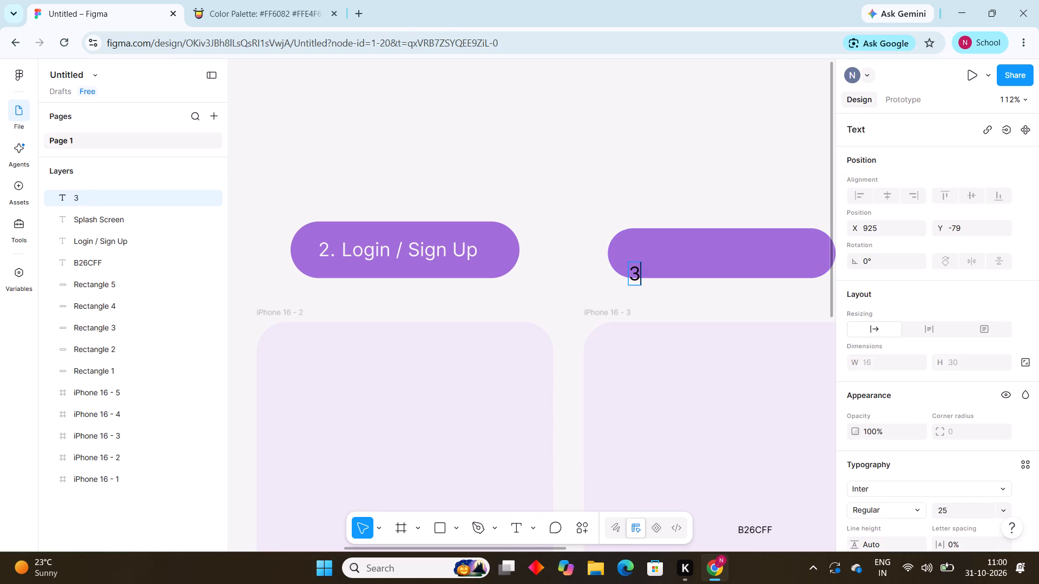
pyautogui.press('.')
pyautogui.press('space')
pyautogui.hotkey('shift', 'h')
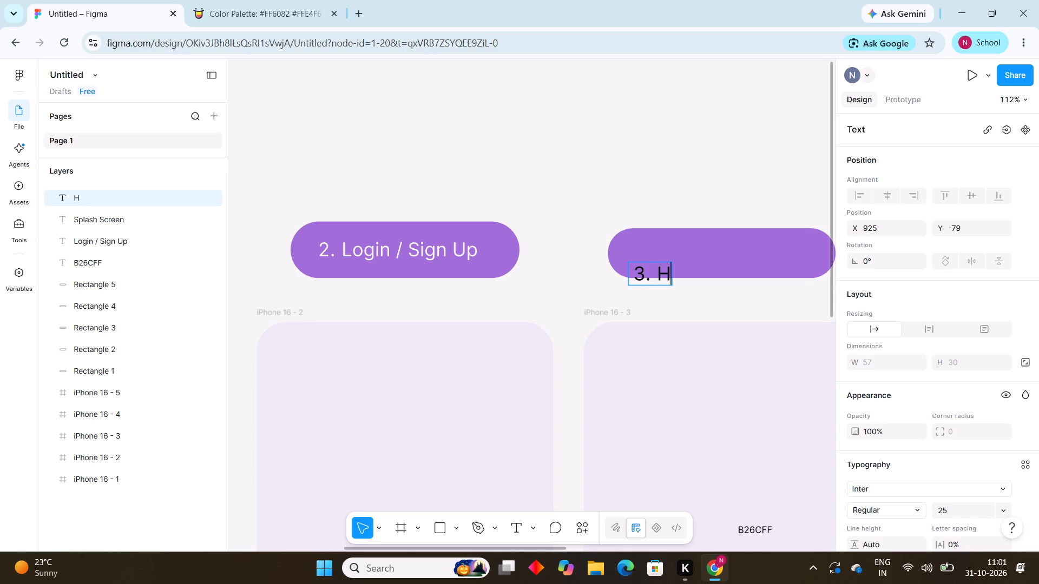
pyautogui.write('ome')
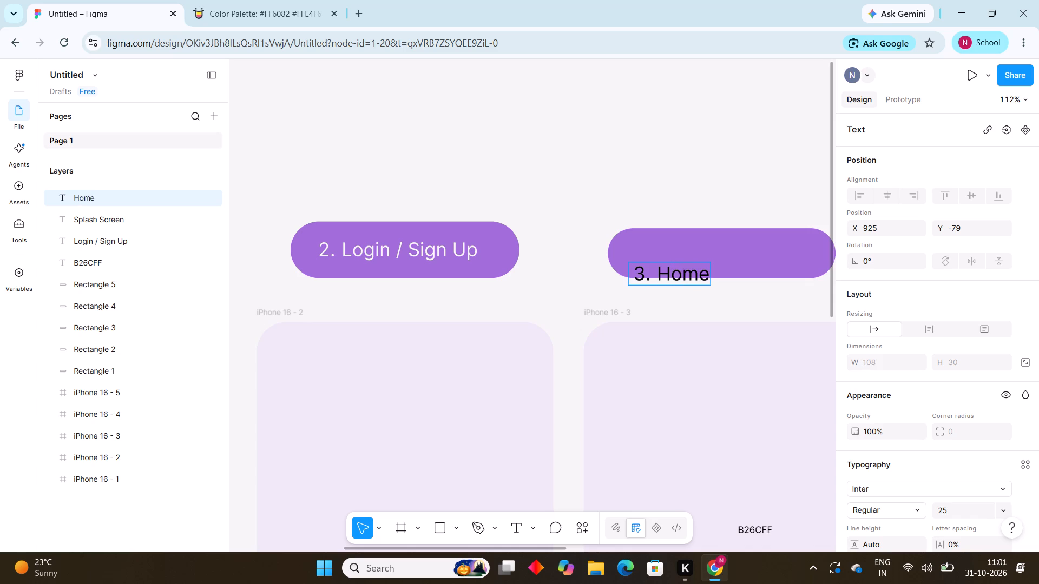
pyautogui.press('space')
pyautogui.write('Dashb')
pyautogui.write('oa')
pyautogui.write('rd')
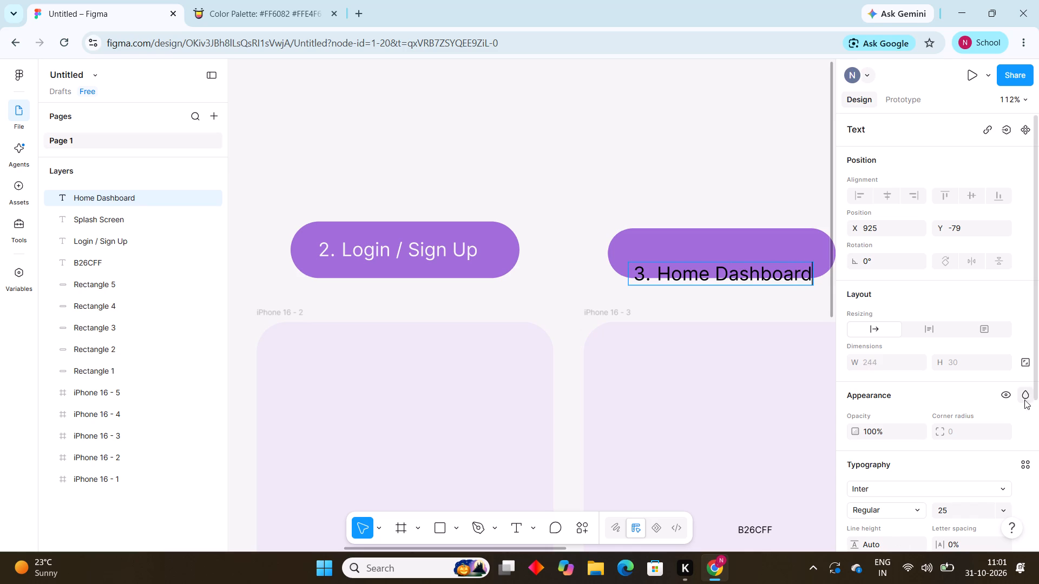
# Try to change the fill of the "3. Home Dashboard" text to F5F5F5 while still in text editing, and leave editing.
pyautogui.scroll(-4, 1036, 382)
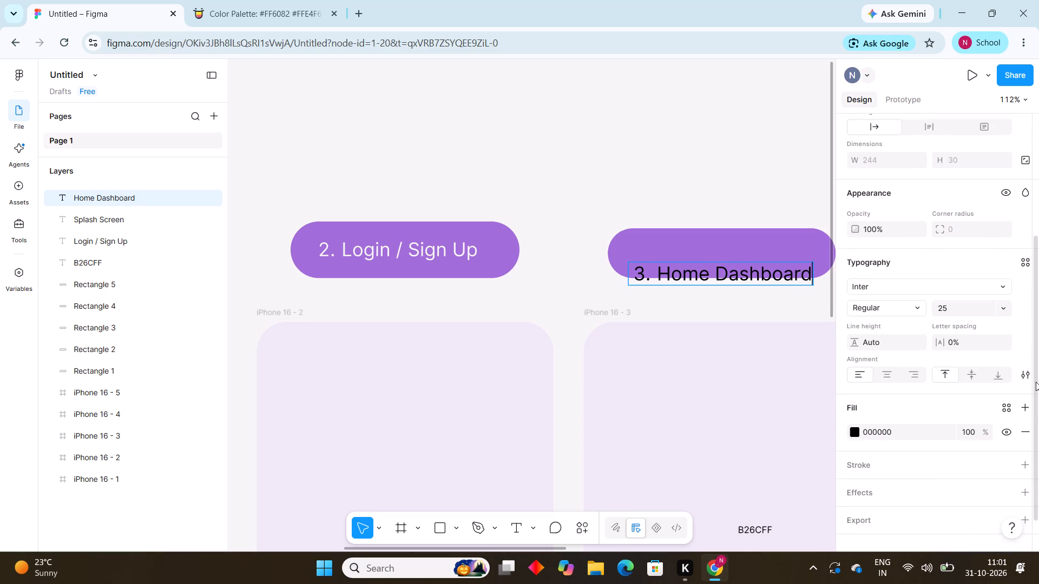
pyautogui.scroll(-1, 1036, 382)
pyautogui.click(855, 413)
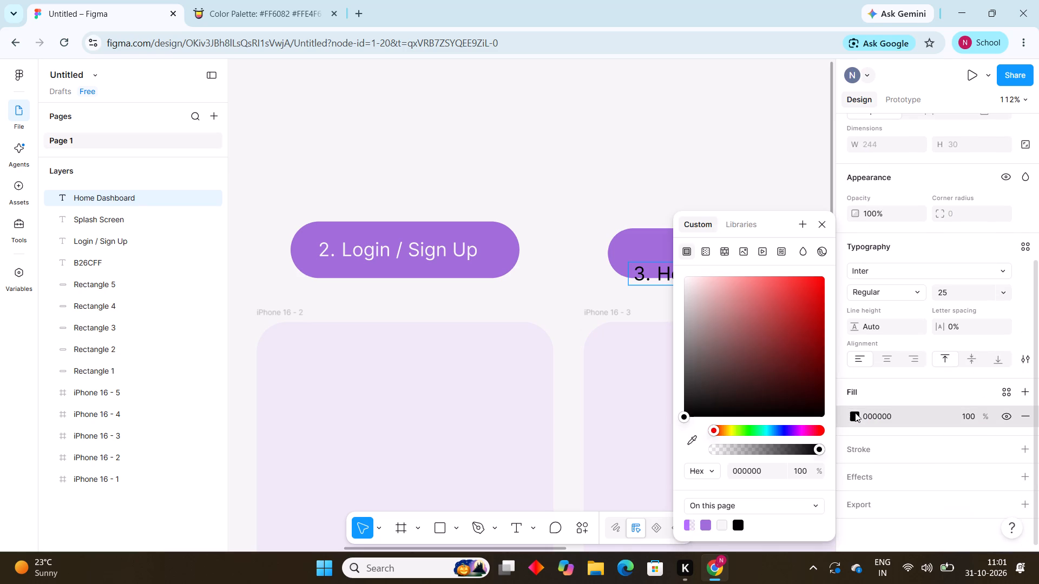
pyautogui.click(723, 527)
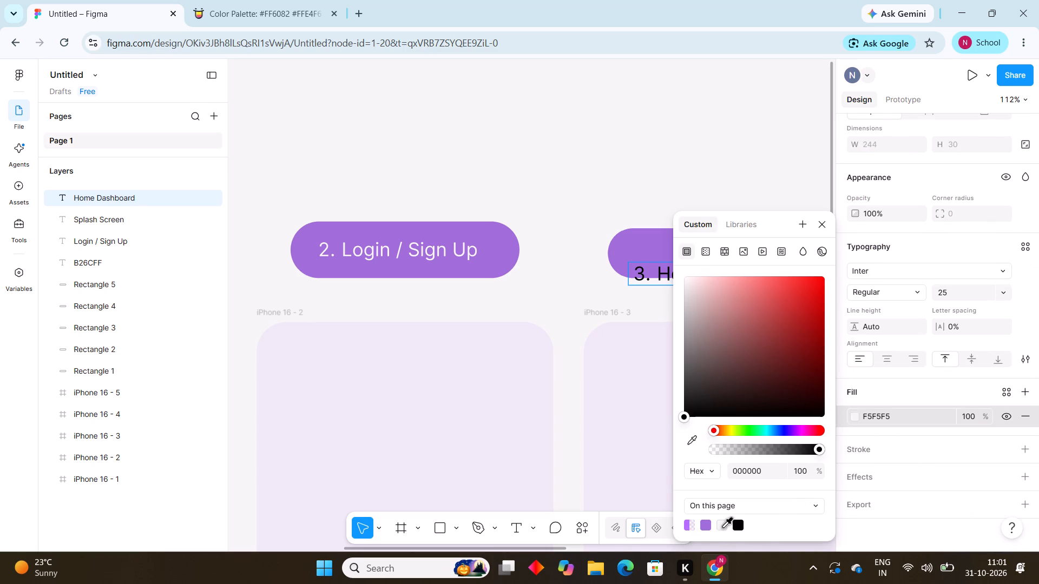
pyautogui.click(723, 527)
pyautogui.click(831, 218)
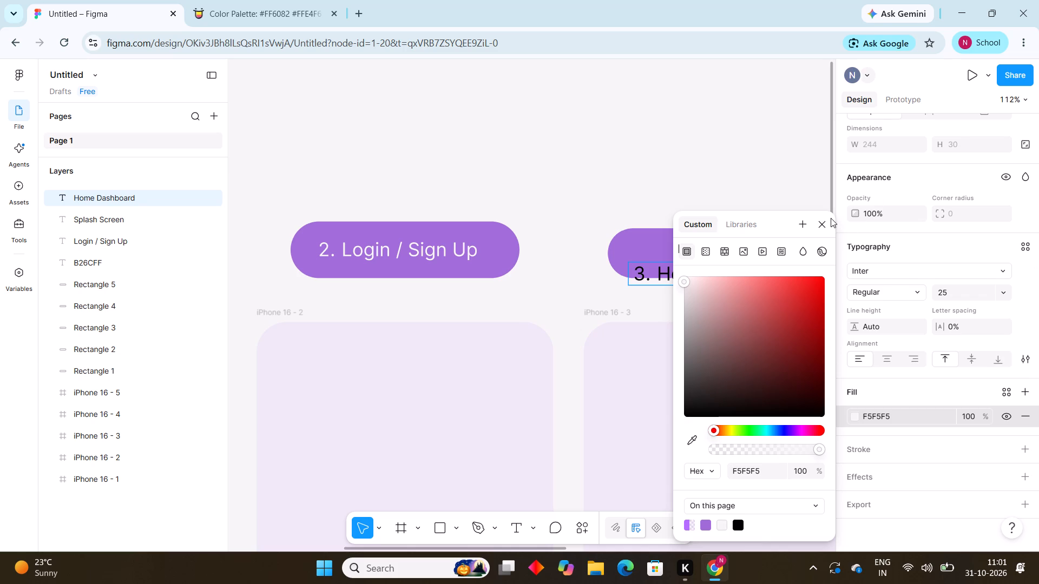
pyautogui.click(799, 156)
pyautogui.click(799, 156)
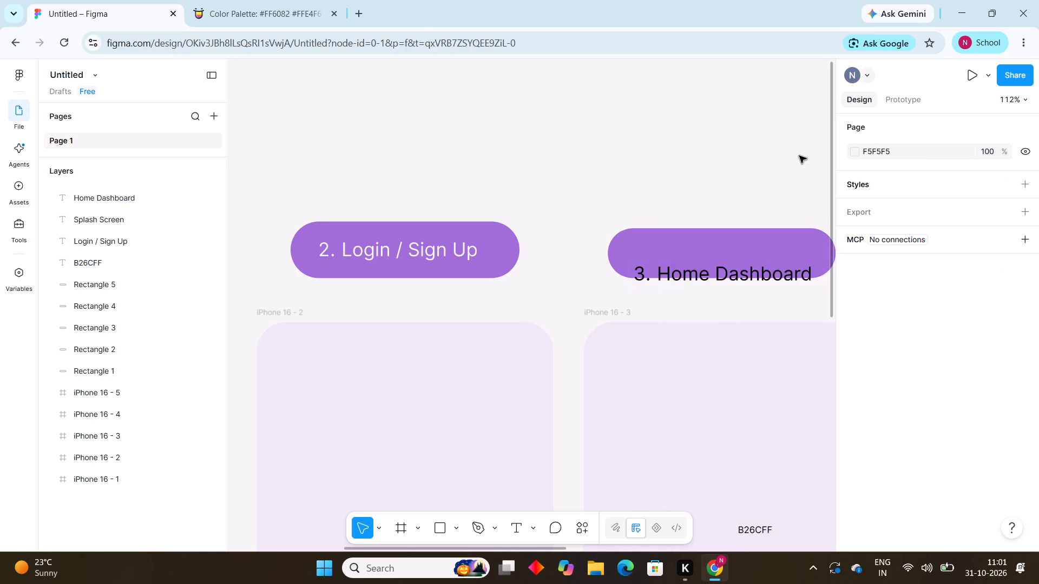
# Move the "3. Home Dashboard" text up onto its purple bar, at about X 921, Y -102.
pyautogui.moveTo(751, 276); pyautogui.dragTo(748, 259)
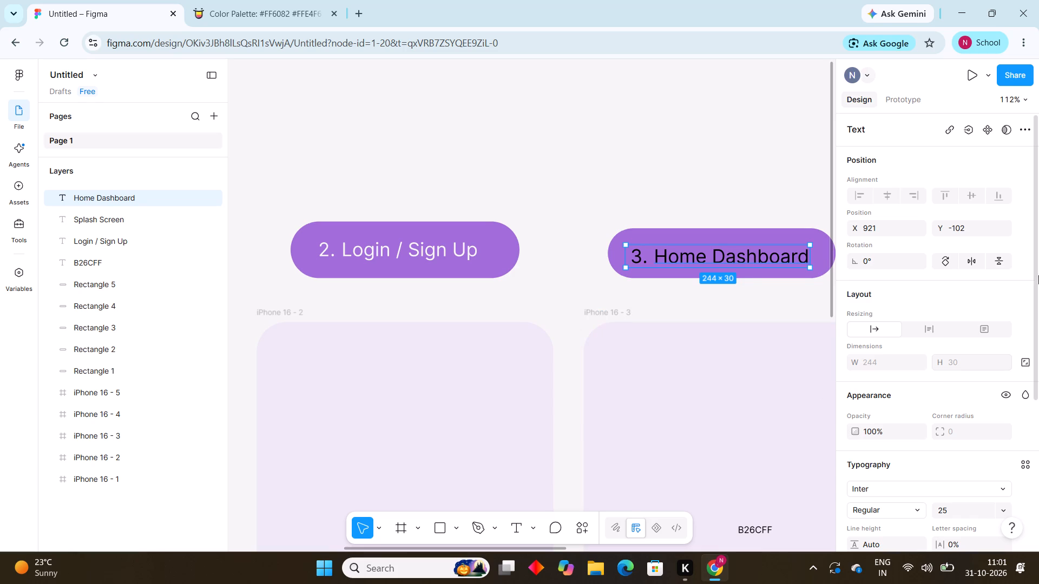
# Change the fill of the "3. Home Dashboard" text to the page colour F5F5F5 and deselect it.
pyautogui.moveTo(1038, 296); pyautogui.dragTo(1038, 406)
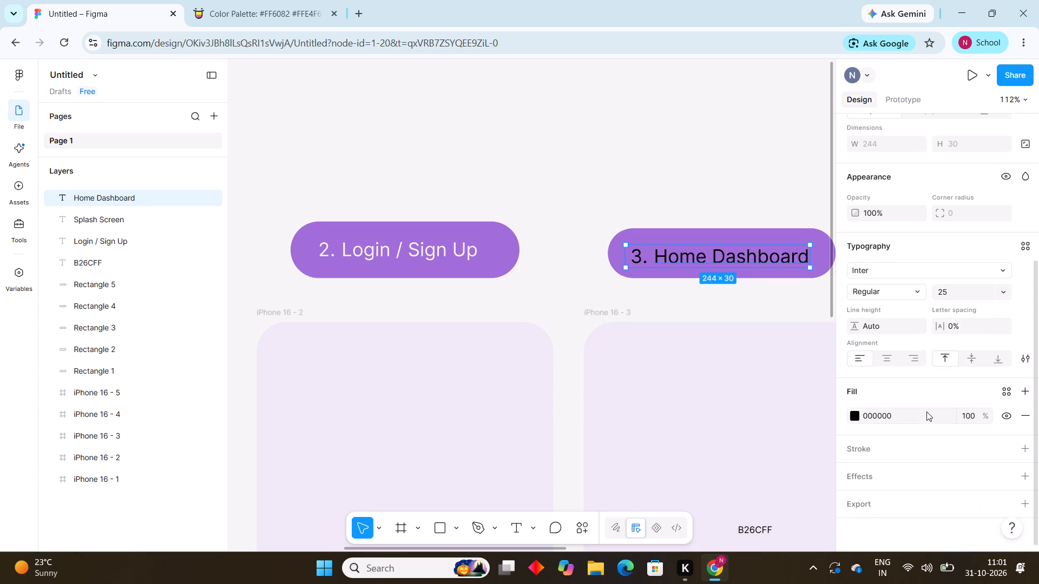
pyautogui.click(859, 414)
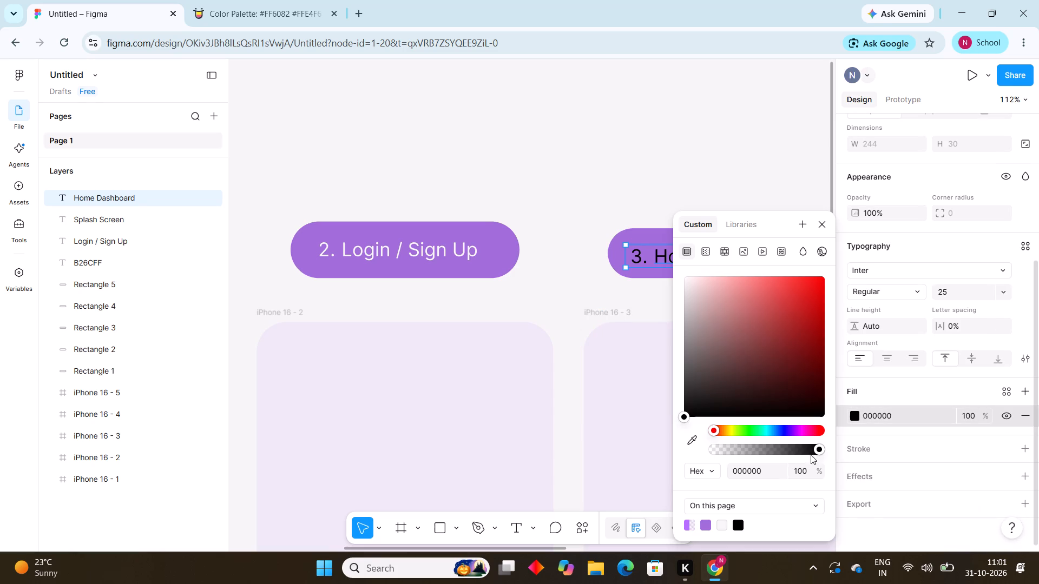
pyautogui.click(721, 522)
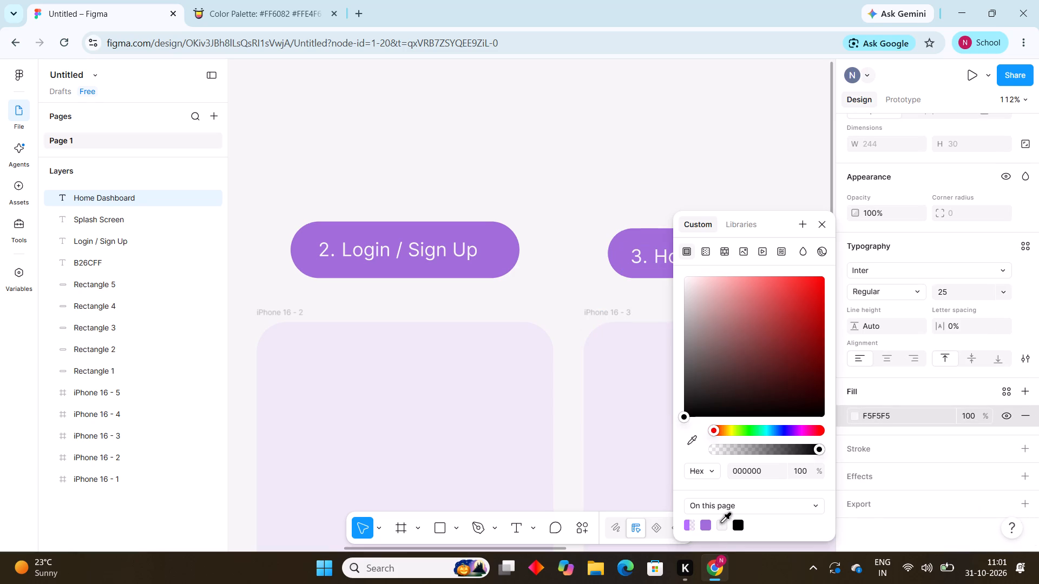
pyautogui.click(826, 218)
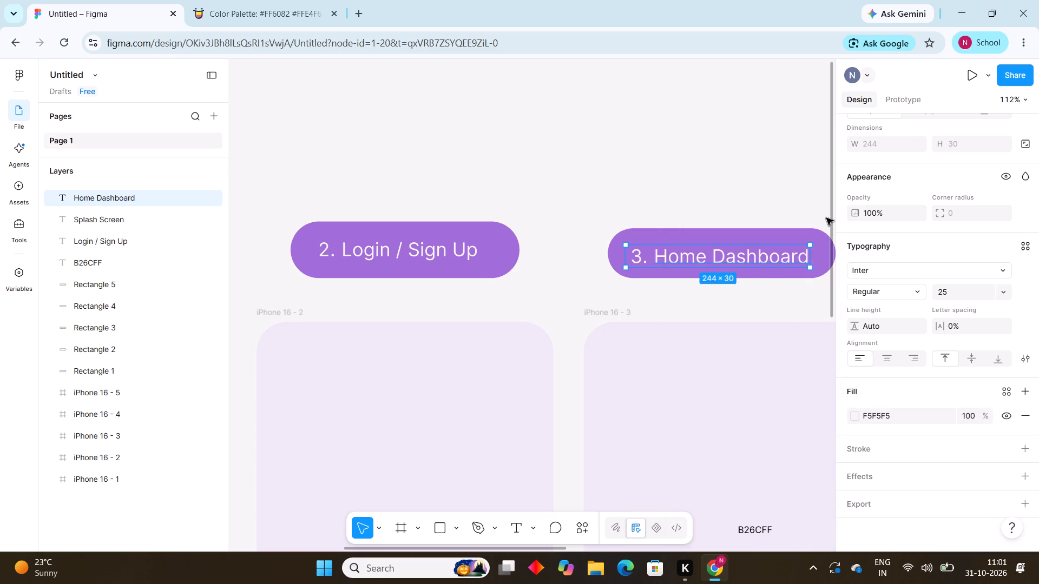
pyautogui.moveTo(786, 199); pyautogui.dragTo(857, 202)
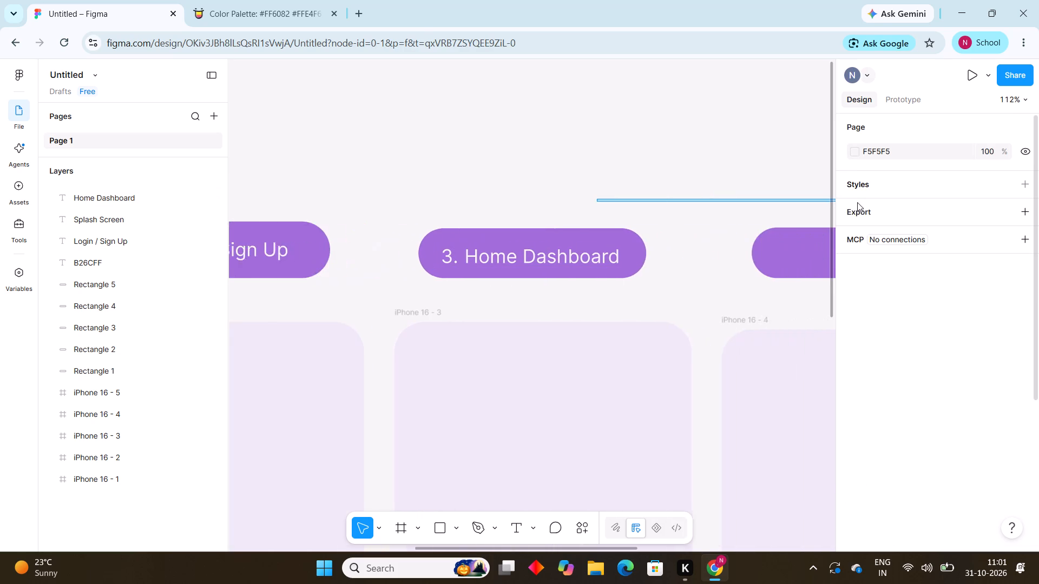
pyautogui.moveTo(857, 202); pyautogui.dragTo(846, 200)
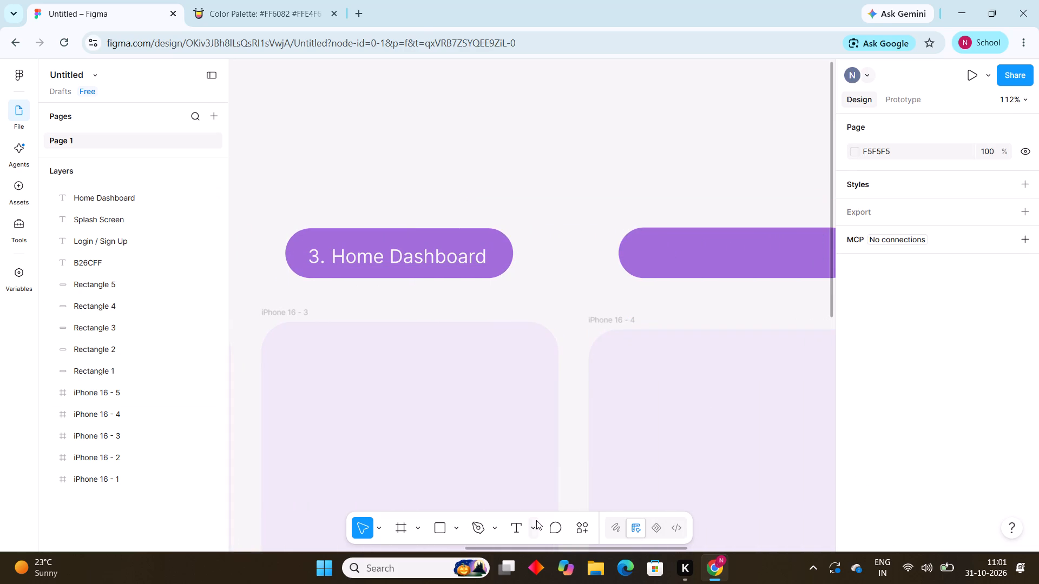
# Start a text reading "4. Add" on the purple bar above iPhone 16 - 4, at about X 1371, Y -89.
pyautogui.click(535, 525)
pyautogui.click(562, 483)
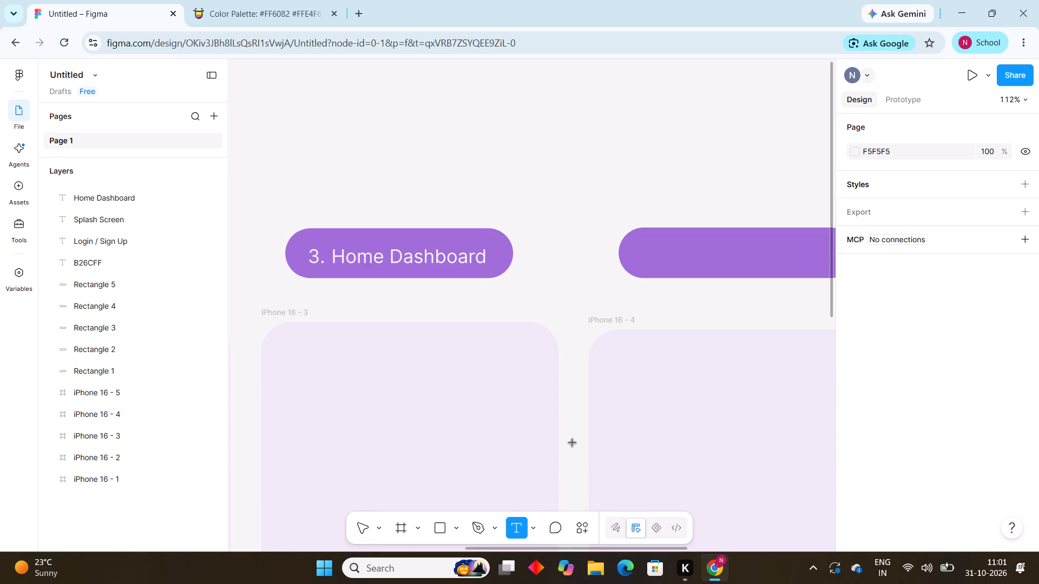
pyautogui.click(643, 255)
pyautogui.write('4.')
pyautogui.press('space')
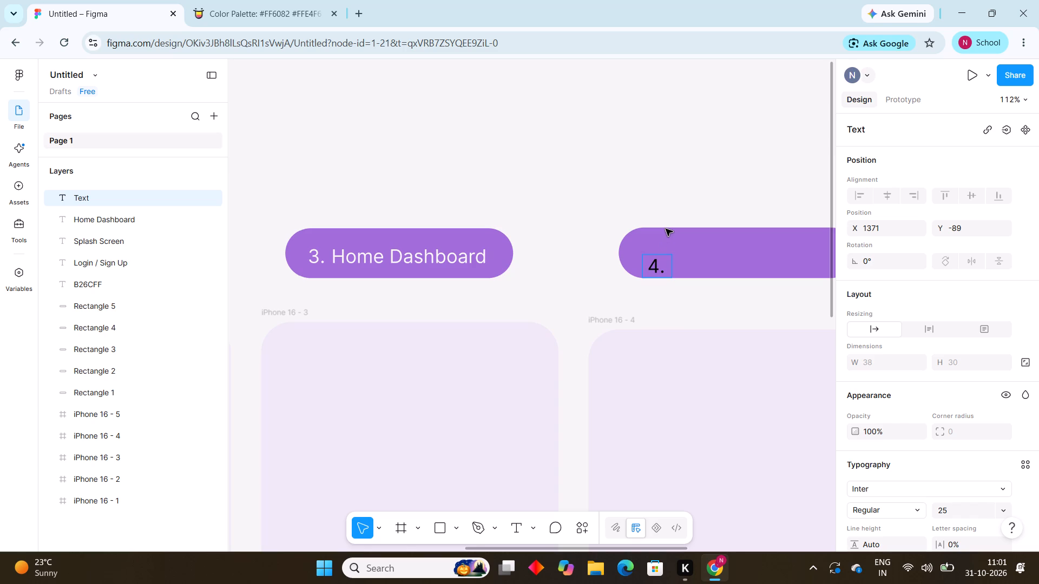
pyautogui.hotkey('shift', 'a')
pyautogui.write('dd')
pyautogui.press('space')
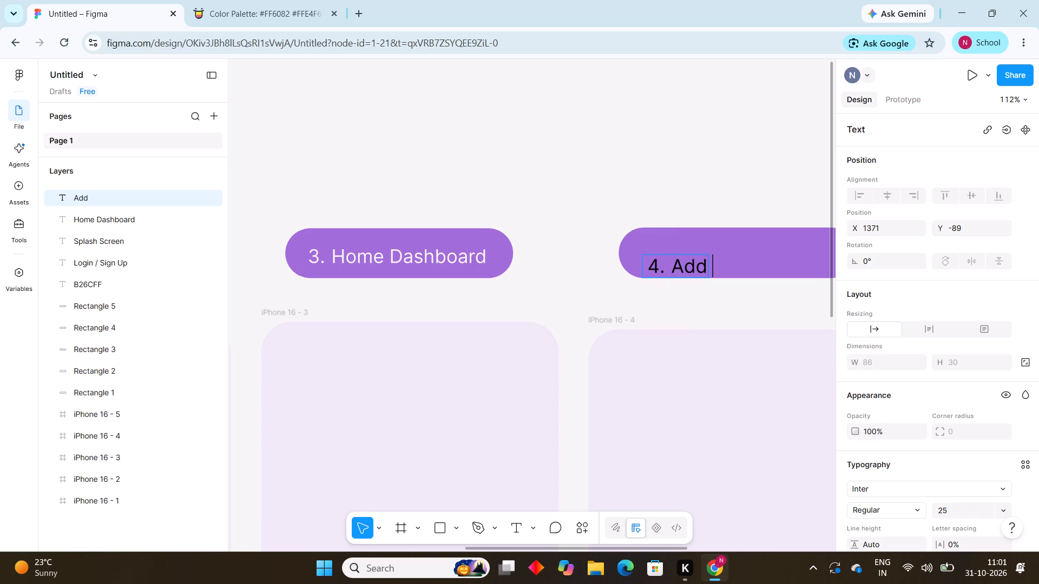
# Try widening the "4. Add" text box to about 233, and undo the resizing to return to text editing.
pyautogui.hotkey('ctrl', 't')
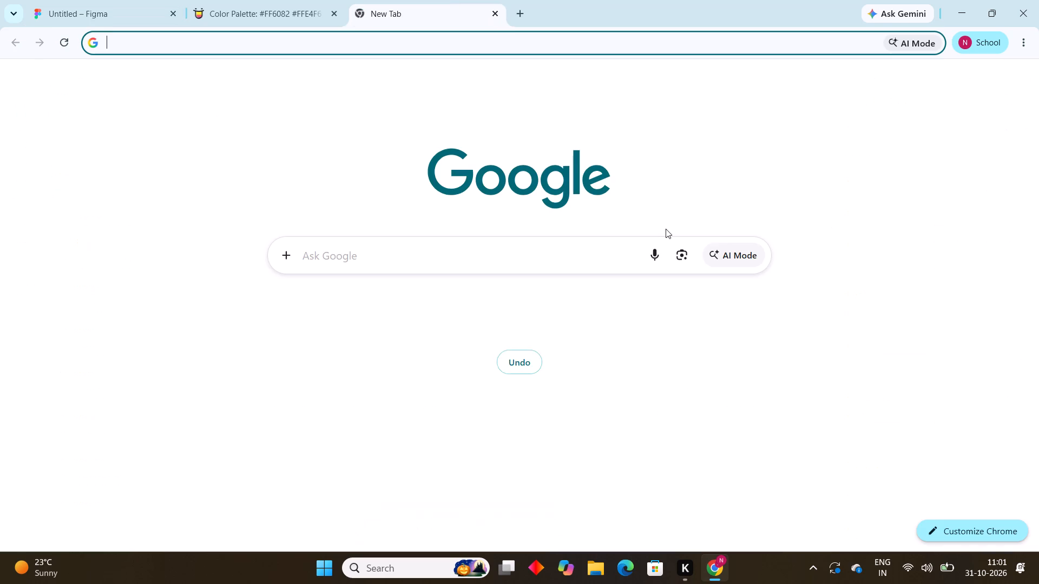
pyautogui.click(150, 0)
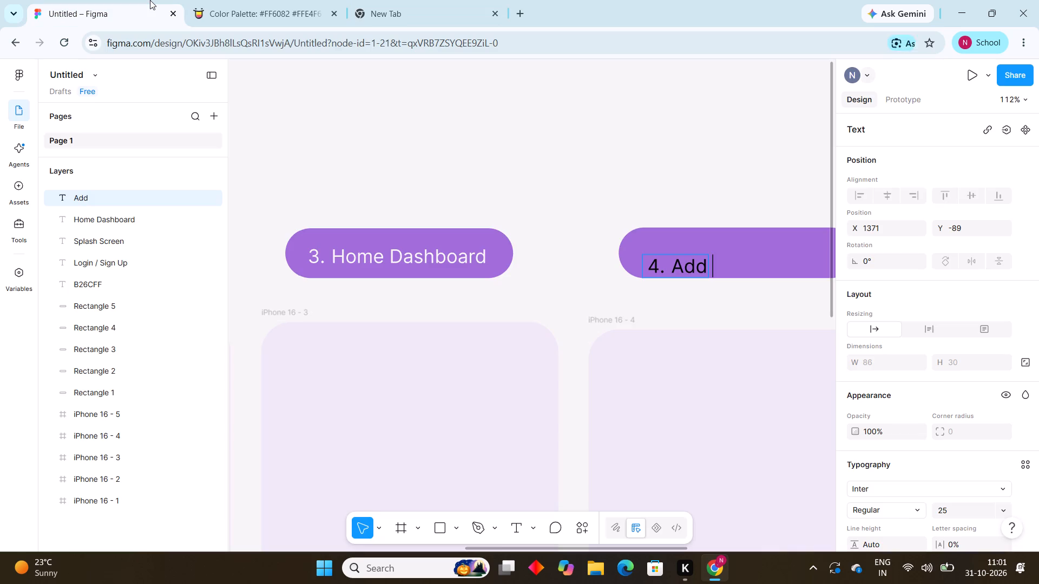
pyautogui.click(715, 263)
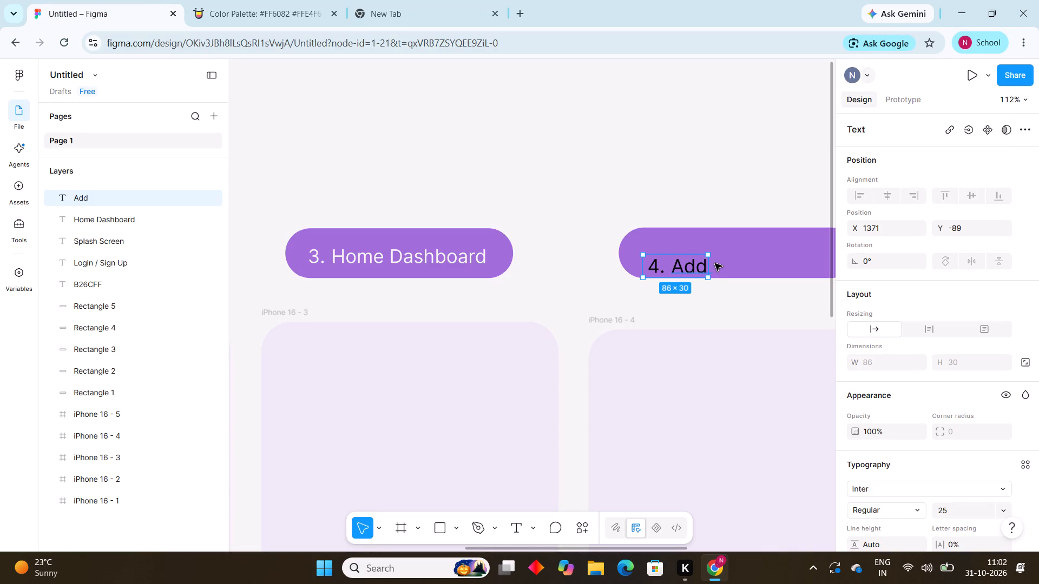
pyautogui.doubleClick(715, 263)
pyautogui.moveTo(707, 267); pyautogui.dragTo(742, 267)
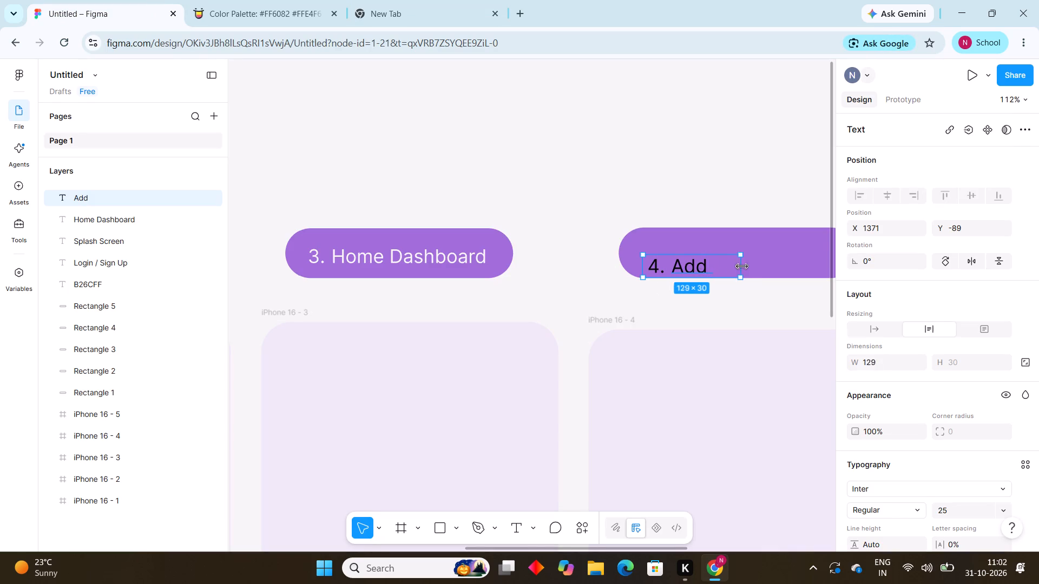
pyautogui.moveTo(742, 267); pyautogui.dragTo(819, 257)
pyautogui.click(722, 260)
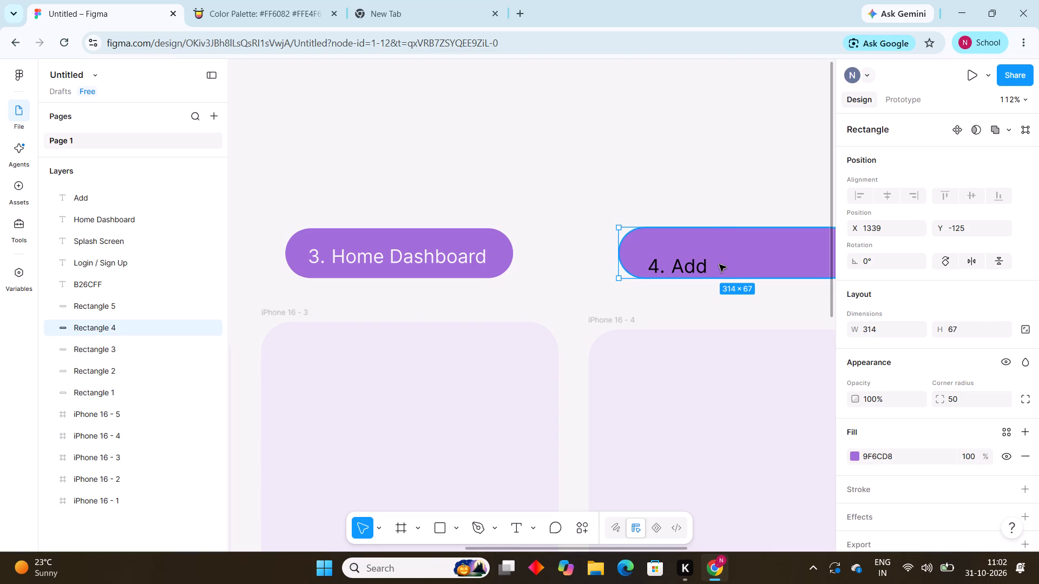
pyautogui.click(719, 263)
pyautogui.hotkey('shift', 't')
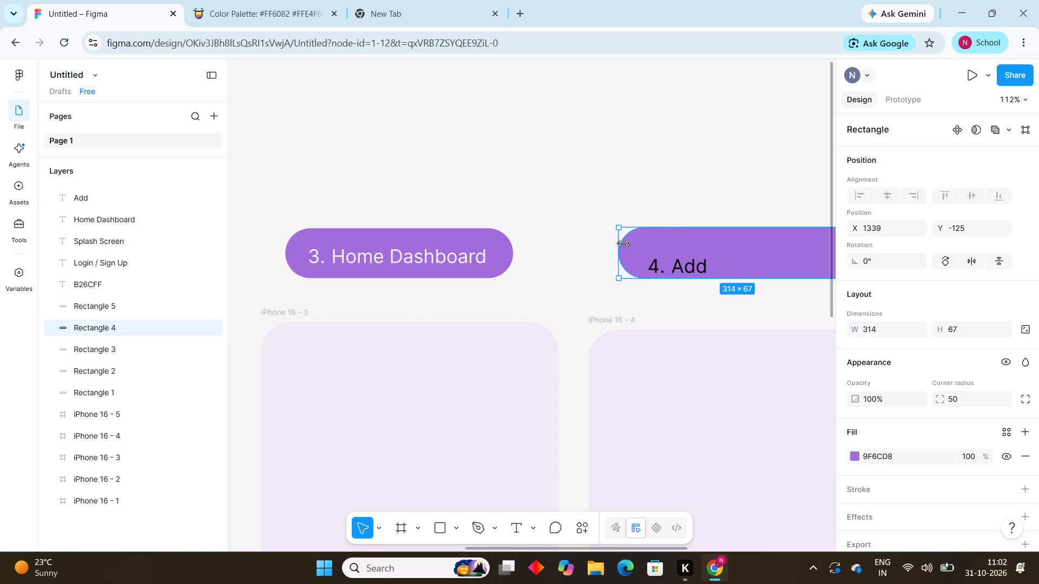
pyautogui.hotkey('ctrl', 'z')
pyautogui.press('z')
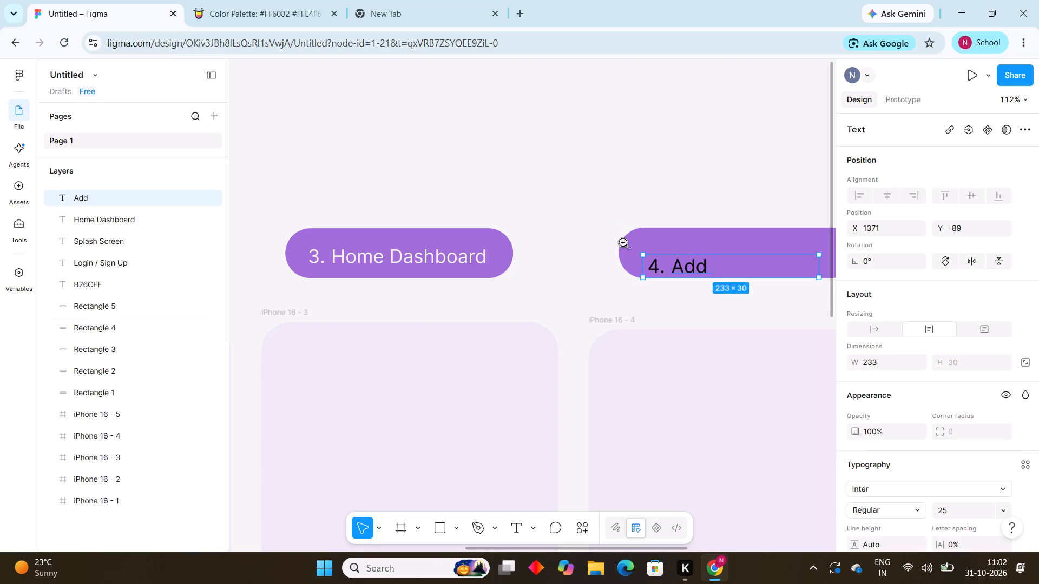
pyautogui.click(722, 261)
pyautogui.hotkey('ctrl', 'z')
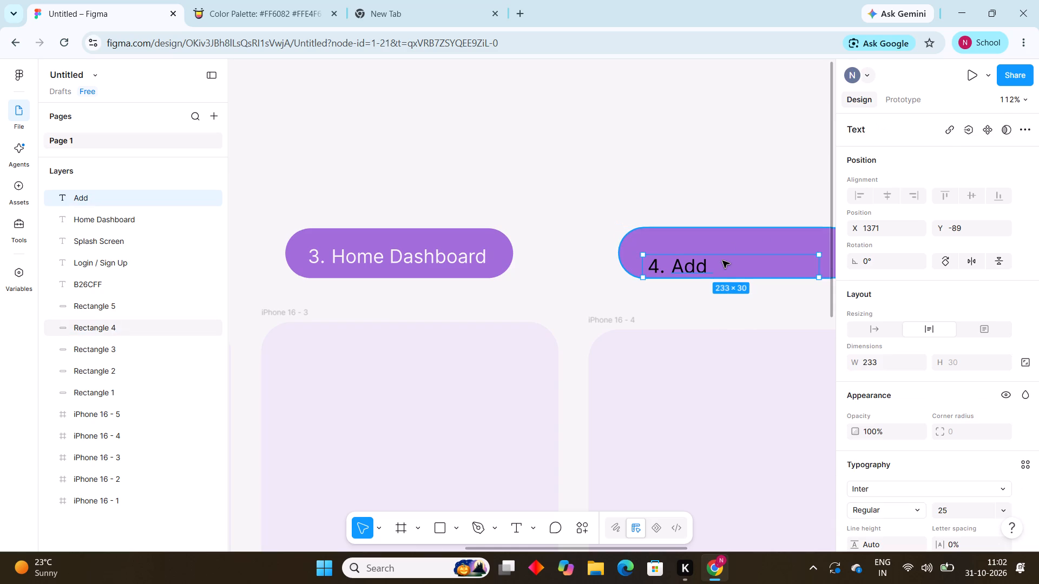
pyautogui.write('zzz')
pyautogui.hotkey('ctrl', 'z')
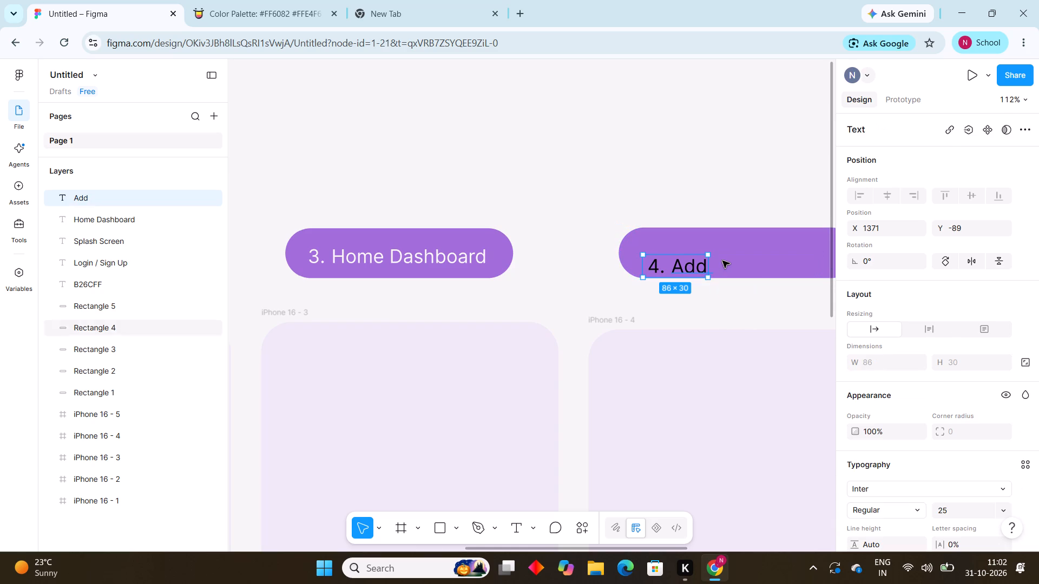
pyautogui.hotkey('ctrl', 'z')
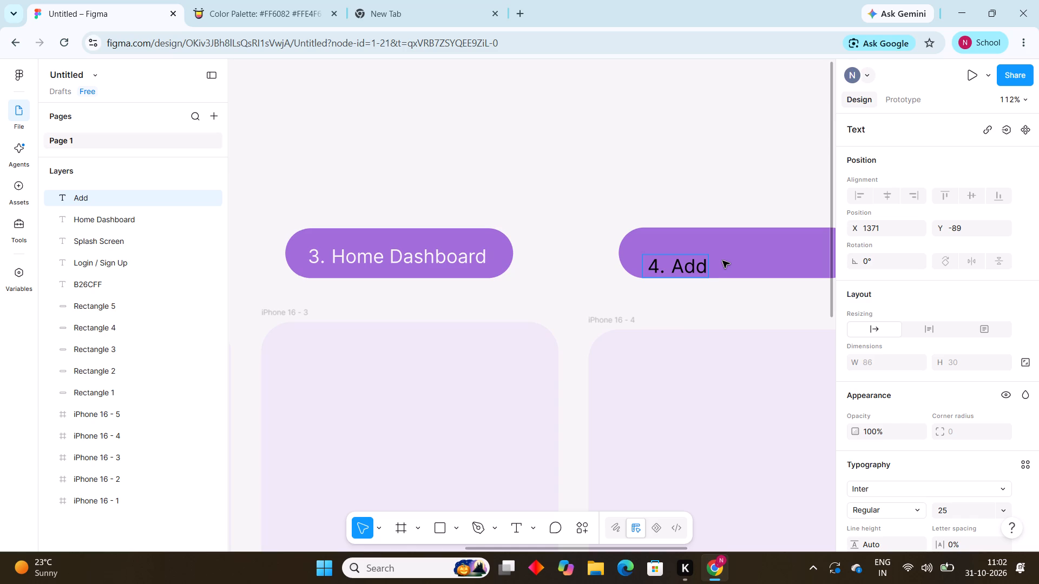
# Add the word "Task" to complete the screen name as "4. Add Task".
pyautogui.hotkey('shift', 't')
pyautogui.write('ask')
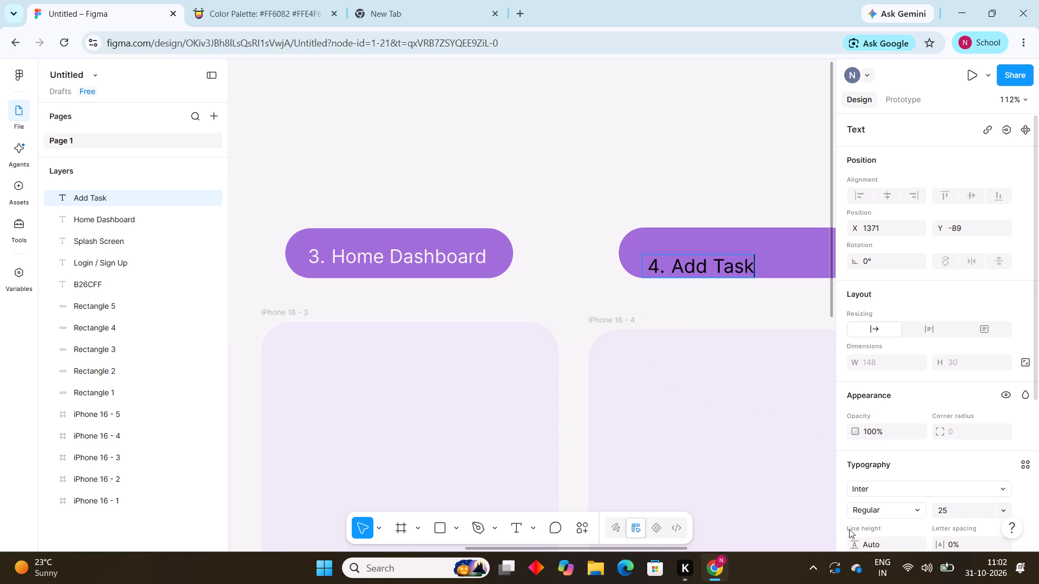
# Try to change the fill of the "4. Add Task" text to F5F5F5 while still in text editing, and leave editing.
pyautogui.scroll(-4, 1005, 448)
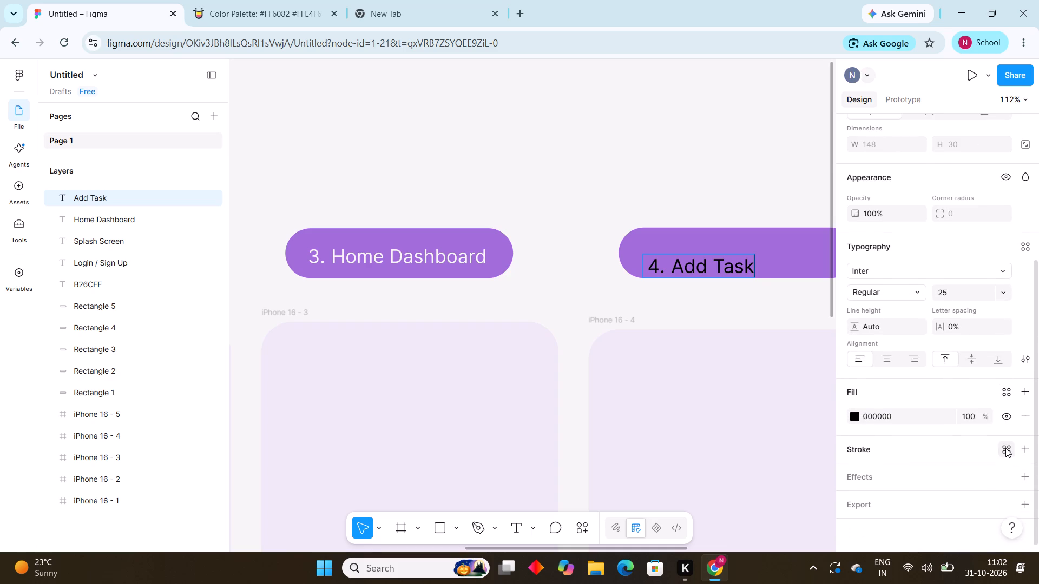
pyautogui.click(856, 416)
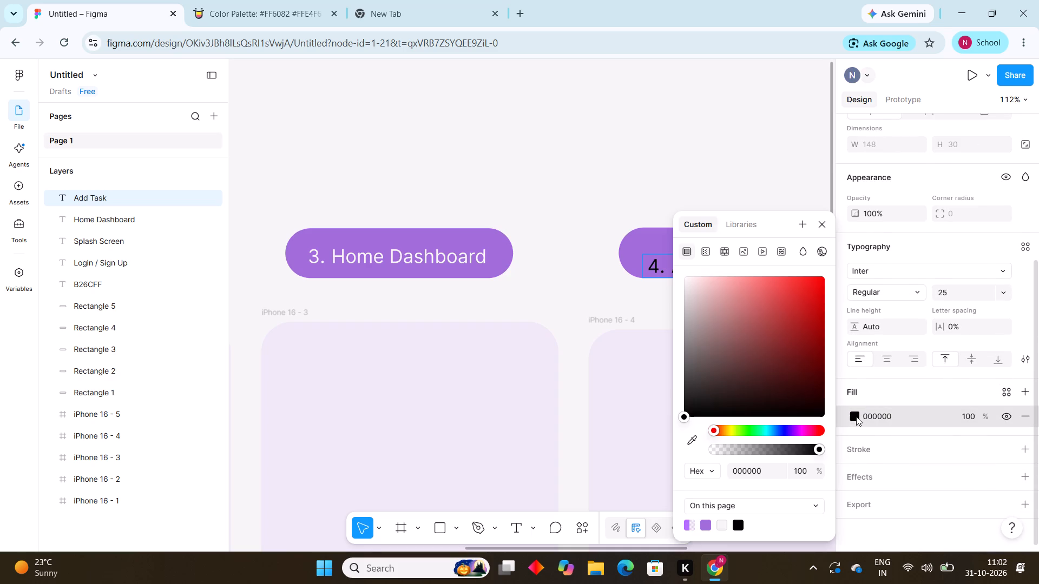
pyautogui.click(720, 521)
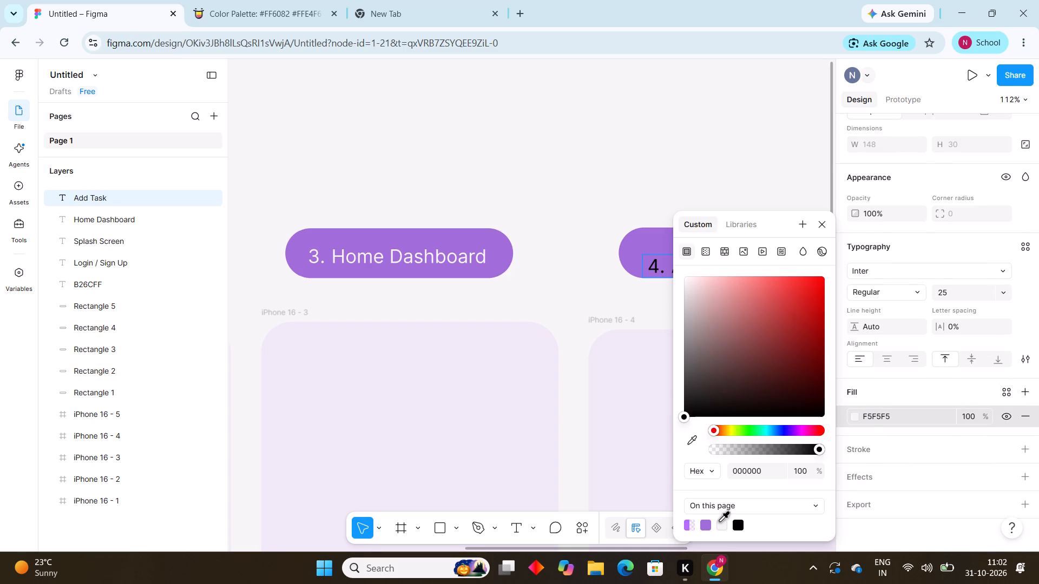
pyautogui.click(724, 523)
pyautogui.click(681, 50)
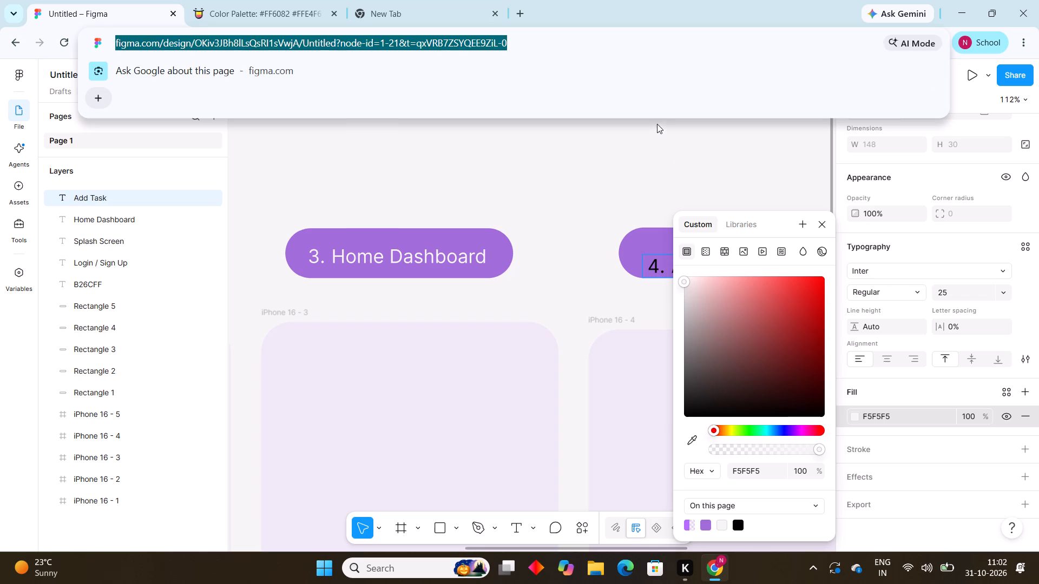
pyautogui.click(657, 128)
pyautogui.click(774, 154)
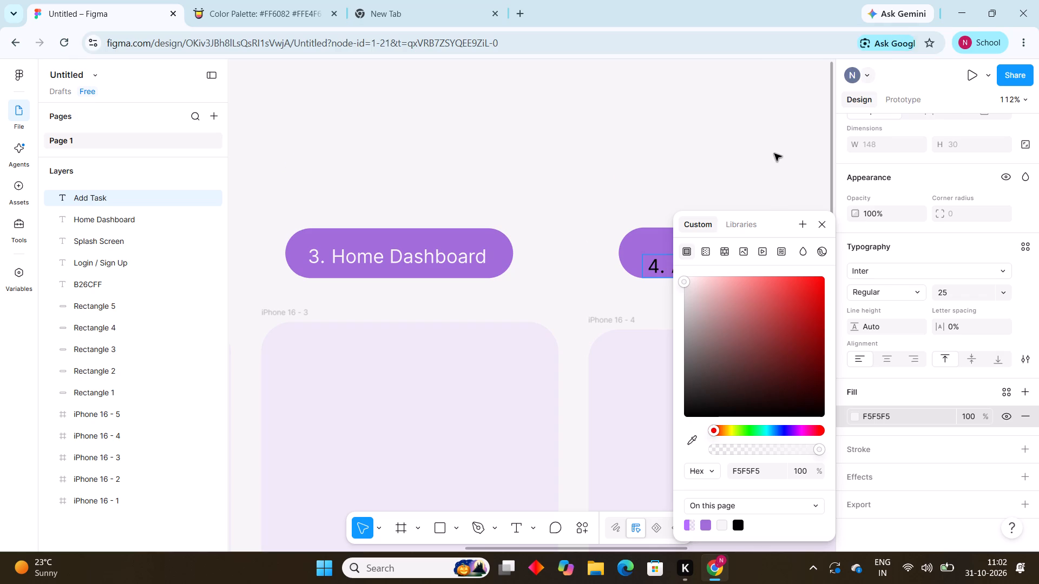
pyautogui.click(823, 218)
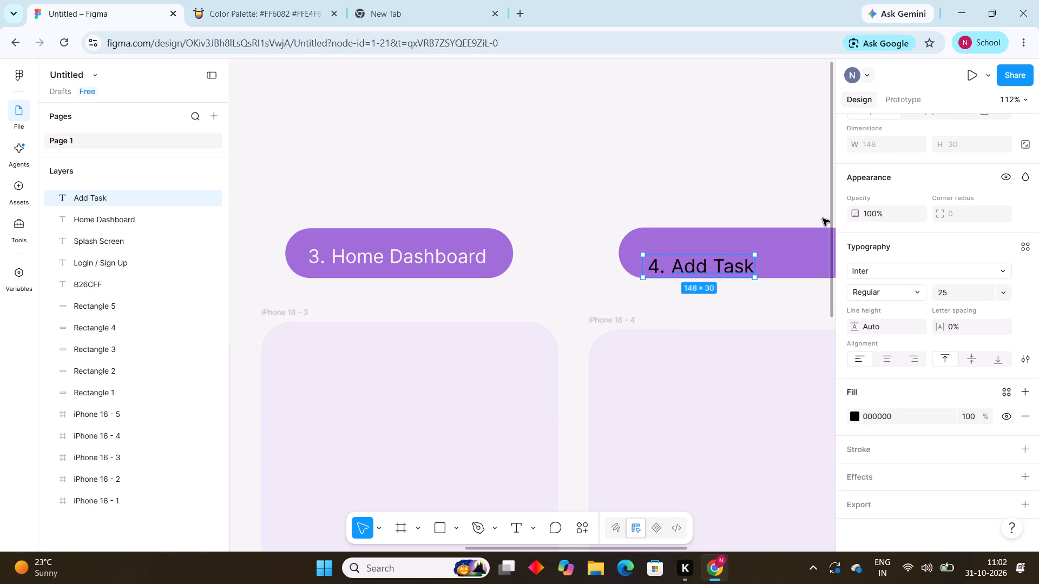
# Change the fill of the "4. Add Task" text to the page colour F5F5F5 and deselect it.
pyautogui.click(724, 266)
pyautogui.click(854, 415)
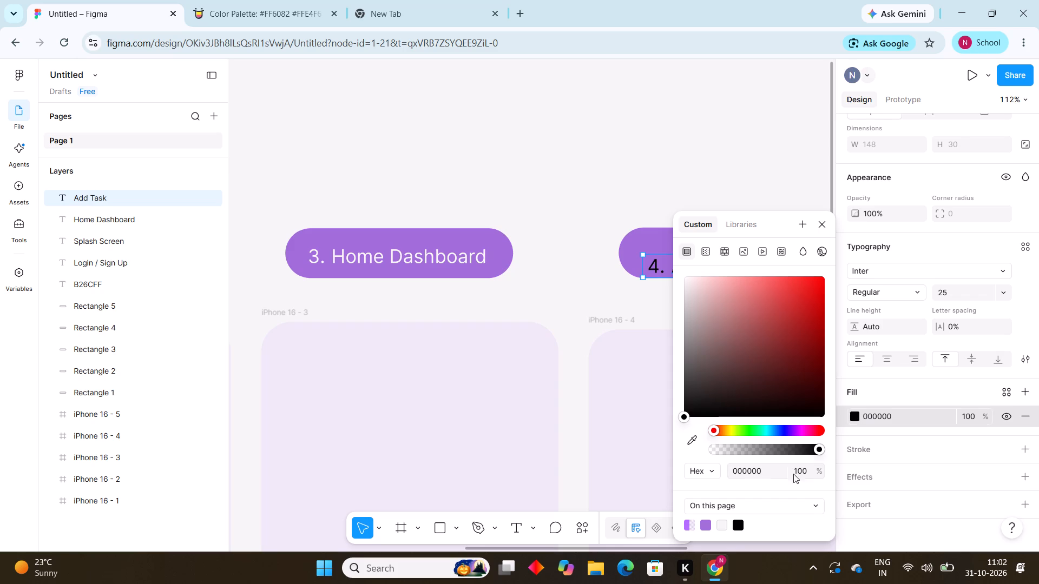
pyautogui.click(724, 527)
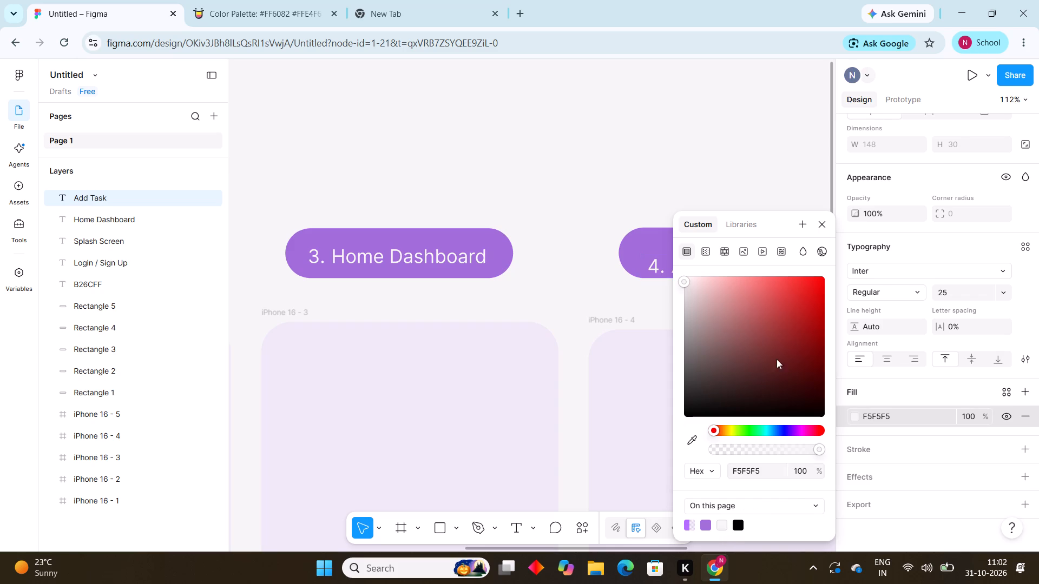
pyautogui.click(806, 185)
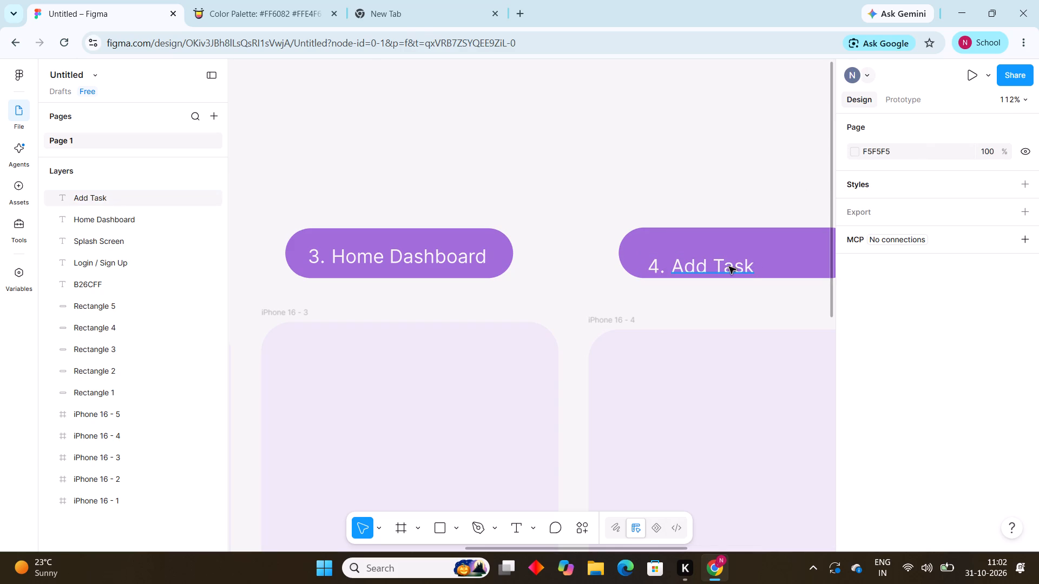
# Move the "4. Add Task" text up and to the right, near the middle of its purple bar.
pyautogui.moveTo(729, 267); pyautogui.dragTo(775, 256)
# Add a text reading "5. Profile /" on the empty purple title bar above the iPhone 16 - 5 frame.
pyautogui.moveTo(780, 203); pyautogui.dragTo(850, 212)
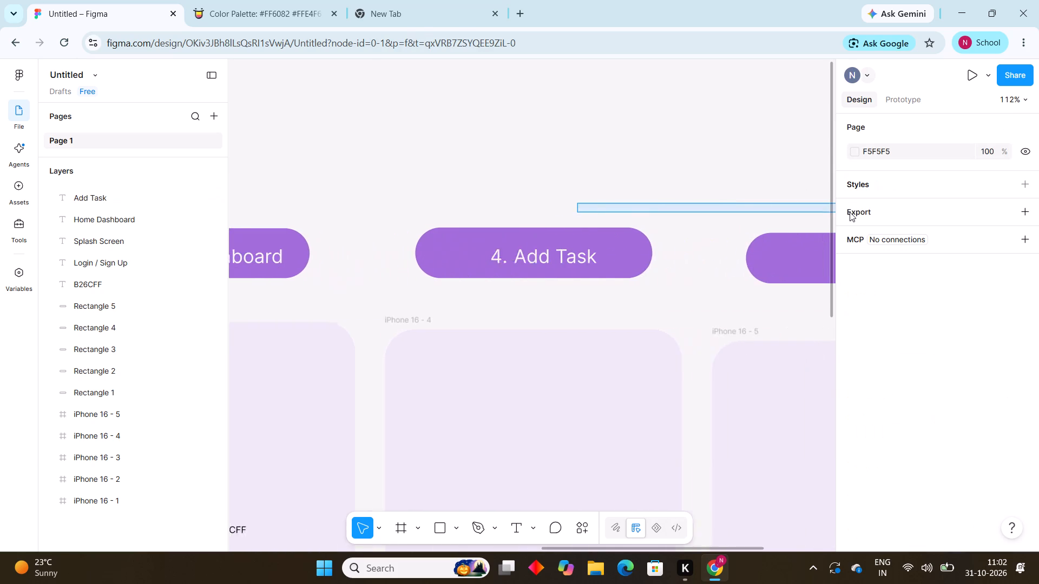
pyautogui.moveTo(850, 212); pyautogui.dragTo(847, 209)
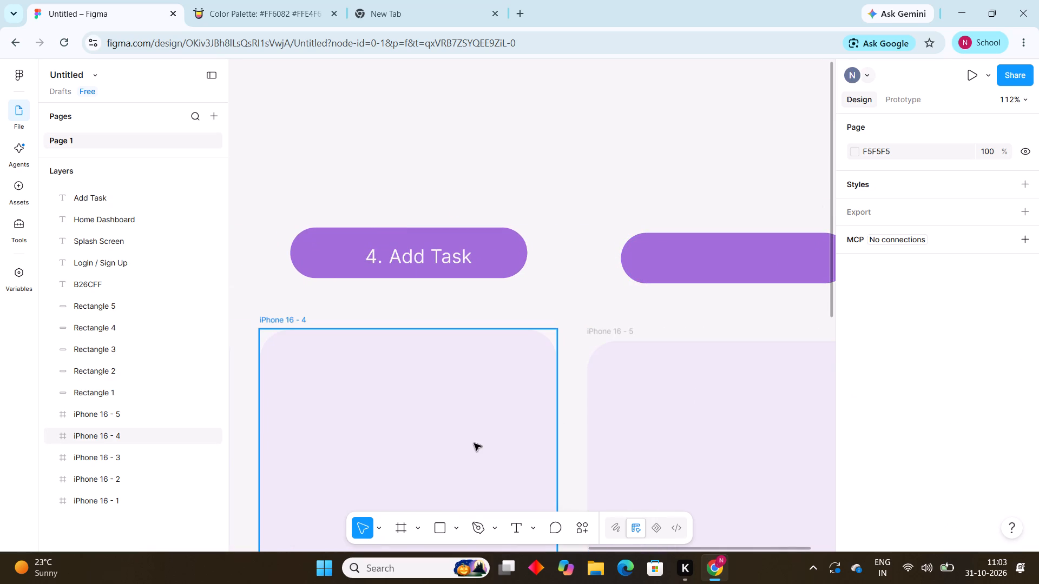
pyautogui.click(528, 528)
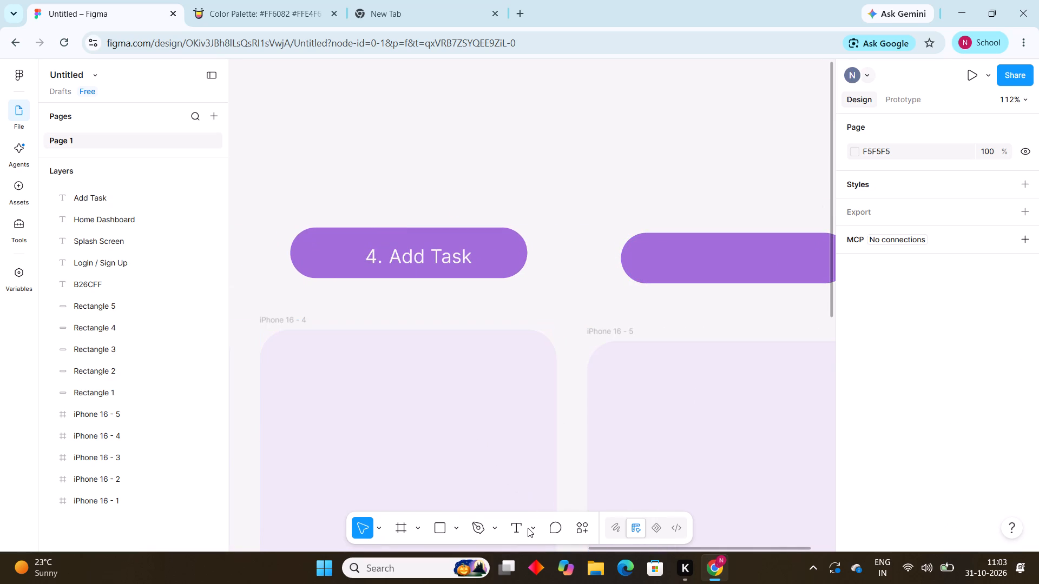
pyautogui.click(514, 528)
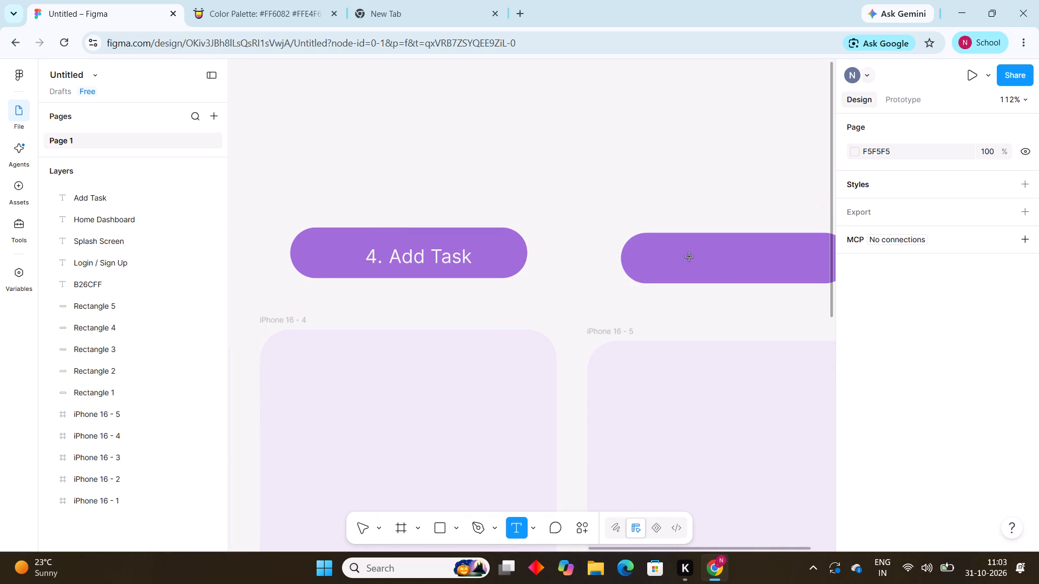
pyautogui.click(659, 256)
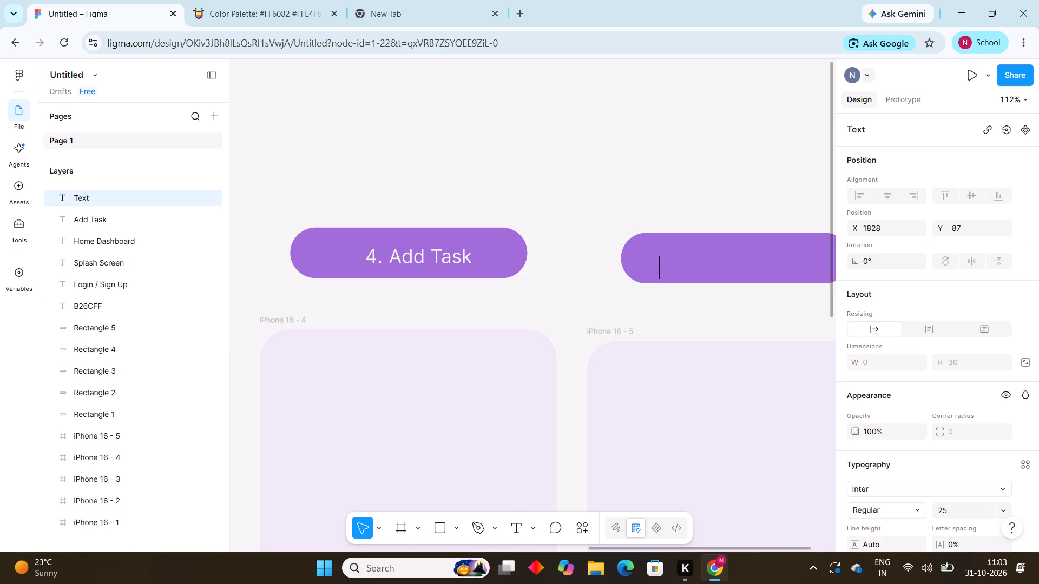
pyautogui.write('5,')
pyautogui.press('BackSpace')
pyautogui.write('.')
pyautogui.press('space')
pyautogui.hotkey('shift', 'p')
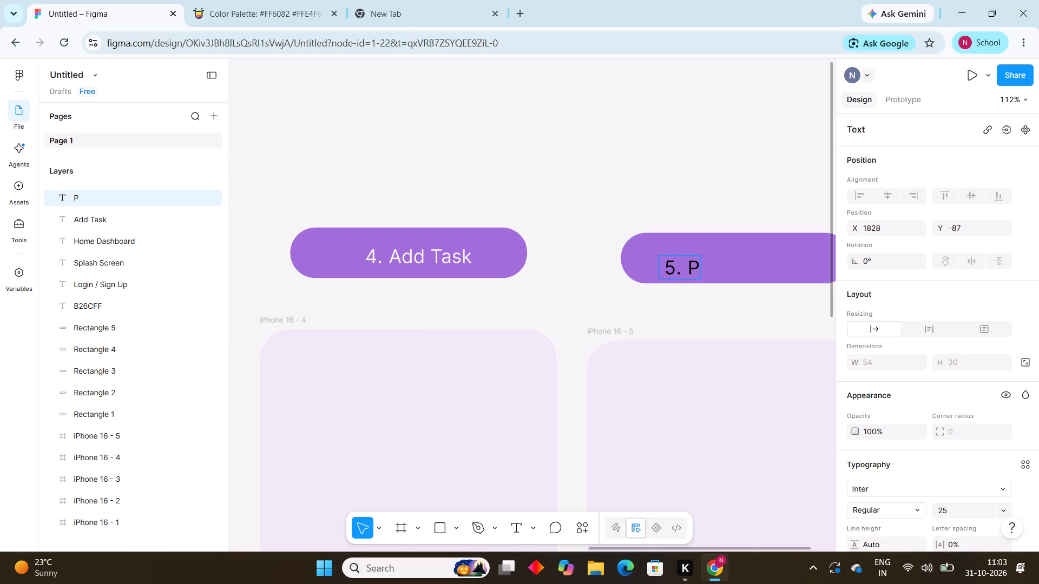
pyautogui.write('rofile')
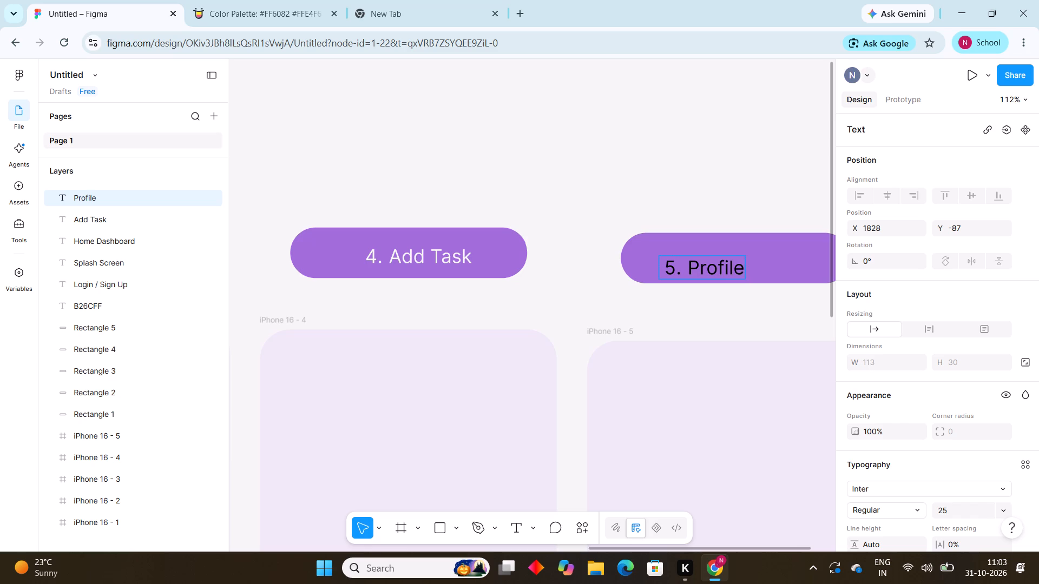
pyautogui.press('space')
pyautogui.press('/')
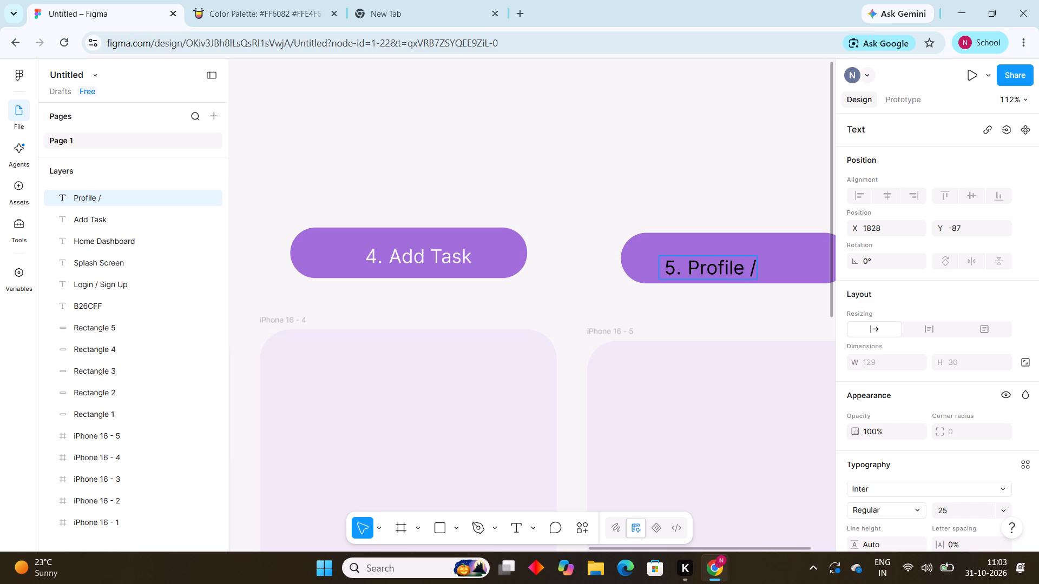
# Add the word "Setting" to complete the screen name as "5. Profile / Setting".
pyautogui.click(659, 256)
pyautogui.press('space')
pyautogui.write('Settimg')
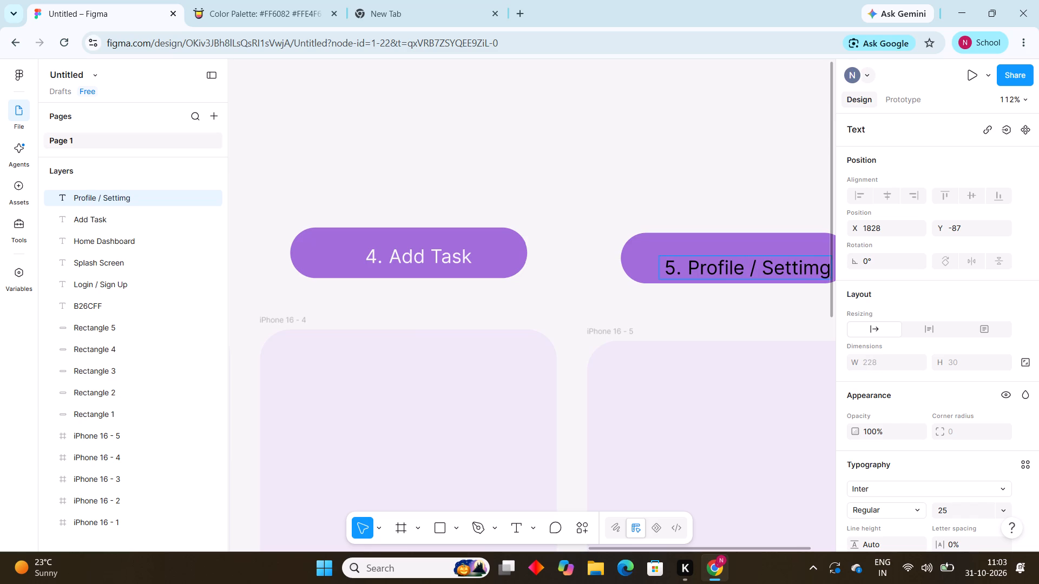
pyautogui.press('BackSpace')
pyautogui.press('BackSpace')
pyautogui.write('mg')
pyautogui.press('BackSpace')
pyautogui.press('BackSpace')
pyautogui.write('ng')
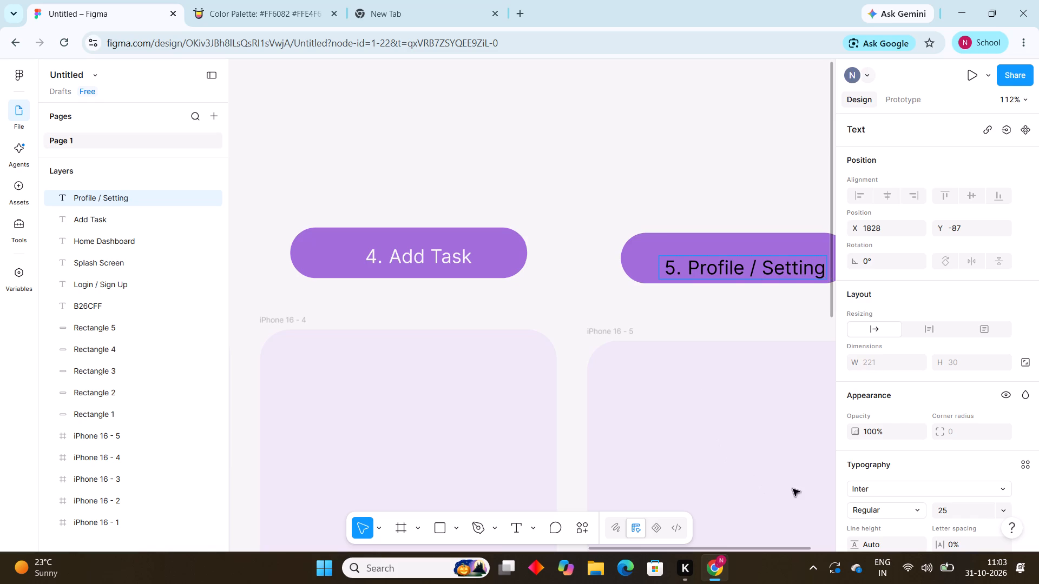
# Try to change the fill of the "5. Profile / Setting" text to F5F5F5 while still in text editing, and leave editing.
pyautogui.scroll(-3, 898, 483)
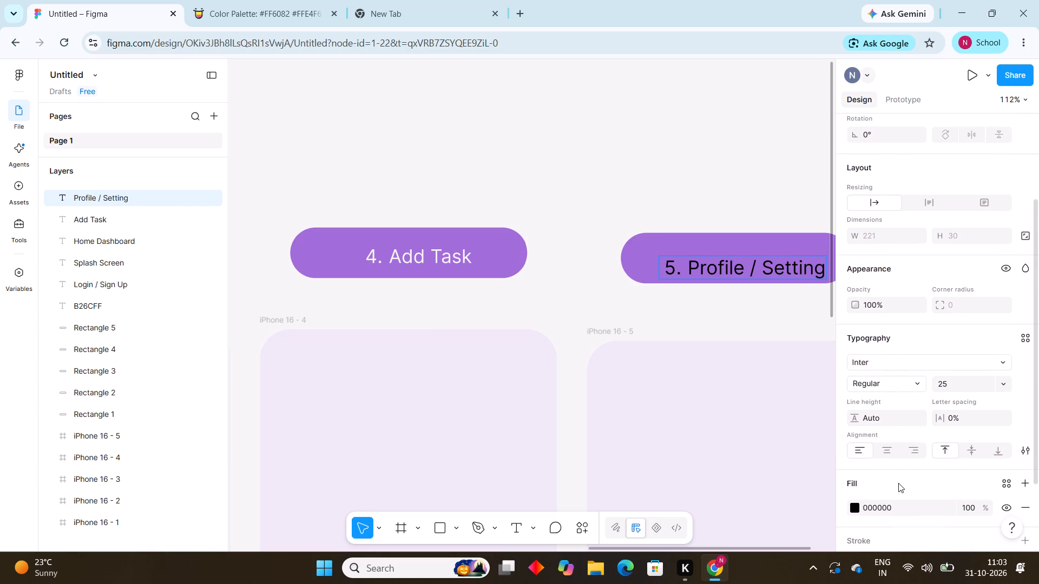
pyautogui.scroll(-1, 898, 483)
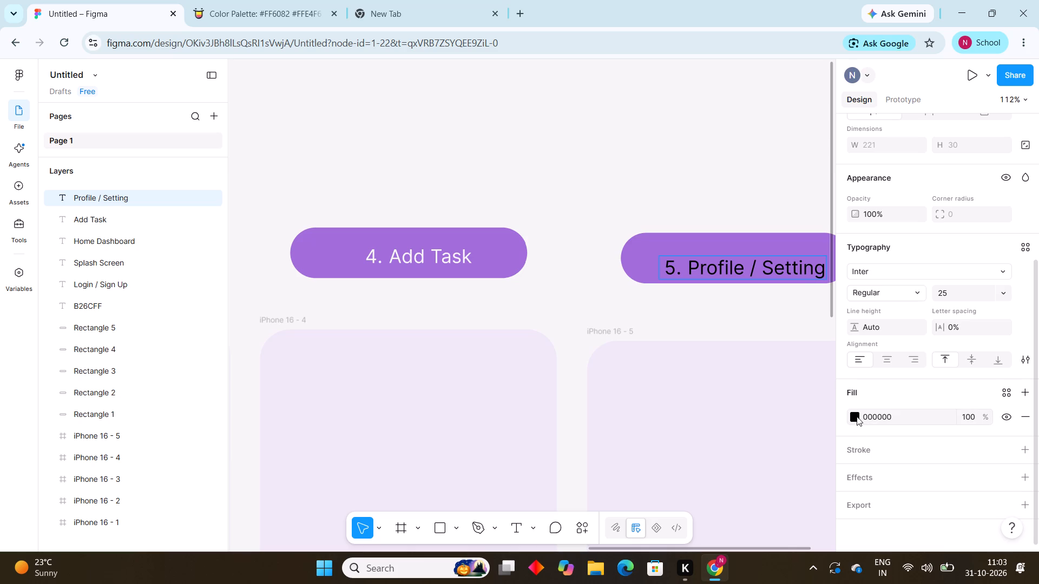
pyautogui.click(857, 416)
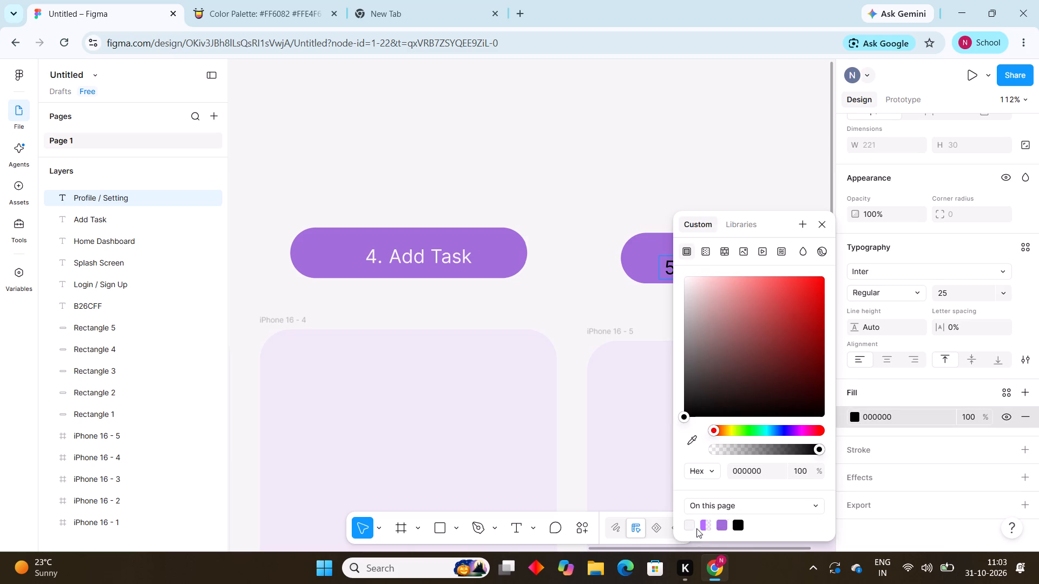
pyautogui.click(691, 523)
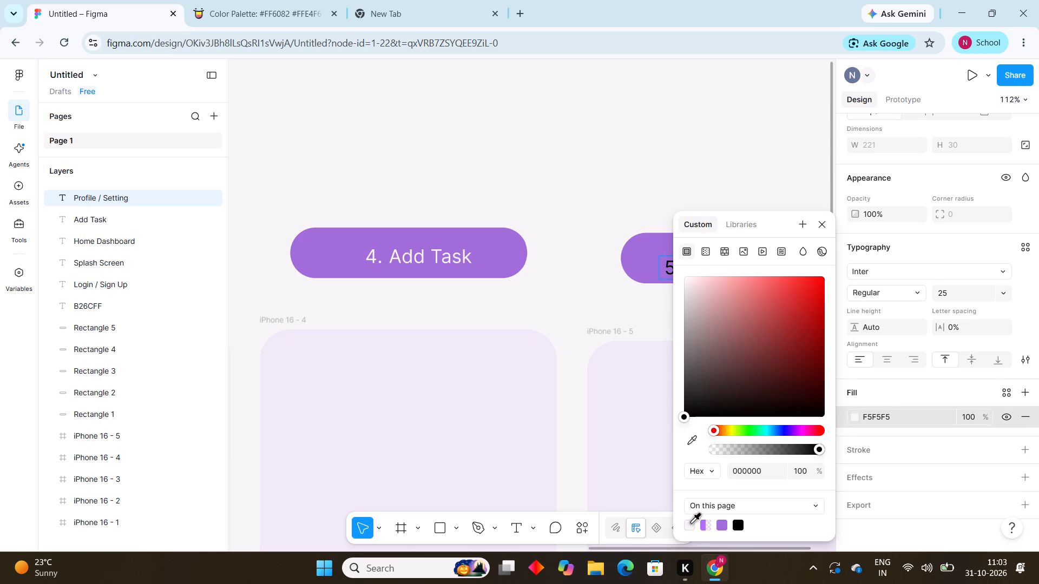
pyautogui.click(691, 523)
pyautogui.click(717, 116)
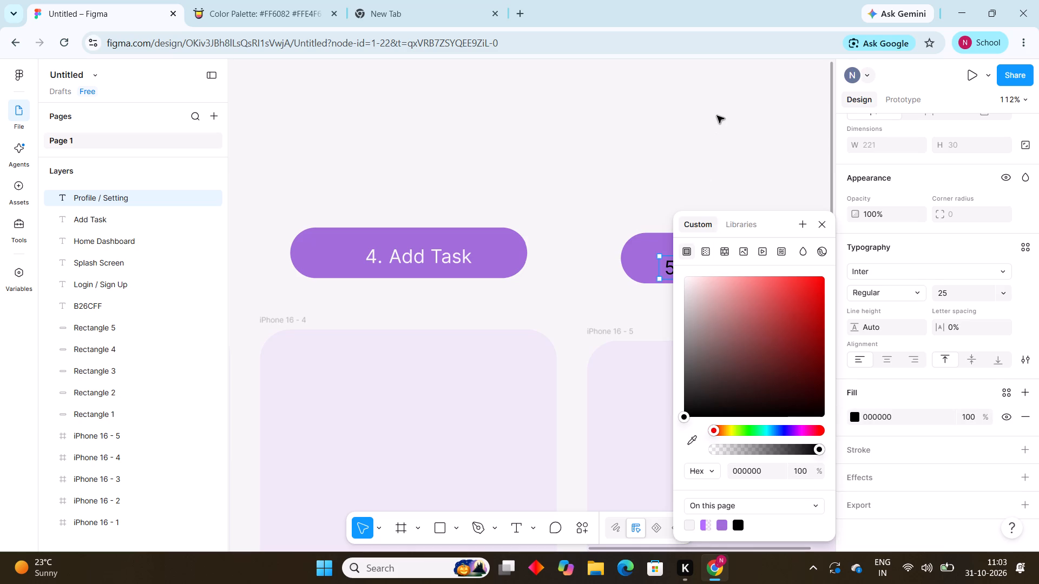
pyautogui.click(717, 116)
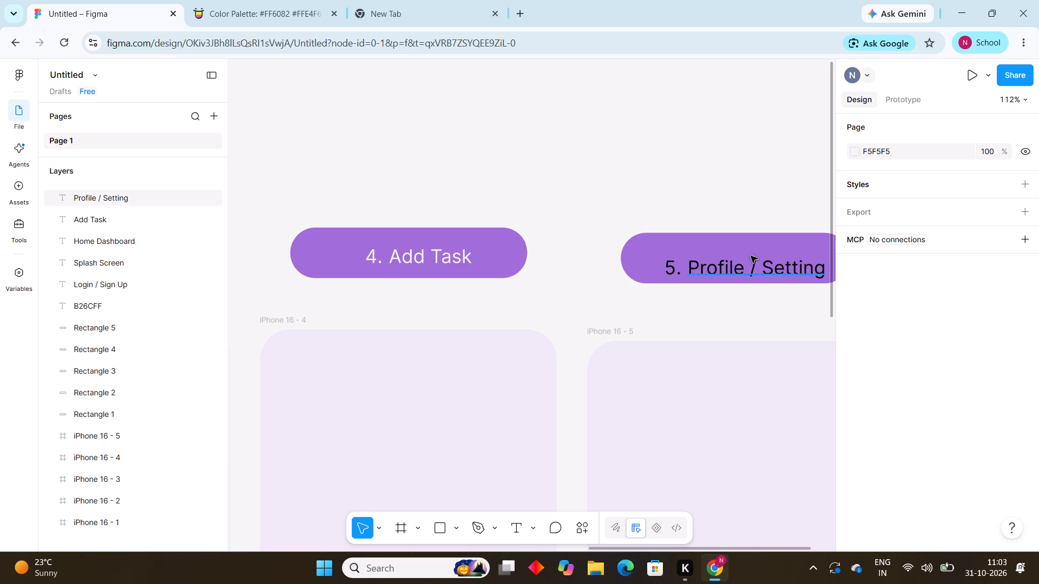
# Change the fill of the "5. Profile / Setting" text to the page colour F5F5F5 and deselect it.
pyautogui.click(746, 266)
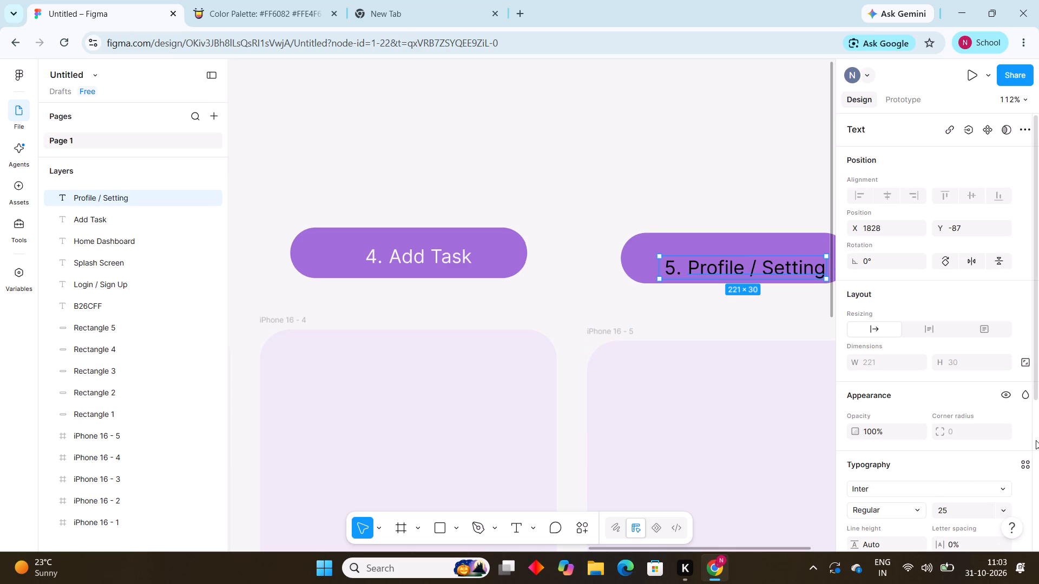
pyautogui.scroll(-3, 966, 454)
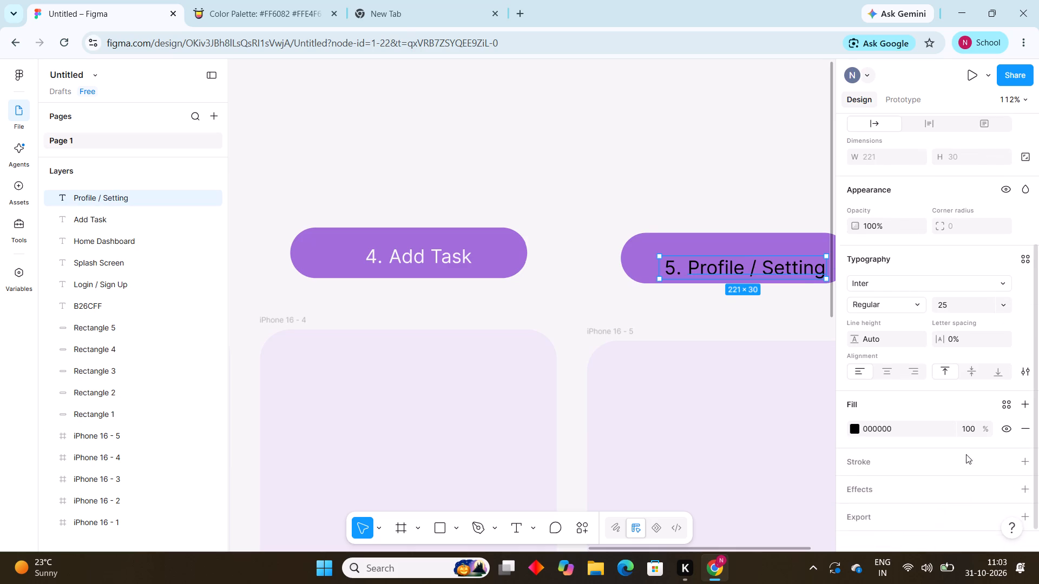
pyautogui.scroll(-1, 966, 454)
pyautogui.click(858, 412)
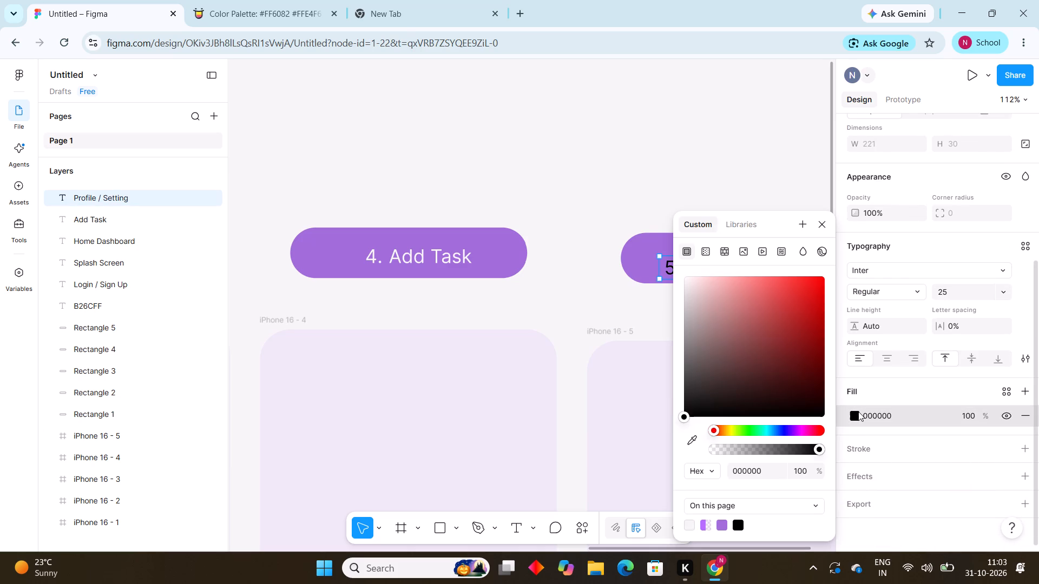
pyautogui.click(693, 522)
pyautogui.click(794, 139)
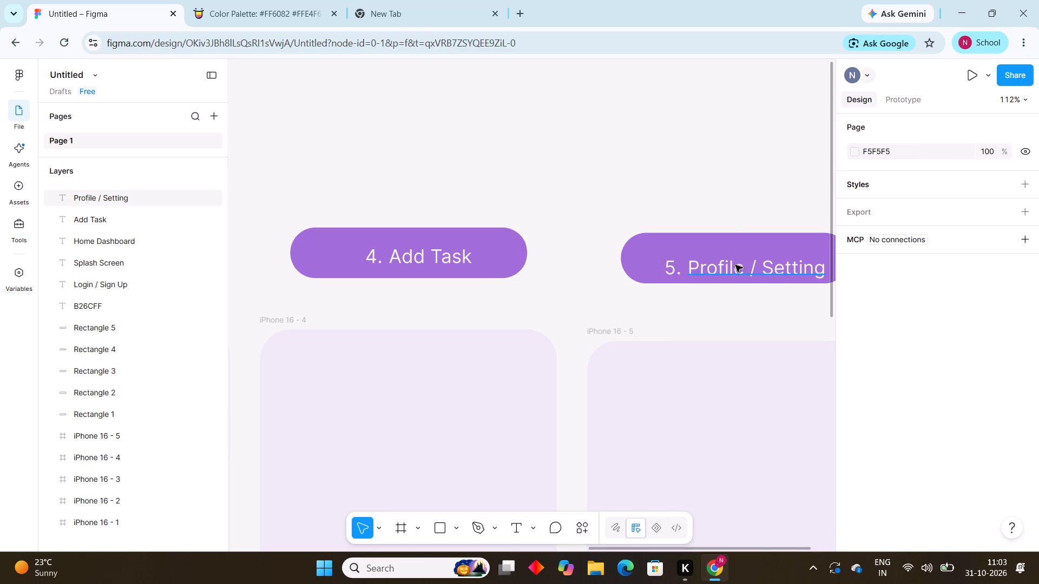
# Move the "5. Profile / Setting" text up and slightly left to about X 1824, Y -100, vertically centred in its purple bar.
pyautogui.moveTo(735, 265); pyautogui.dragTo(733, 258)
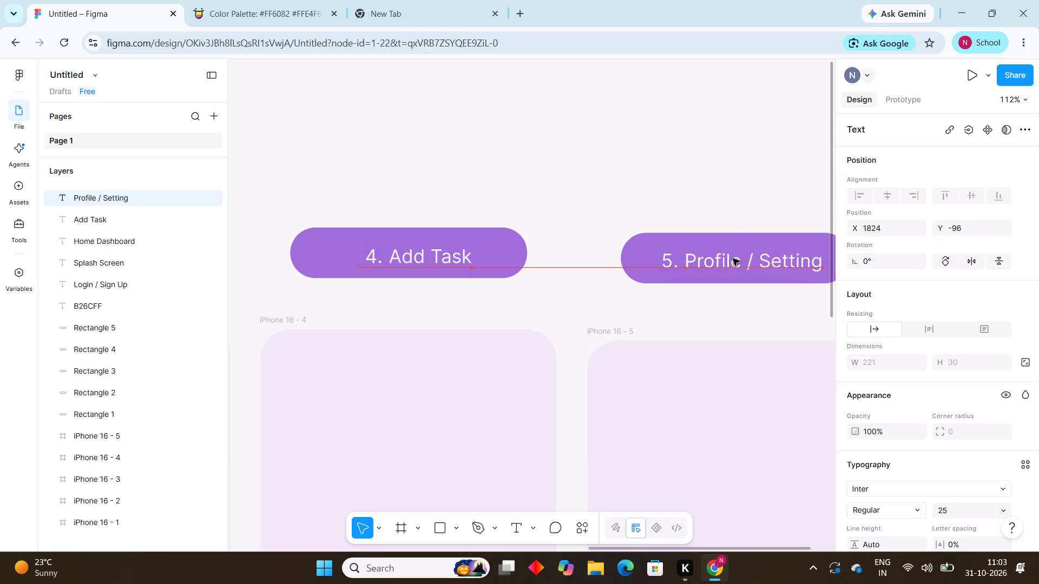
pyautogui.click(760, 209)
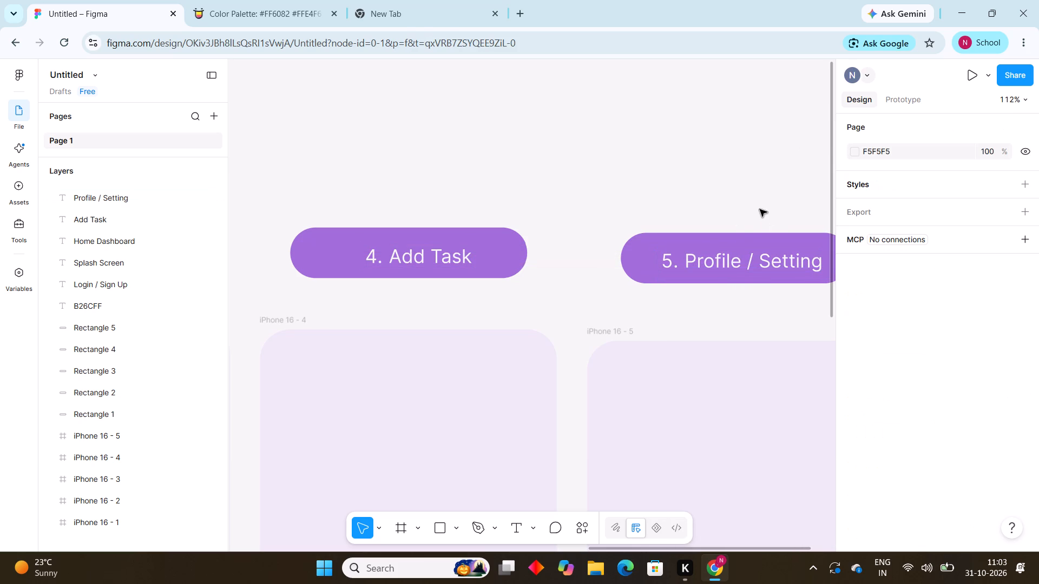
pyautogui.click(751, 264)
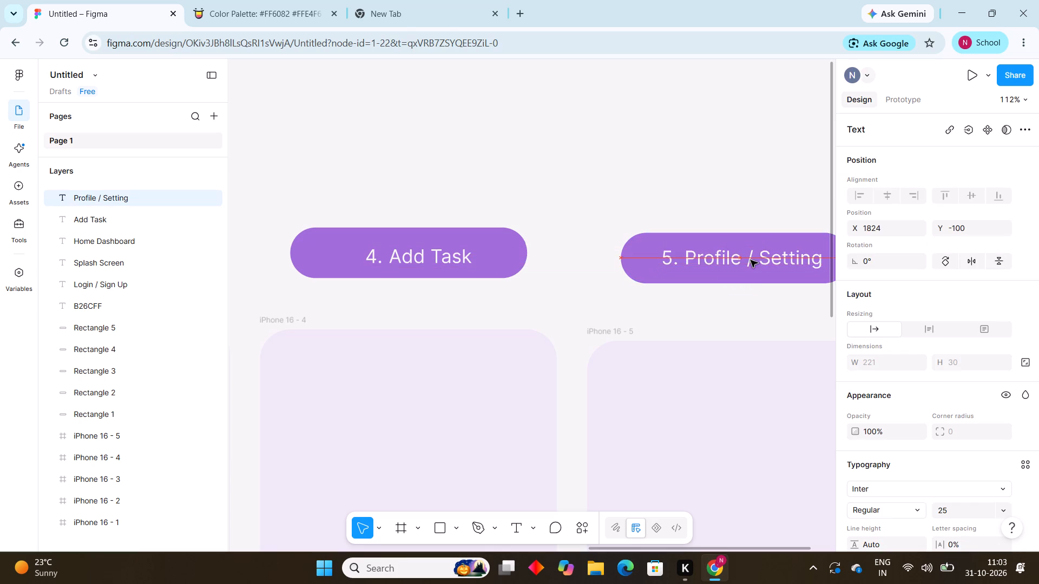
pyautogui.click(770, 202)
# Look over the five iPhone 16 frames and their purple title bars to check the overall layout.
pyautogui.moveTo(770, 202); pyautogui.dragTo(847, 208)
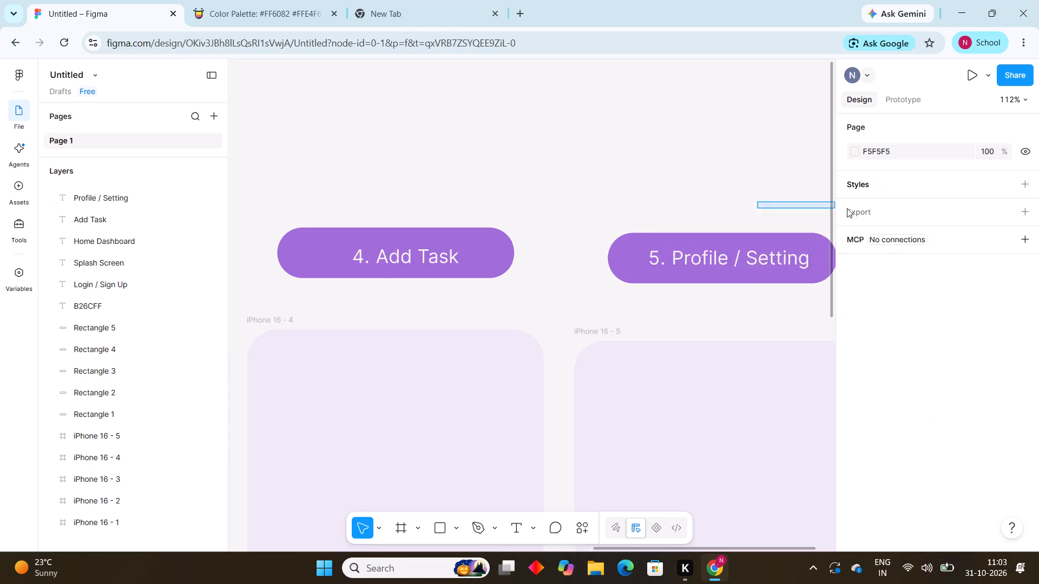
pyautogui.moveTo(847, 208); pyautogui.dragTo(578, 193)
pyautogui.hscroll(1, 366, 179)
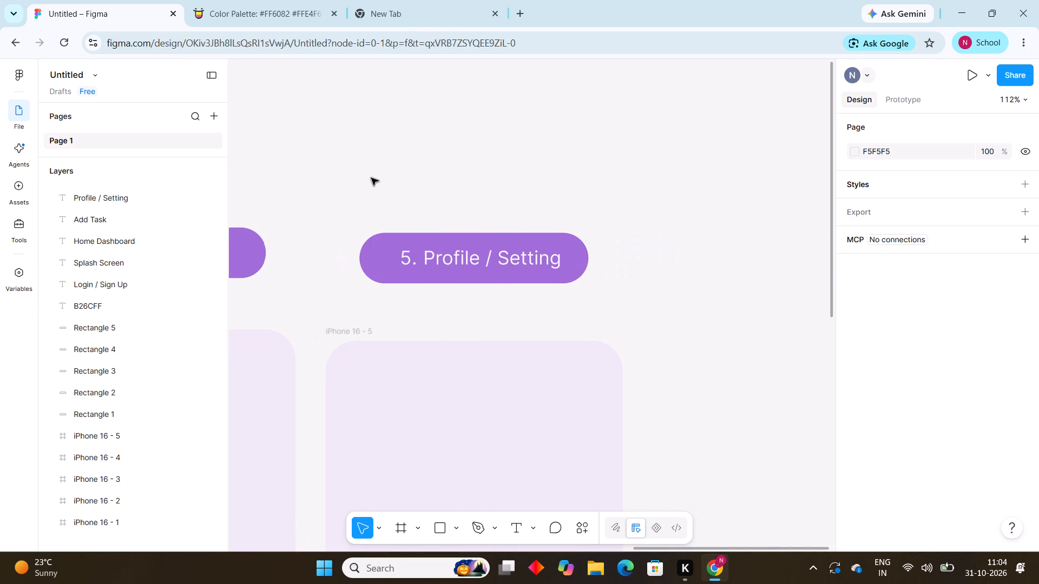
pyautogui.hscroll(1, 371, 178)
pyautogui.moveTo(287, 164); pyautogui.dragTo(486, 142)
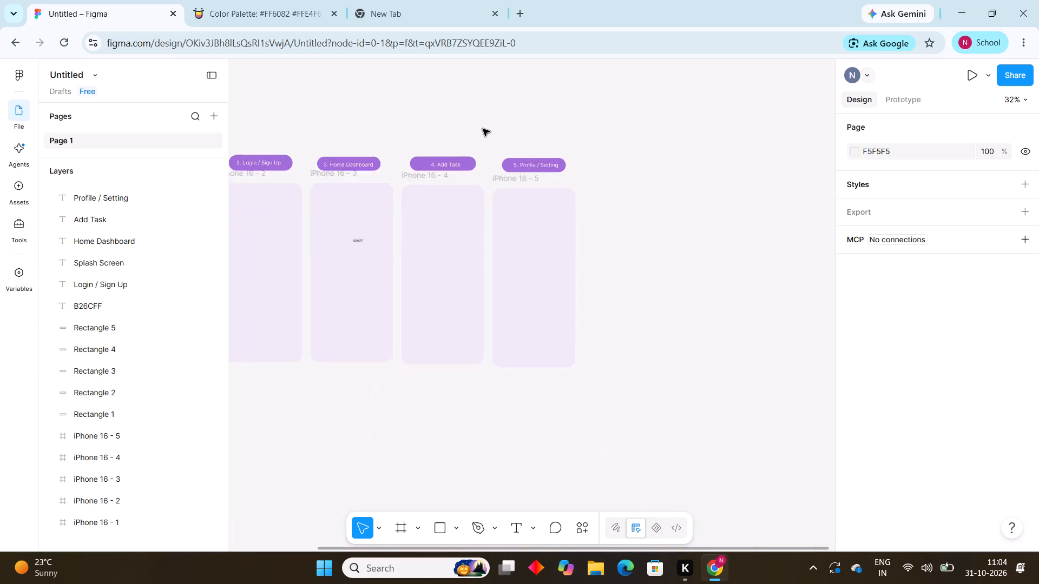
pyautogui.moveTo(302, 115); pyautogui.dragTo(232, 120)
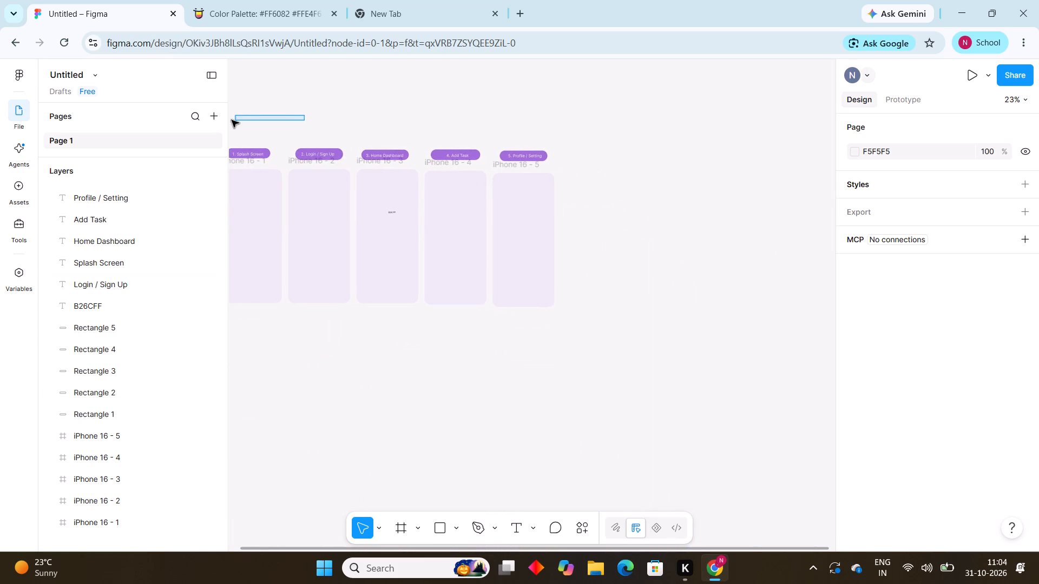
pyautogui.moveTo(232, 120); pyautogui.dragTo(343, 112)
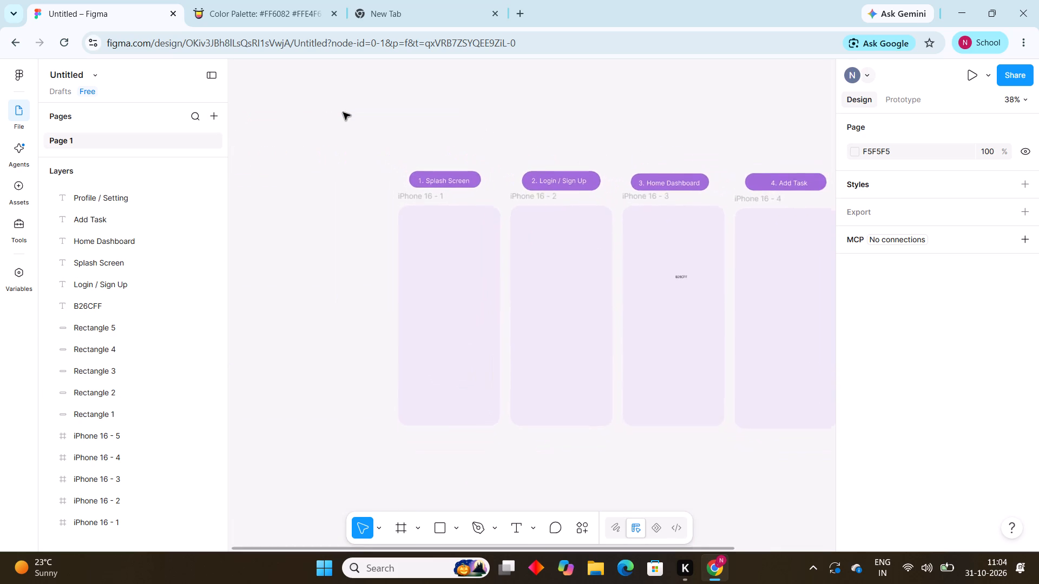
pyautogui.moveTo(649, 141); pyautogui.dragTo(719, 140)
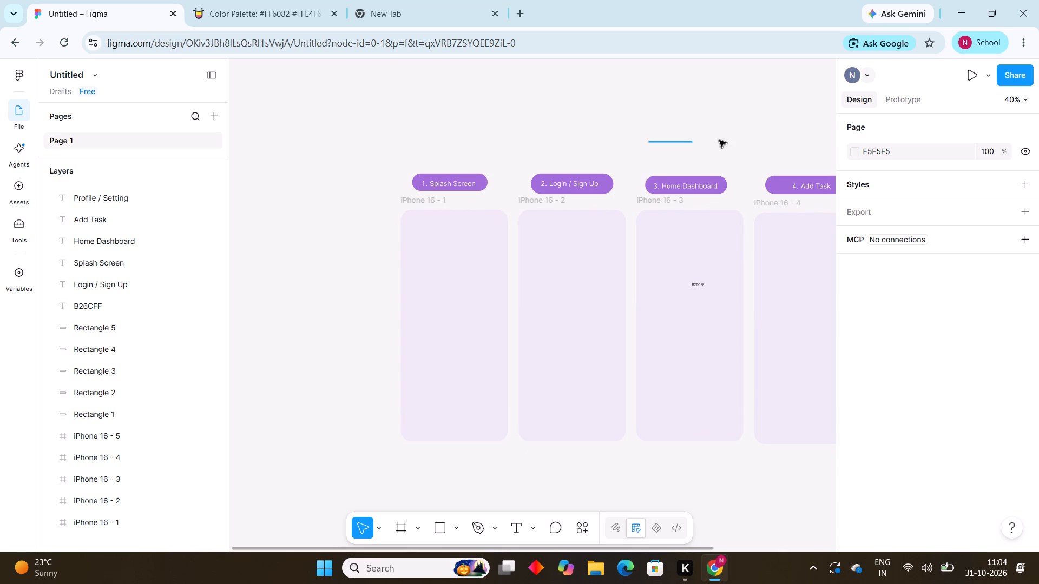
pyautogui.moveTo(719, 140); pyautogui.dragTo(636, 99)
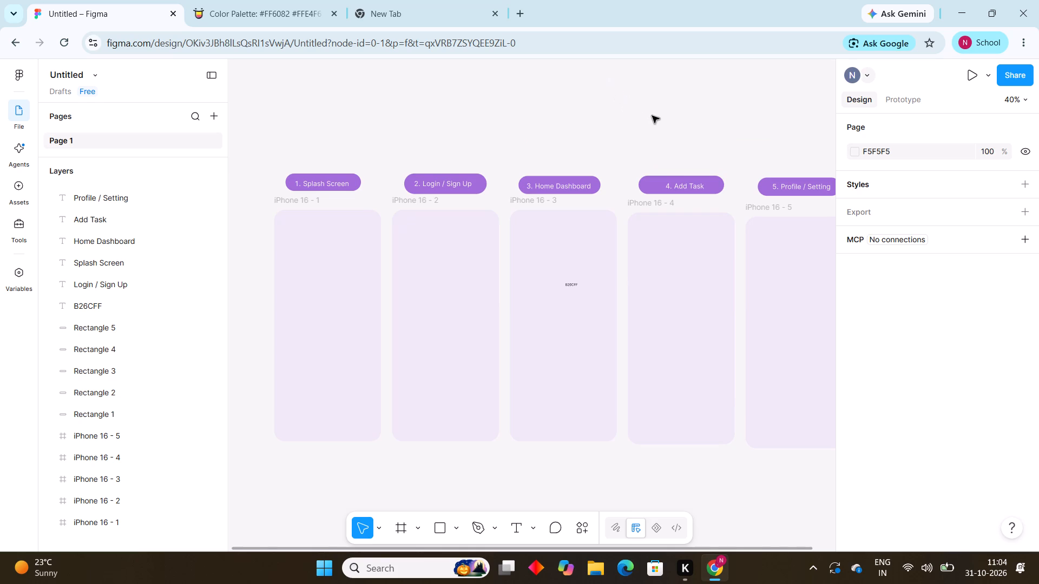
pyautogui.moveTo(652, 116); pyautogui.dragTo(683, 126)
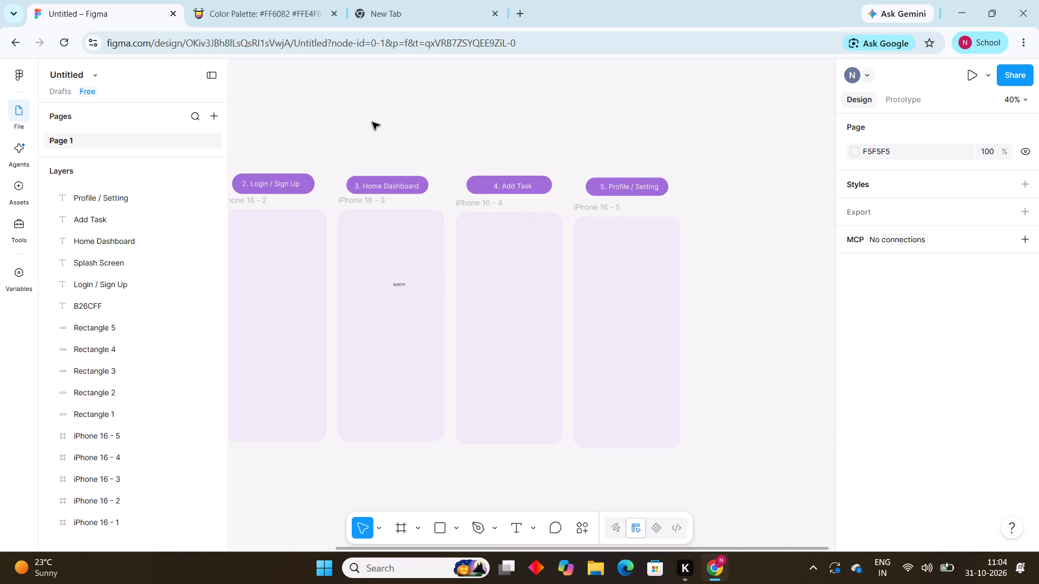
# Delete the stray B26CFF text inside the iPhone 16 - 3 frame.
pyautogui.moveTo(372, 121); pyautogui.dragTo(510, 139)
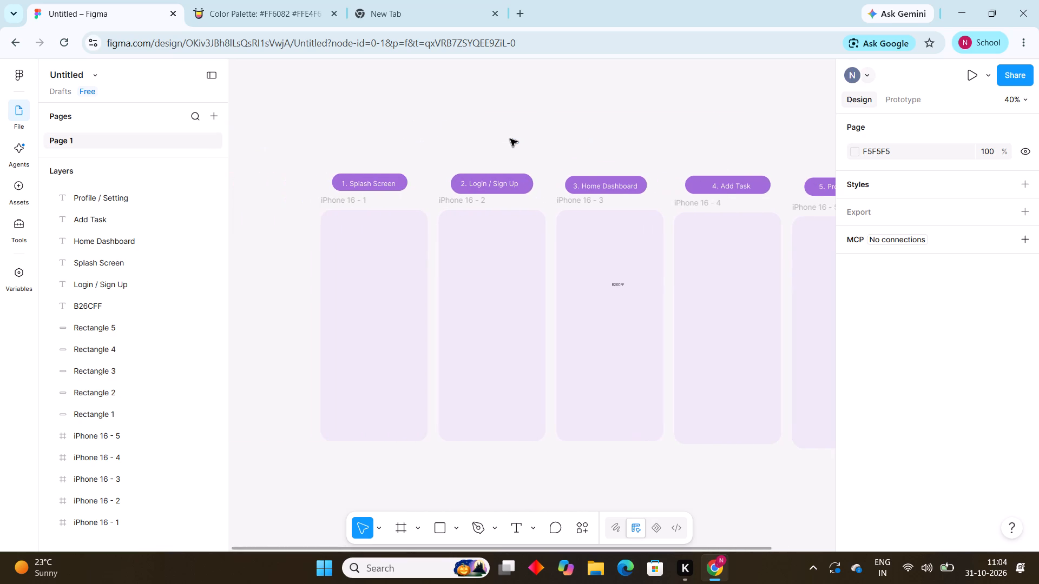
pyautogui.click(620, 284)
pyautogui.press('BackSpace')
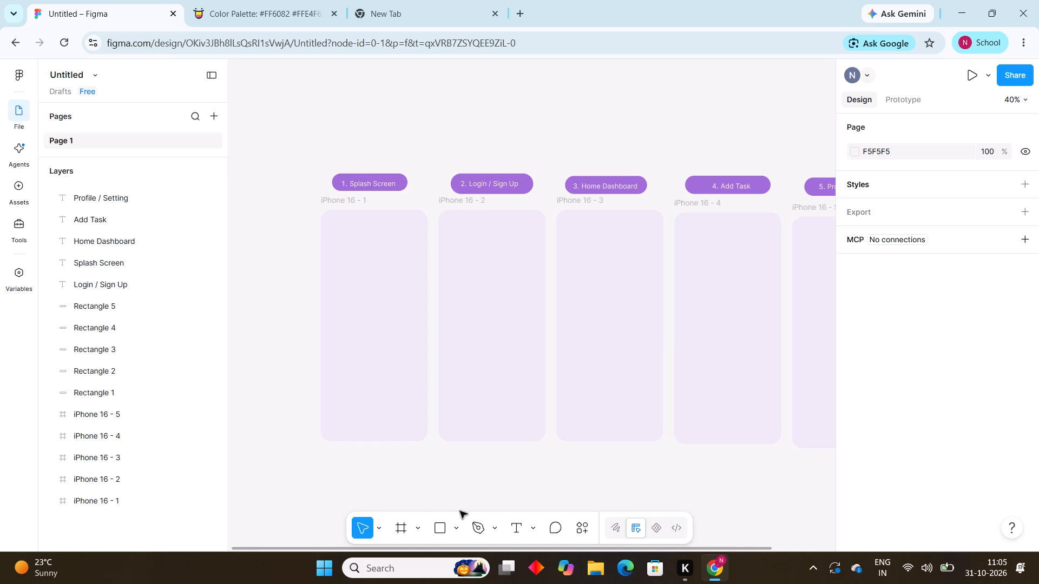
# Add the text "11:05" near the upper-left corner of the iPhone 16 - 1 frame, at about X 45, Y 30.
pyautogui.click(530, 525)
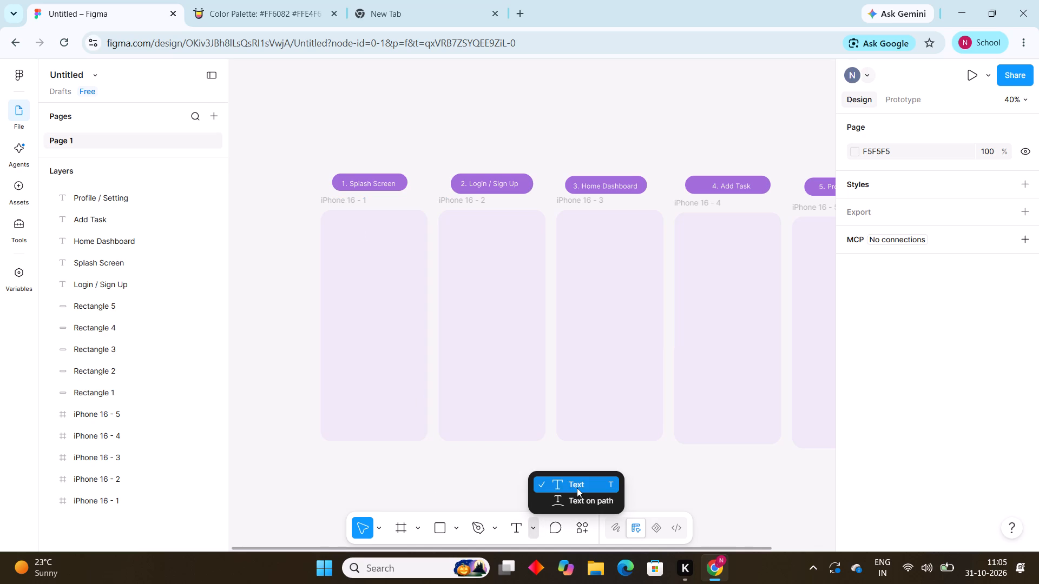
pyautogui.click(576, 487)
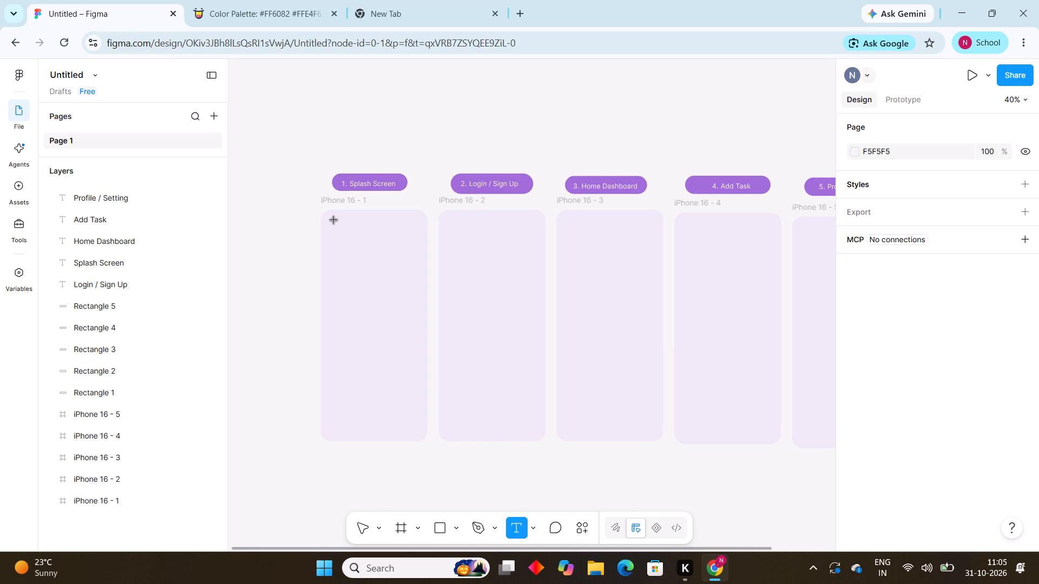
pyautogui.click(333, 217)
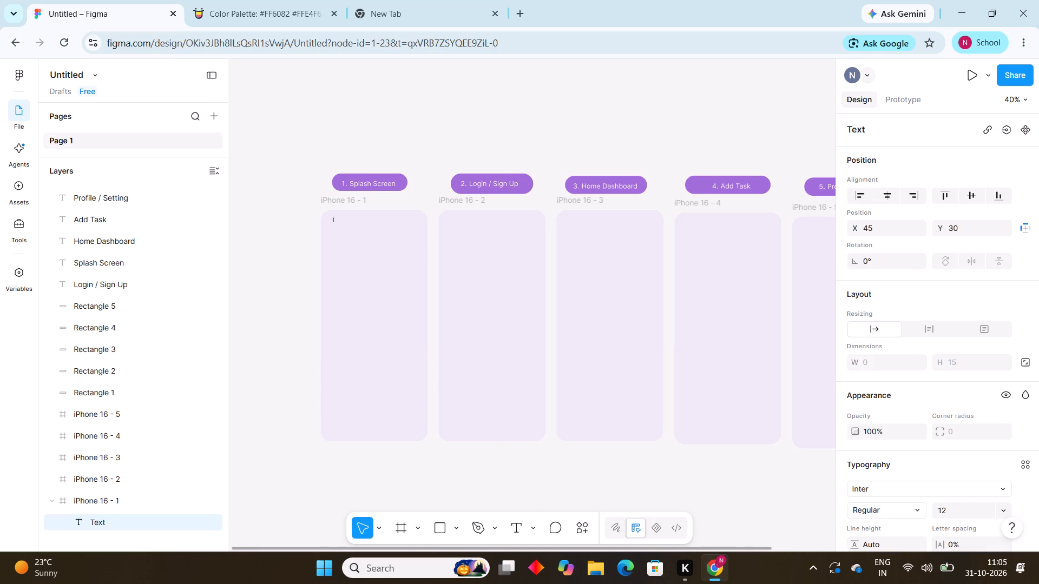
pyautogui.press('9')
pyautogui.hotkey('shift', ':')
pyautogui.press('BackSpace')
pyautogui.press('BackSpace')
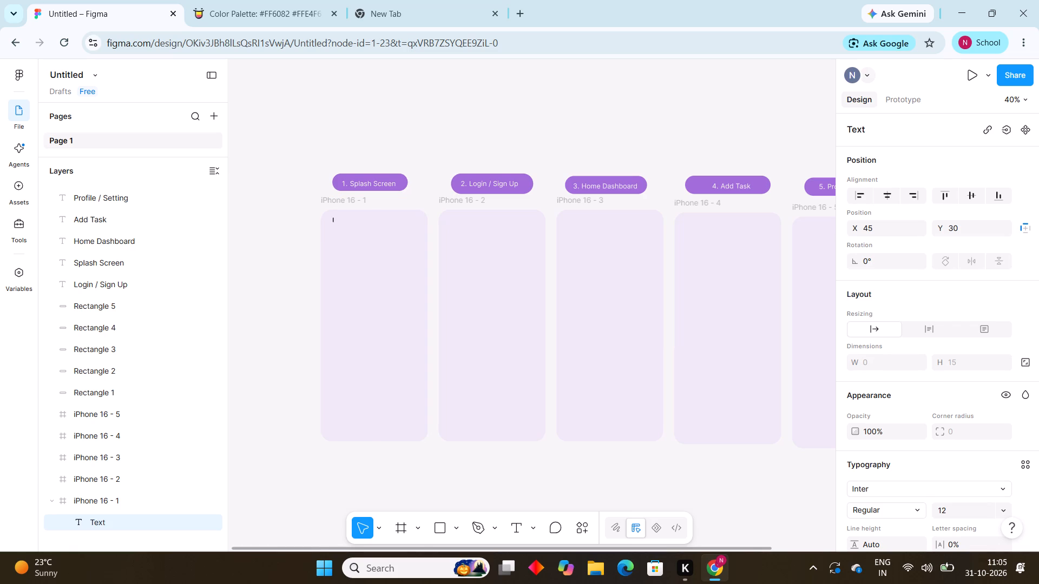
pyautogui.write('10')
pyautogui.press('BackSpace')
pyautogui.press('BackSpace')
pyautogui.write('11:0')
pyautogui.press('5')
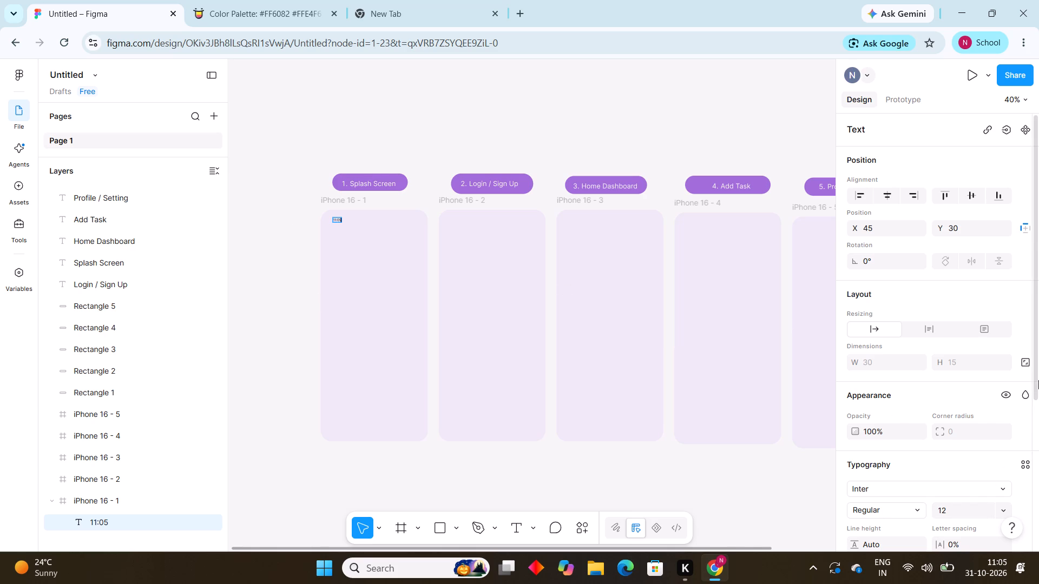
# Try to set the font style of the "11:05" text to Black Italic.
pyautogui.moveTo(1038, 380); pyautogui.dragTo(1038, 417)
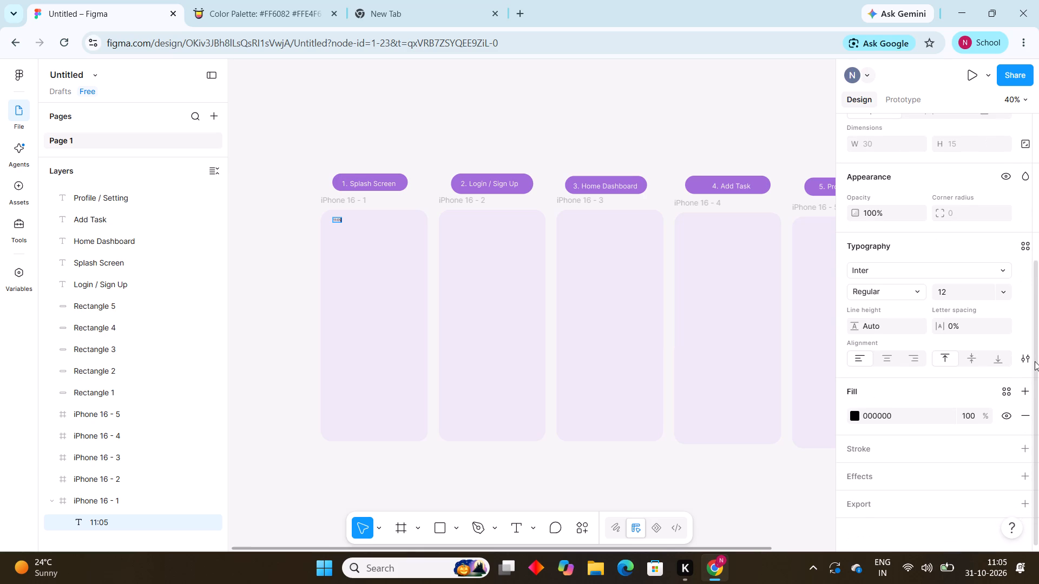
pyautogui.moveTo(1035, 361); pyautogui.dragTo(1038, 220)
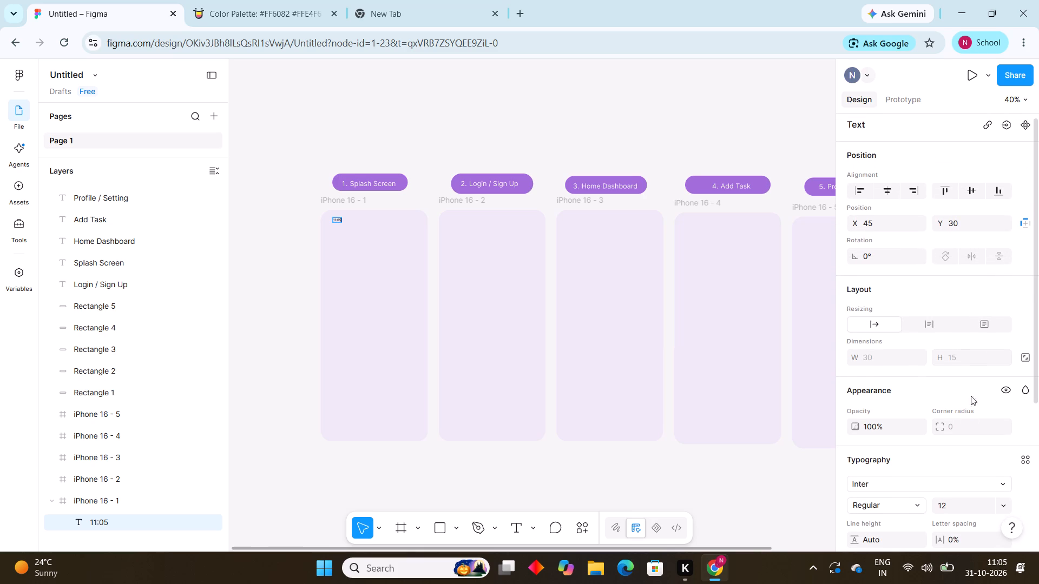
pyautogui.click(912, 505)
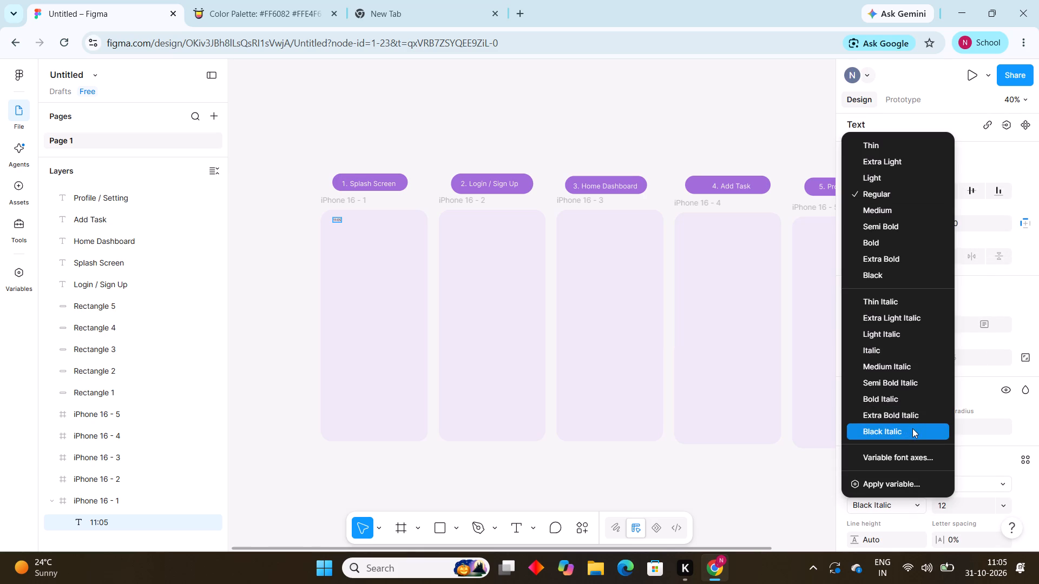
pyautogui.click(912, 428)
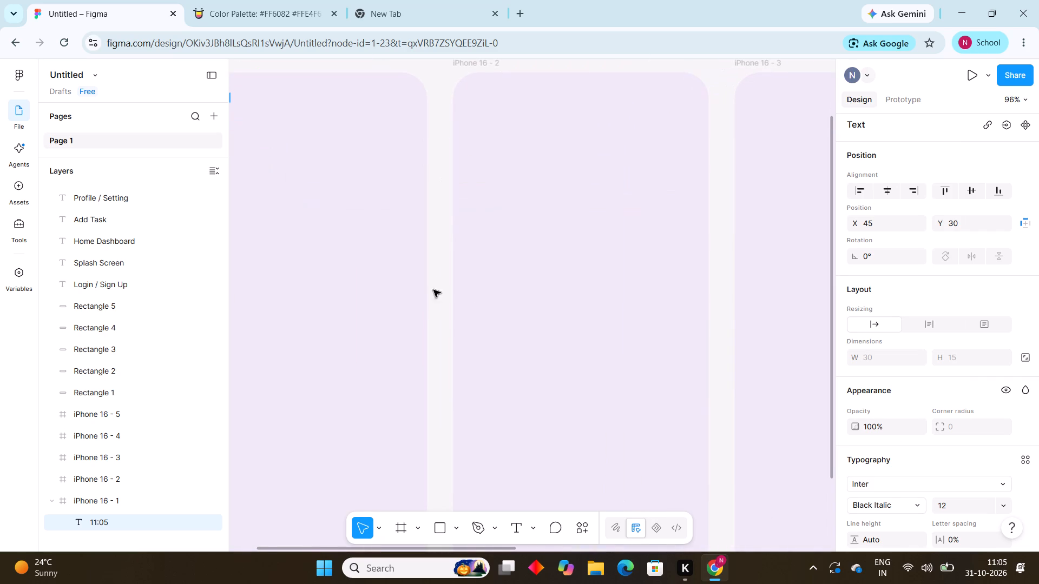
# Move the "11:05" text closer to the left edge of the iPhone 16 - 1 frame, to about X 22, Y 30.
pyautogui.moveTo(387, 214); pyautogui.dragTo(232, 242)
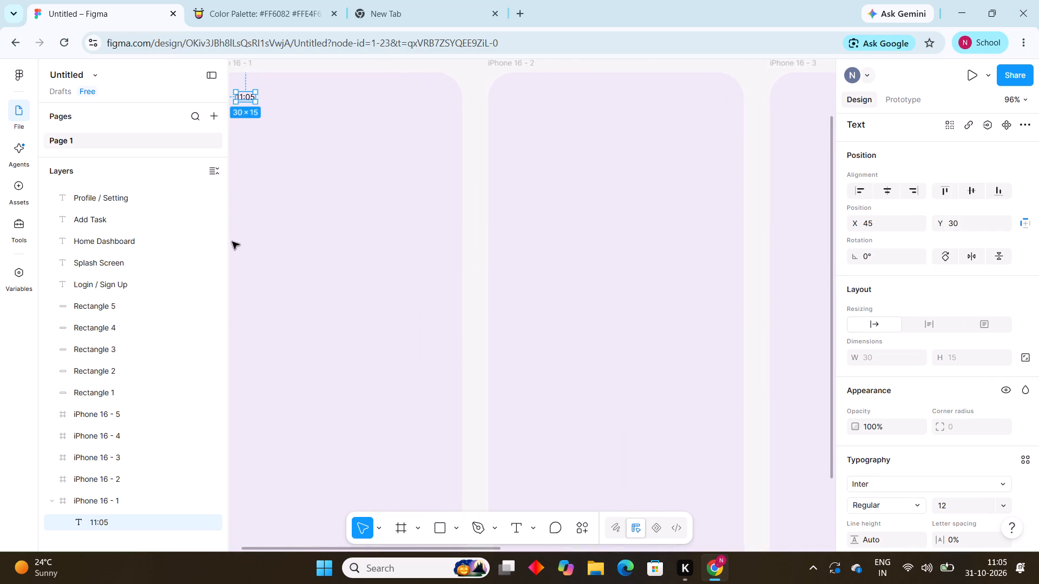
pyautogui.moveTo(232, 242); pyautogui.dragTo(334, 248)
pyautogui.click(529, 64)
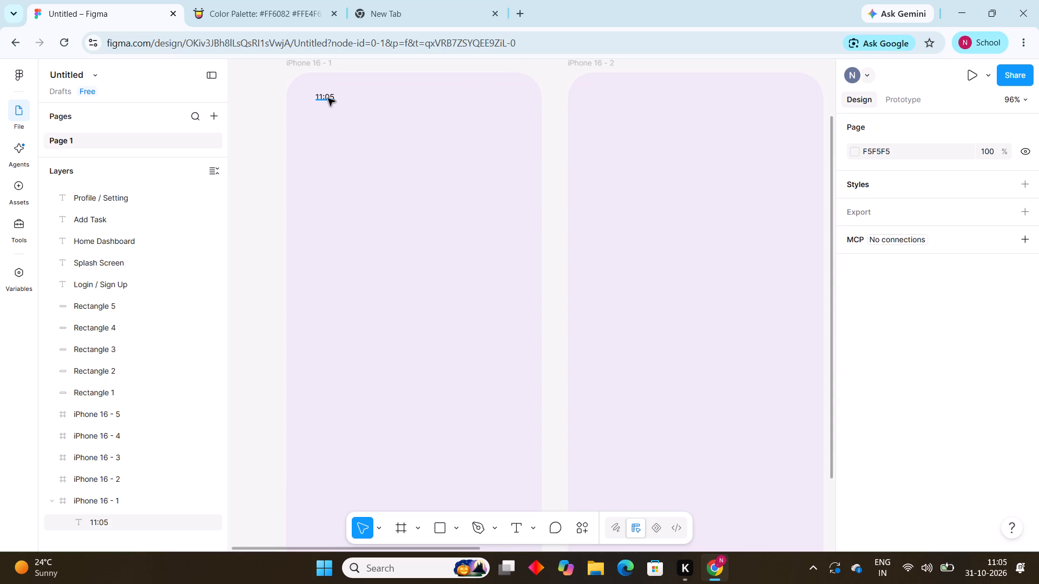
pyautogui.moveTo(327, 96); pyautogui.dragTo(323, 91)
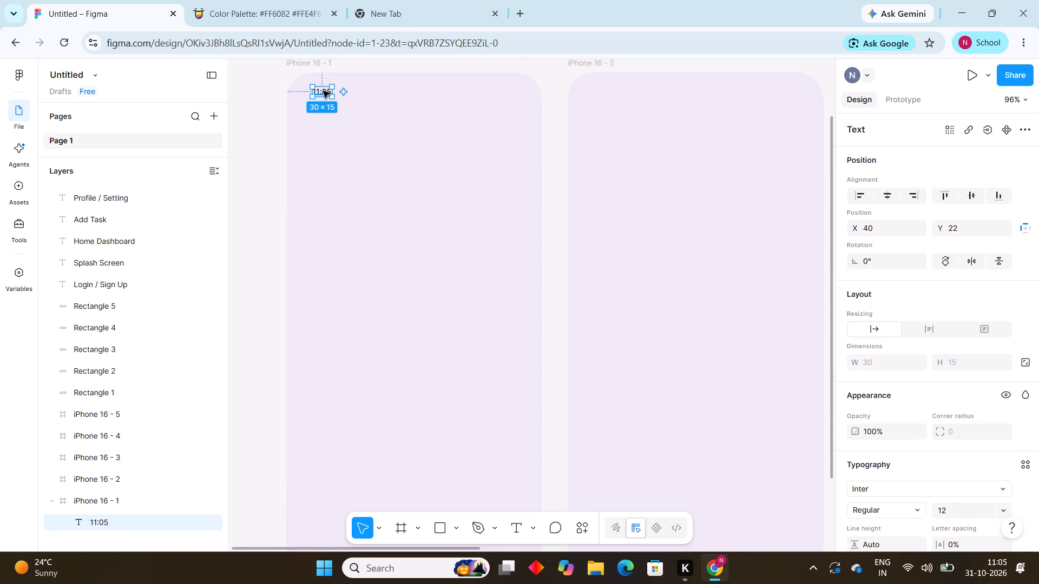
pyautogui.moveTo(324, 92); pyautogui.dragTo(321, 91)
pyautogui.moveTo(321, 91); pyautogui.dragTo(313, 98)
pyautogui.moveTo(313, 98); pyautogui.dragTo(313, 97)
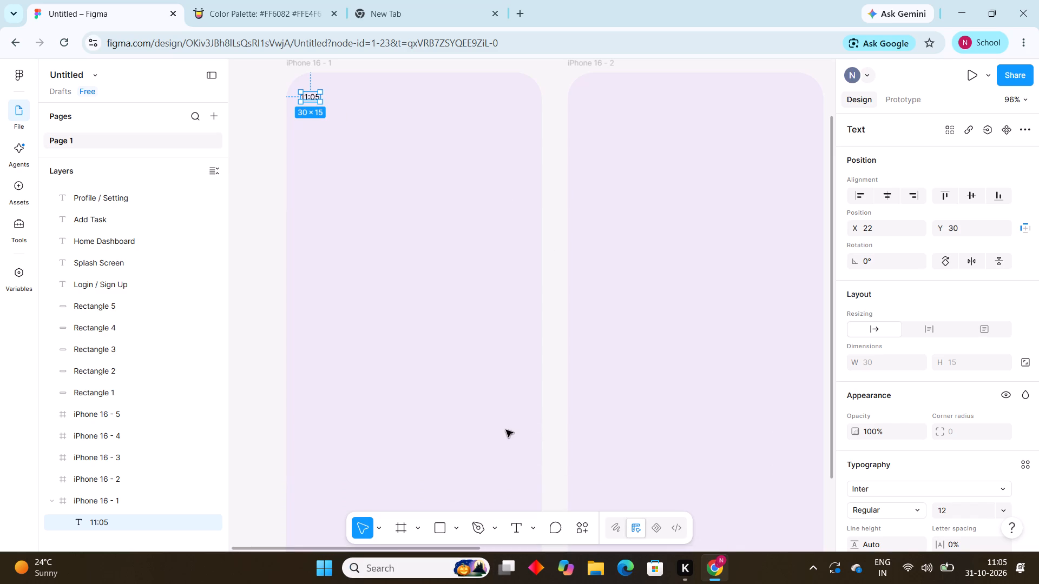
# Search the assets for "battery" and insert the size 48 Battery icon from Simple Design System into the iPhone 16 - 1 frame.
pyautogui.hotkey('shift', 'i')
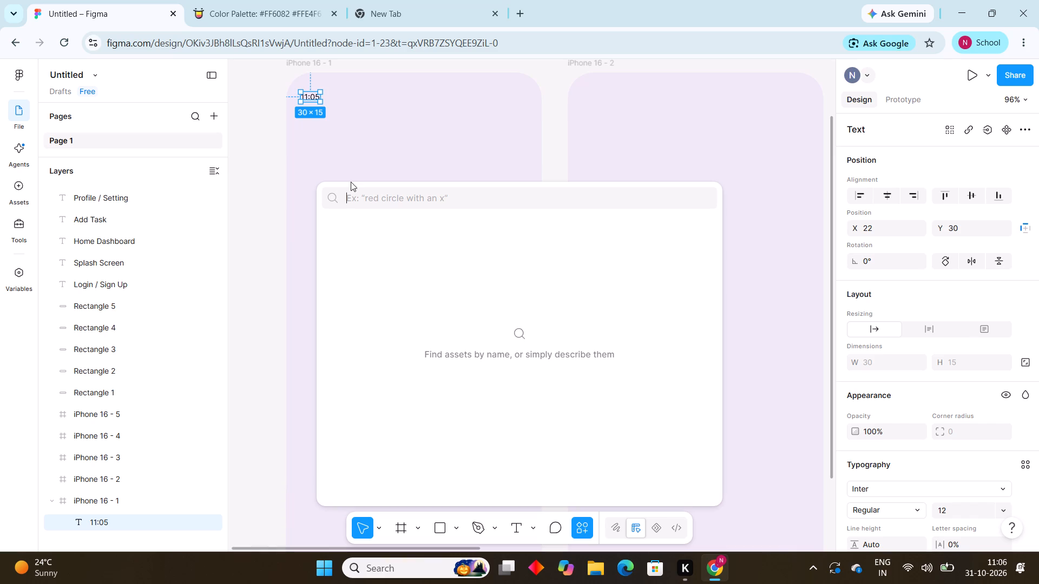
pyautogui.click(383, 194)
pyautogui.write('bett')
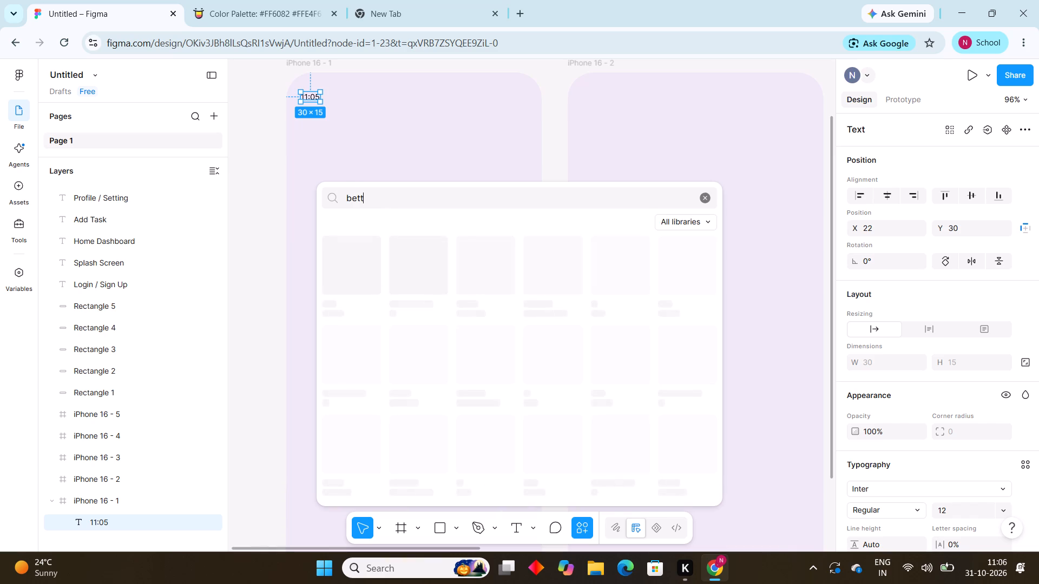
pyautogui.write('ey')
pyautogui.press('BackSpace')
pyautogui.press('BackSpace')
pyautogui.press('BackSpace')
pyautogui.press('BackSpace')
pyautogui.press('BackSpace')
pyautogui.write('att')
pyautogui.write('ery')
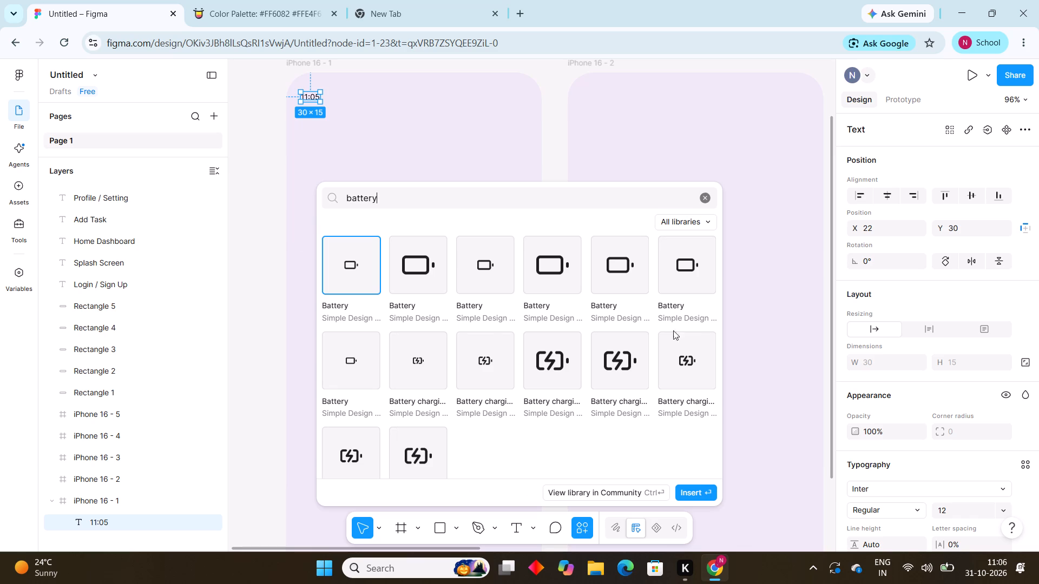
pyautogui.click(425, 262)
pyautogui.click(425, 262)
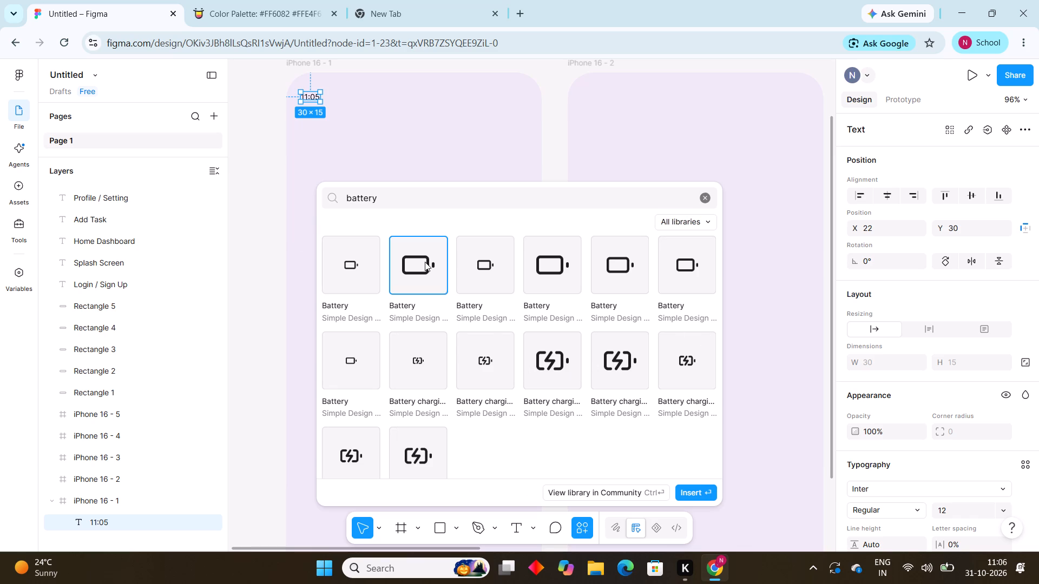
pyautogui.click(698, 491)
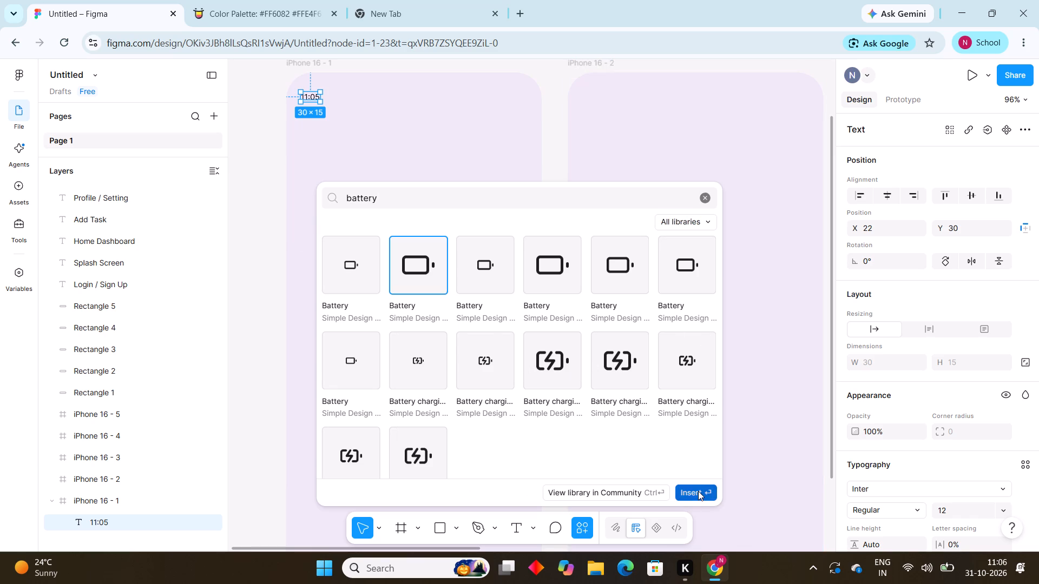
# Move the Battery icon to the upper-right corner of the iPhone 16 - 1 frame, level with "11:05", at about X 328, Y 14.
pyautogui.moveTo(415, 349); pyautogui.dragTo(430, 320)
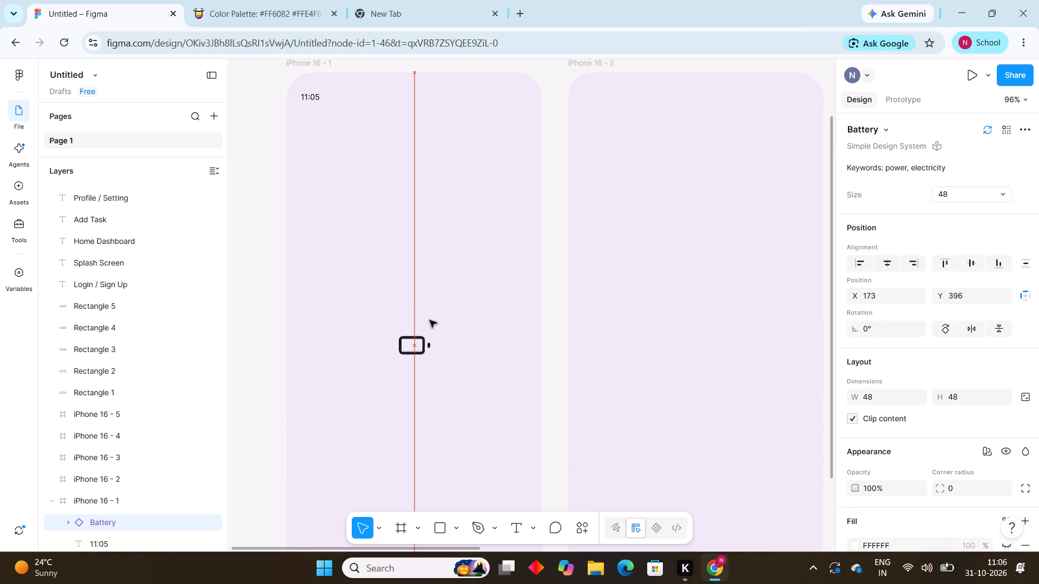
pyautogui.moveTo(430, 320); pyautogui.dragTo(480, 259)
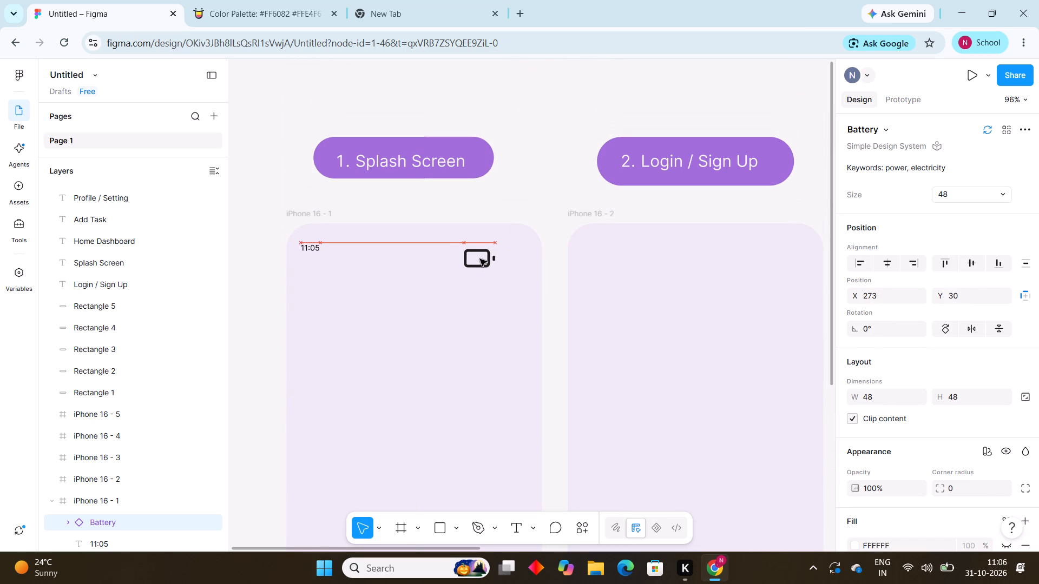
pyautogui.moveTo(480, 259); pyautogui.dragTo(517, 243)
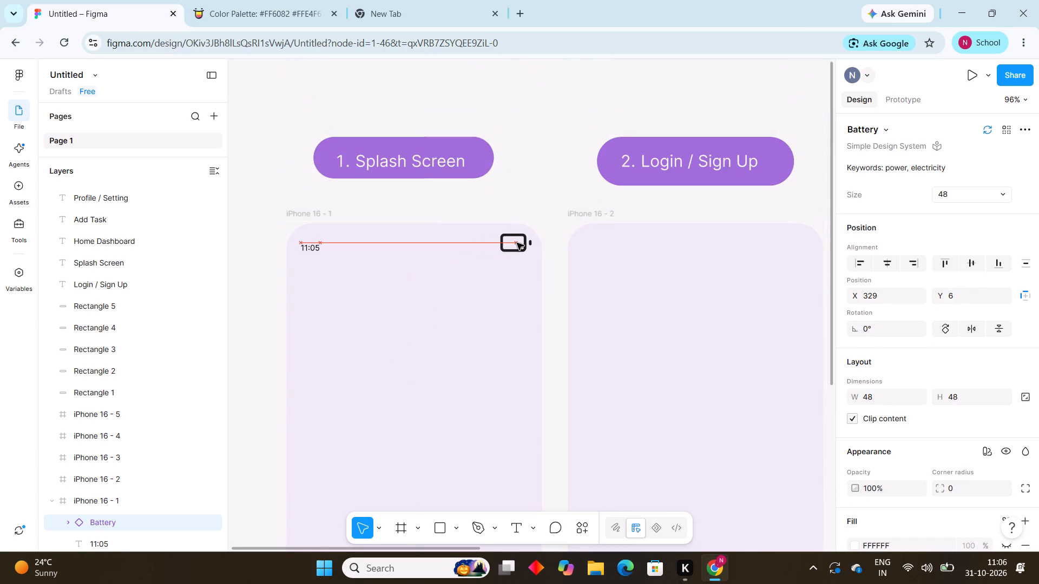
pyautogui.moveTo(517, 243); pyautogui.dragTo(516, 249)
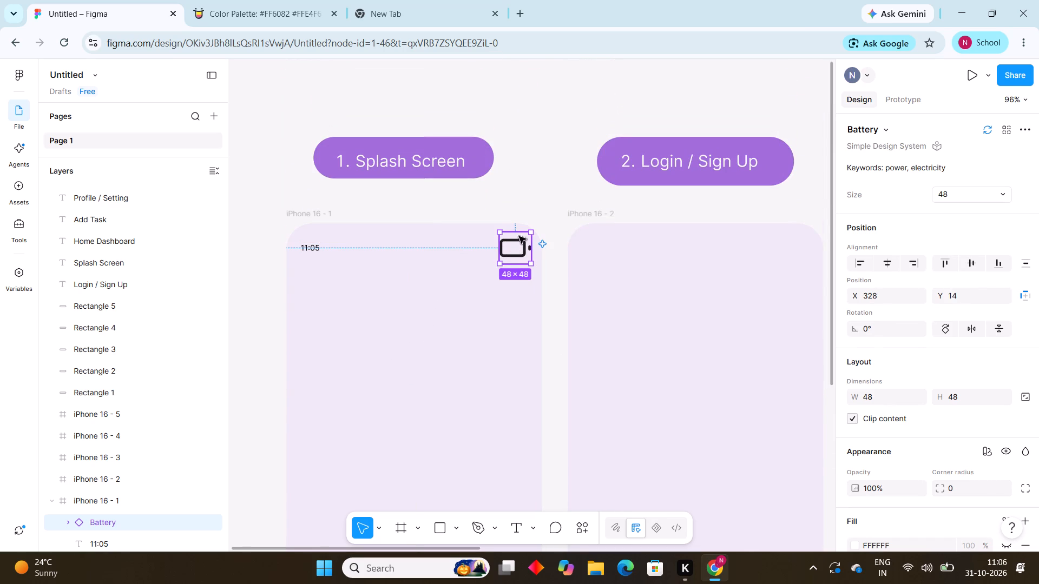
# Shorten the Battery icon to 48 × 26 and place it at about X 331, Y 19 in the iPhone 16 - 1 frame.
pyautogui.moveTo(517, 231); pyautogui.dragTo(517, 242)
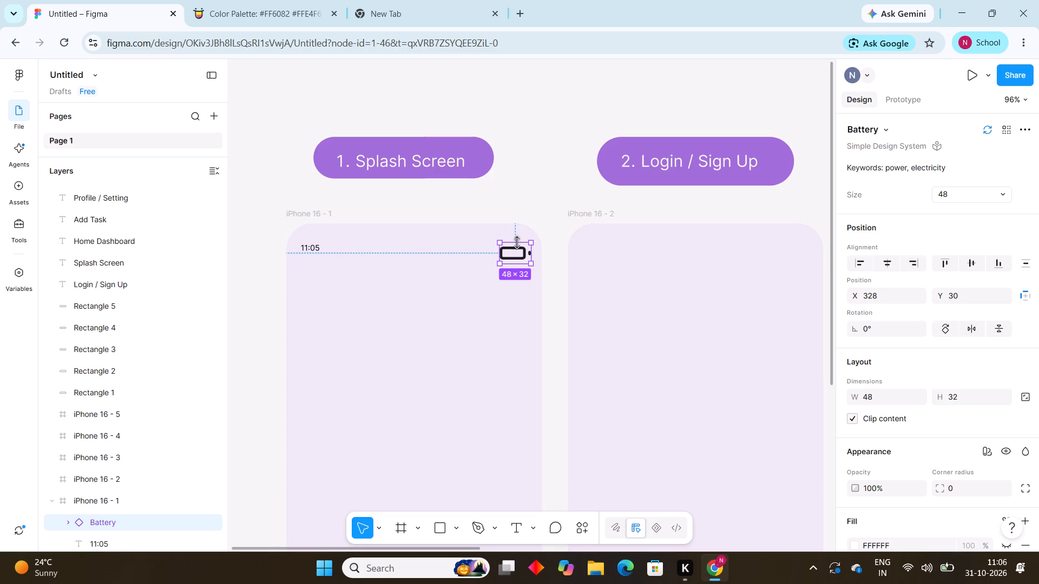
pyautogui.moveTo(519, 264); pyautogui.dragTo(522, 261)
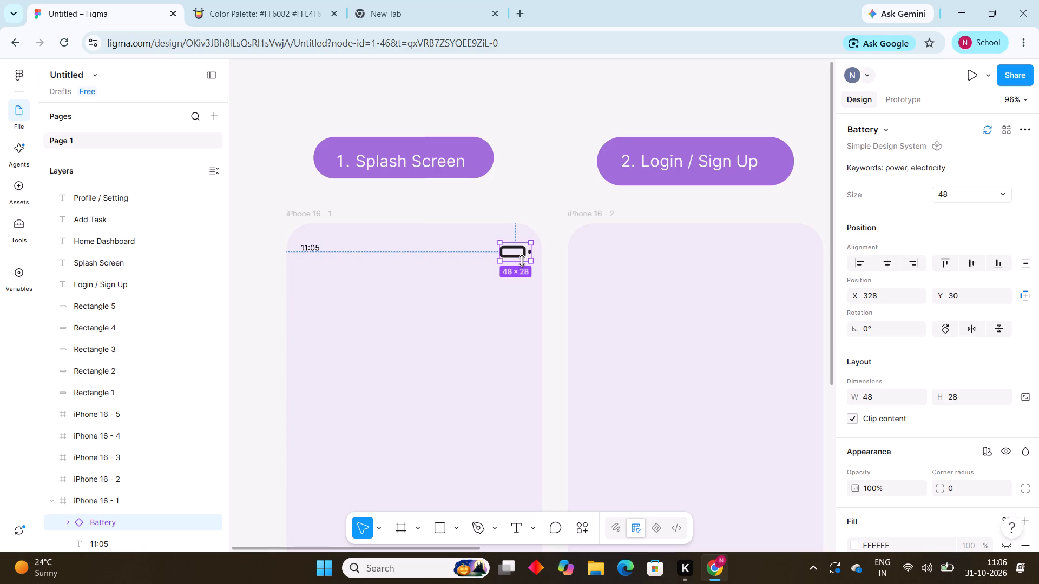
pyautogui.moveTo(522, 261); pyautogui.dragTo(521, 260)
pyautogui.moveTo(514, 256); pyautogui.dragTo(516, 250)
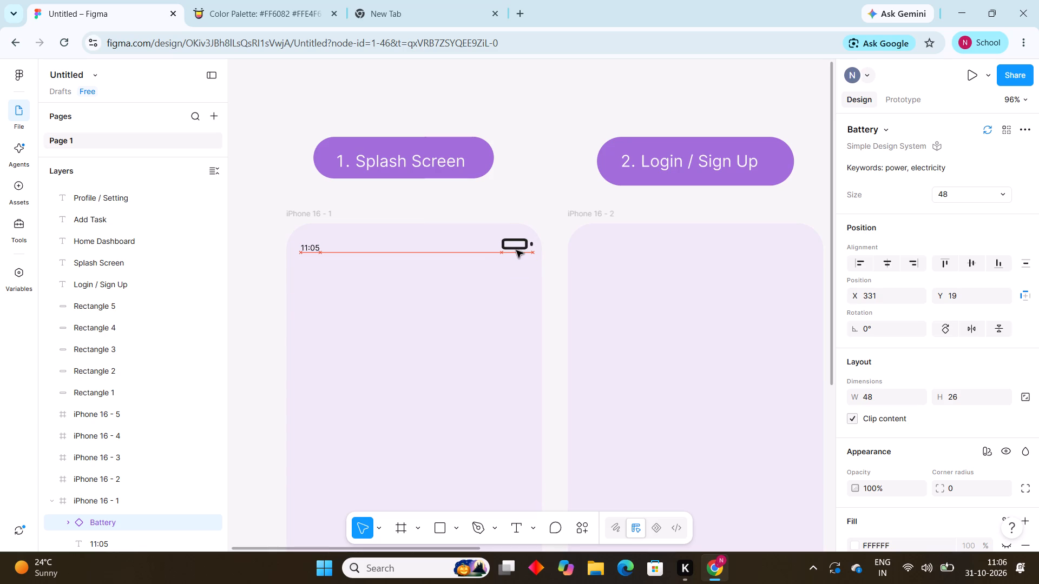
pyautogui.moveTo(516, 250); pyautogui.dragTo(516, 249)
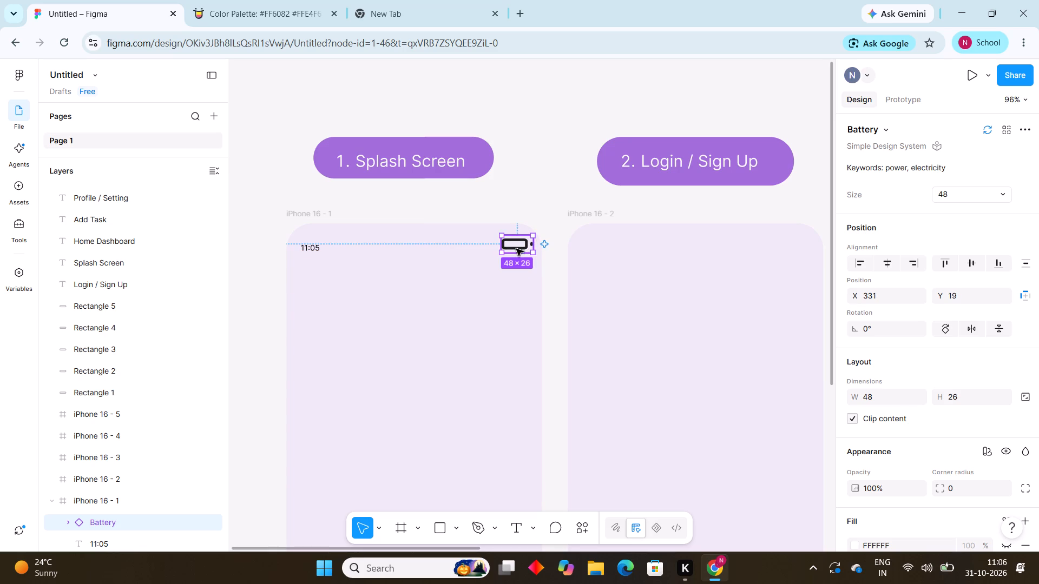
pyautogui.click(554, 356)
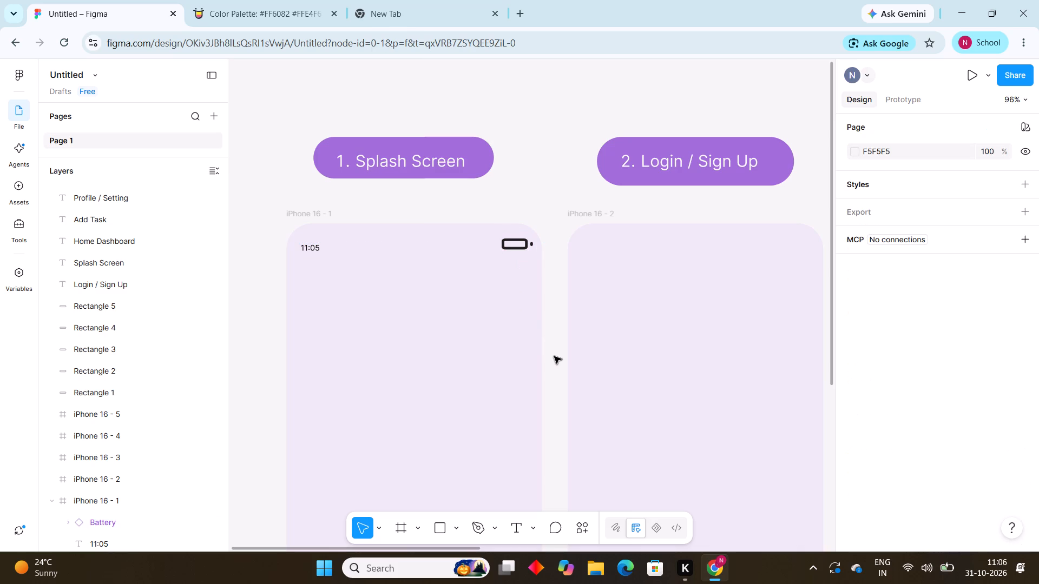
# Insert the size 48 Wifi icon from Simple Design System into the iPhone 16 - 1 frame.
pyautogui.hotkey('ctrl', 'i')
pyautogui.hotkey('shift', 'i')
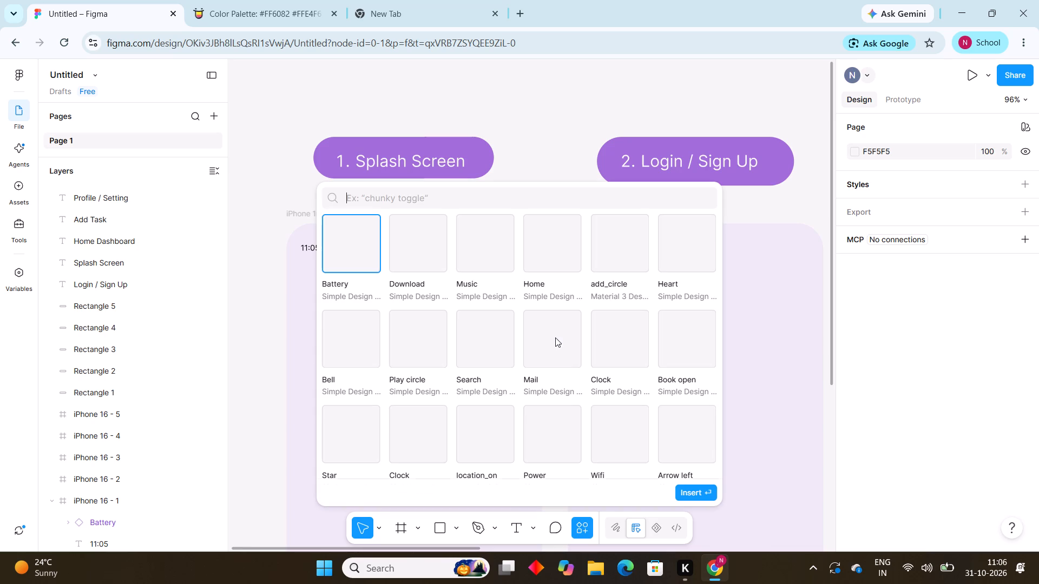
pyautogui.click(425, 197)
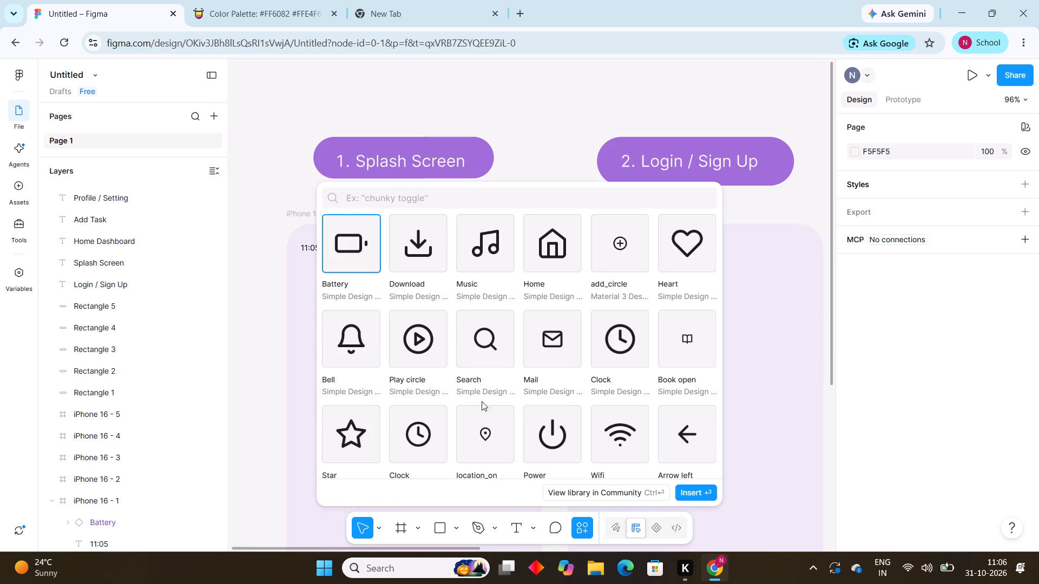
pyautogui.click(616, 439)
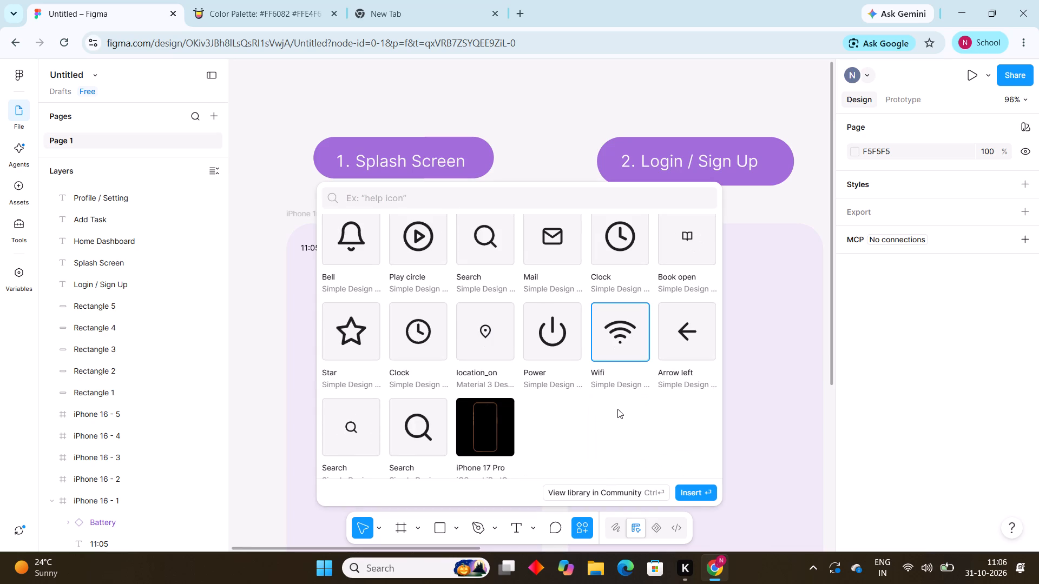
pyautogui.click(691, 490)
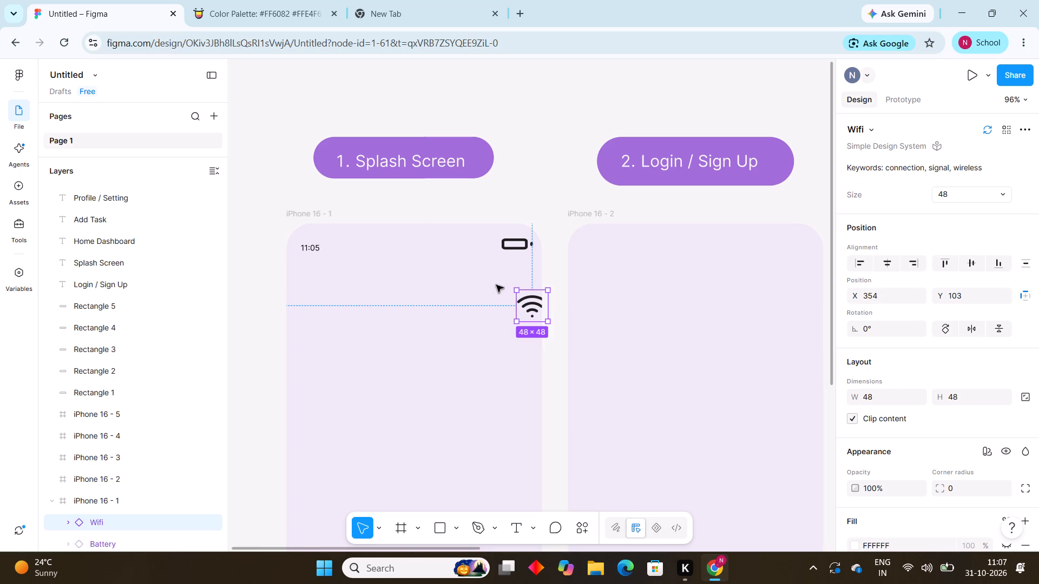
# Move the Wifi icon up beside the Battery icon in the iPhone 16 - 1 frame, to about X 261, Y 8.
pyautogui.moveTo(528, 303); pyautogui.dragTo(471, 233)
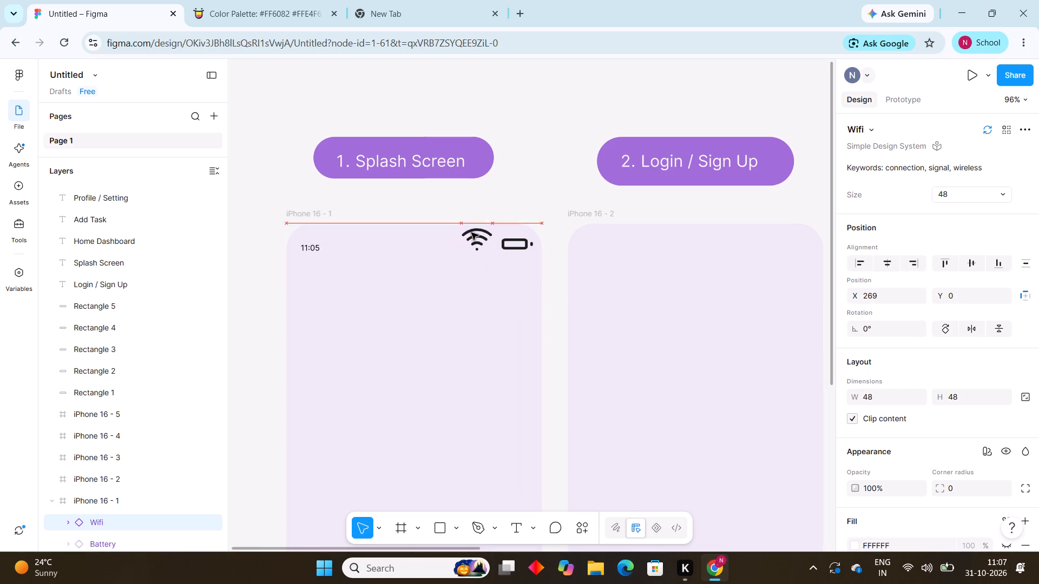
pyautogui.moveTo(471, 233); pyautogui.dragTo(468, 244)
# Resize the Wifi icon to about 31 × 26, with its top edge at Y 19 to match the Battery icon.
pyautogui.moveTo(471, 258); pyautogui.dragTo(471, 250)
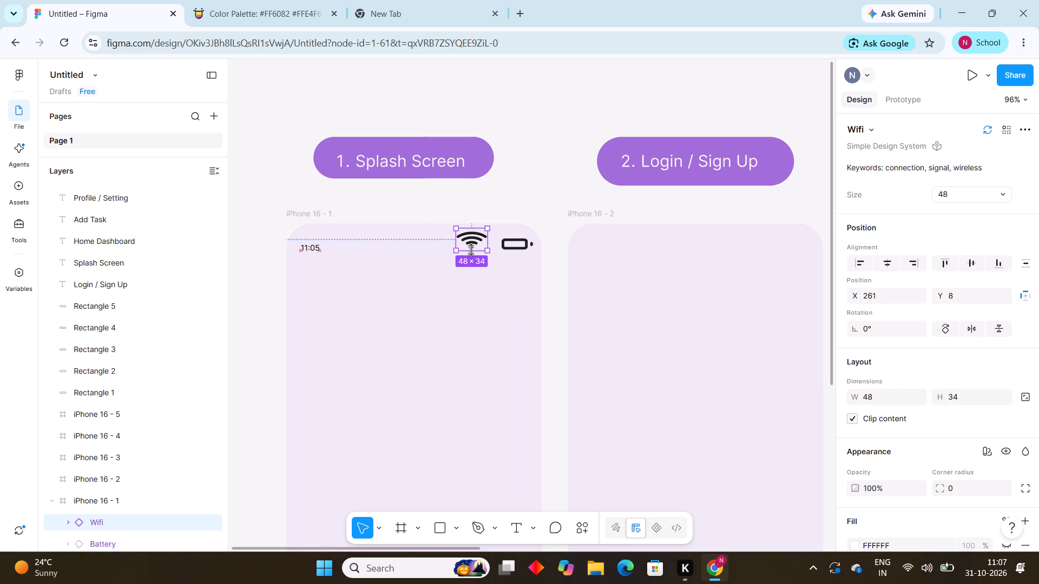
pyautogui.moveTo(471, 250); pyautogui.dragTo(471, 251)
pyautogui.moveTo(470, 229); pyautogui.dragTo(471, 235)
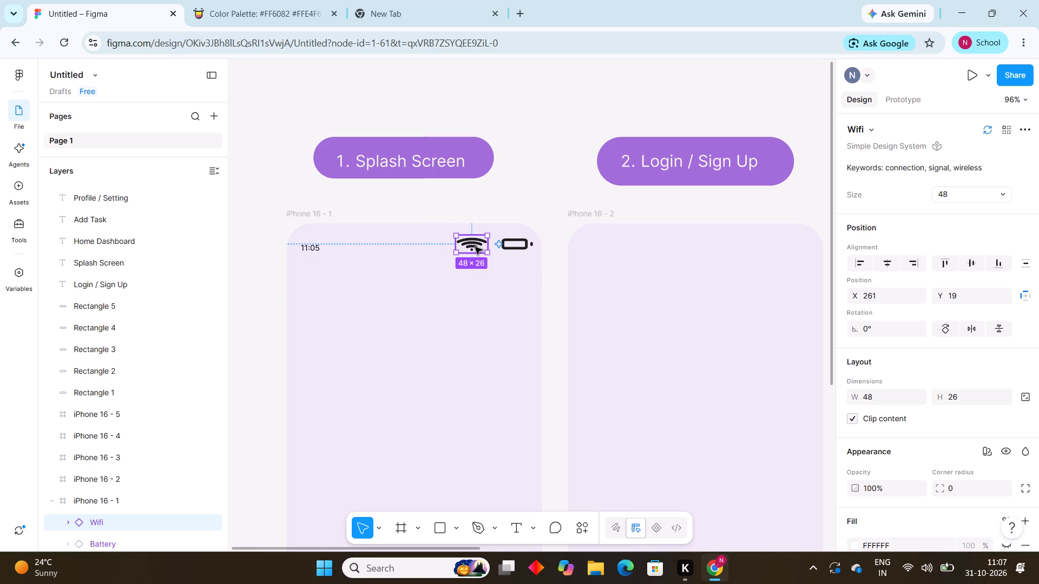
pyautogui.moveTo(455, 241); pyautogui.dragTo(465, 242)
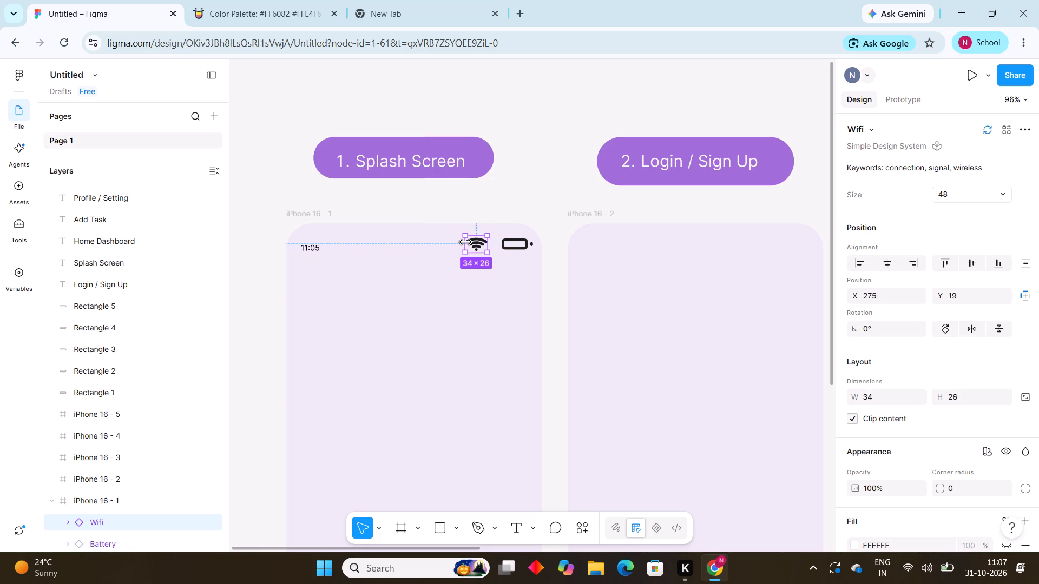
pyautogui.moveTo(465, 242); pyautogui.dragTo(466, 242)
# Place the Wifi icon just before the Battery icon and level with it, at about X 277, Y 19.
pyautogui.moveTo(474, 244); pyautogui.dragTo(495, 241)
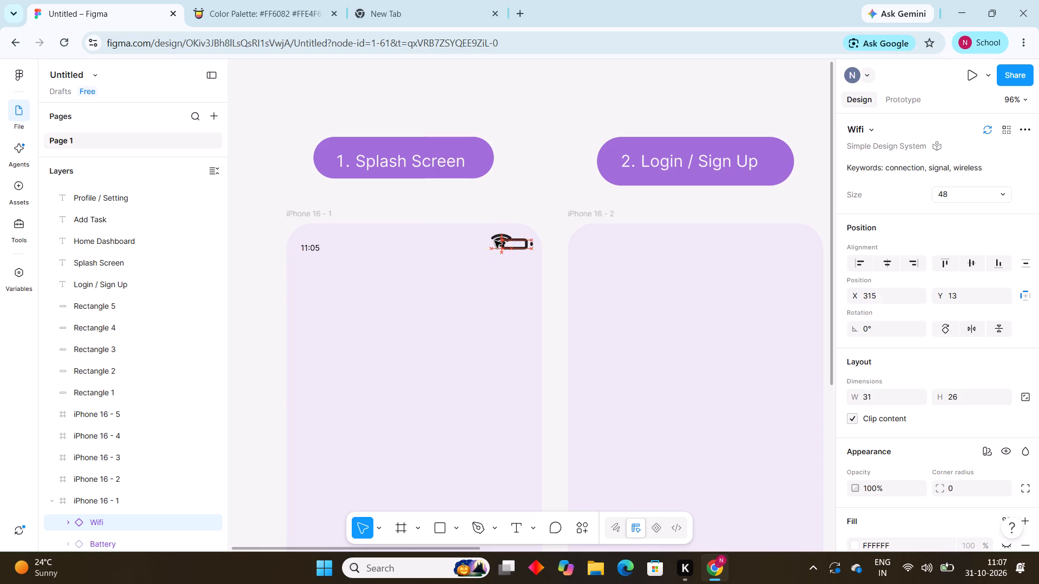
pyautogui.moveTo(495, 241); pyautogui.dragTo(482, 242)
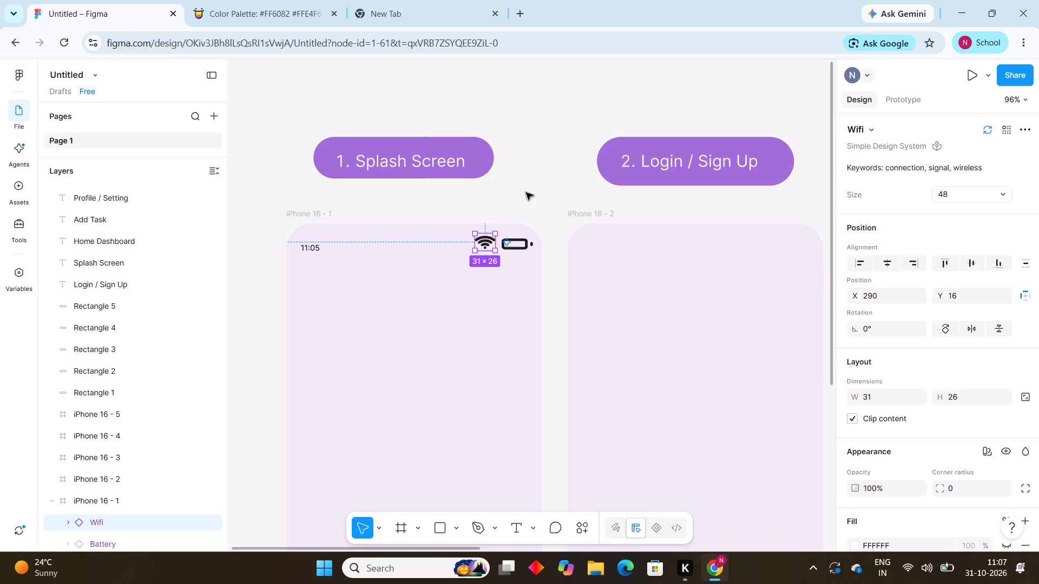
pyautogui.click(524, 193)
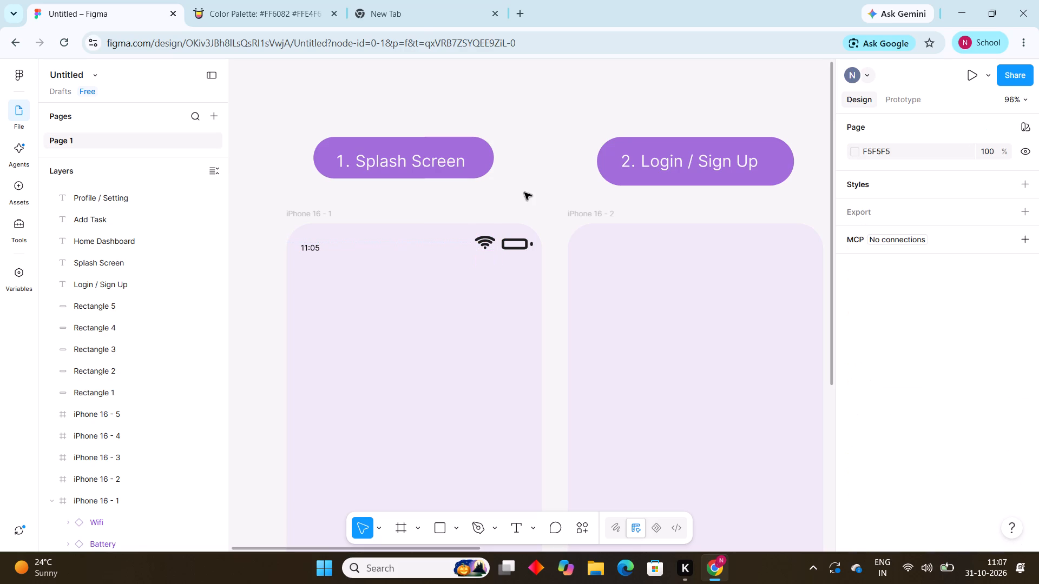
pyautogui.click(491, 237)
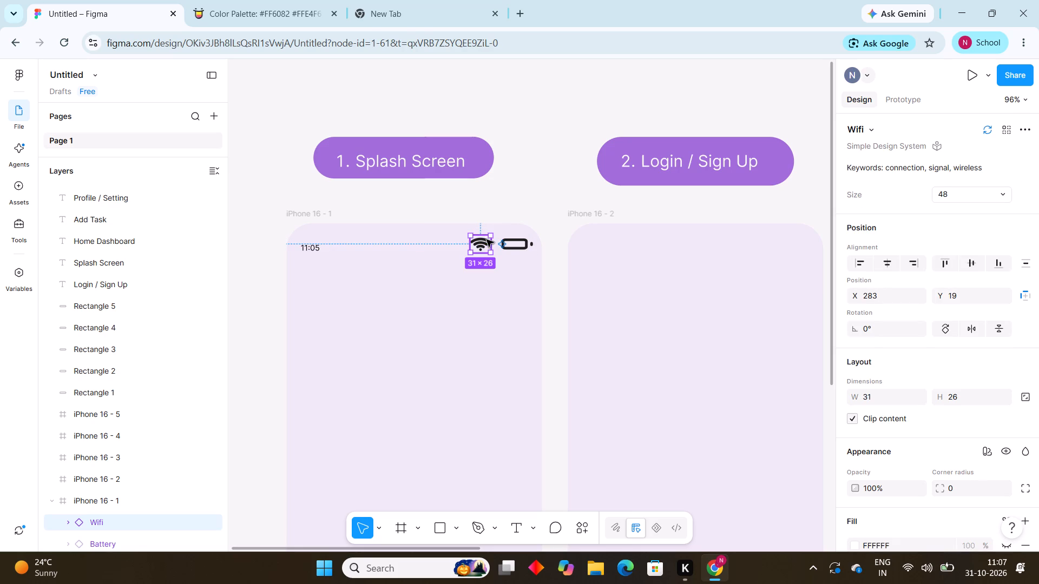
pyautogui.click(537, 173)
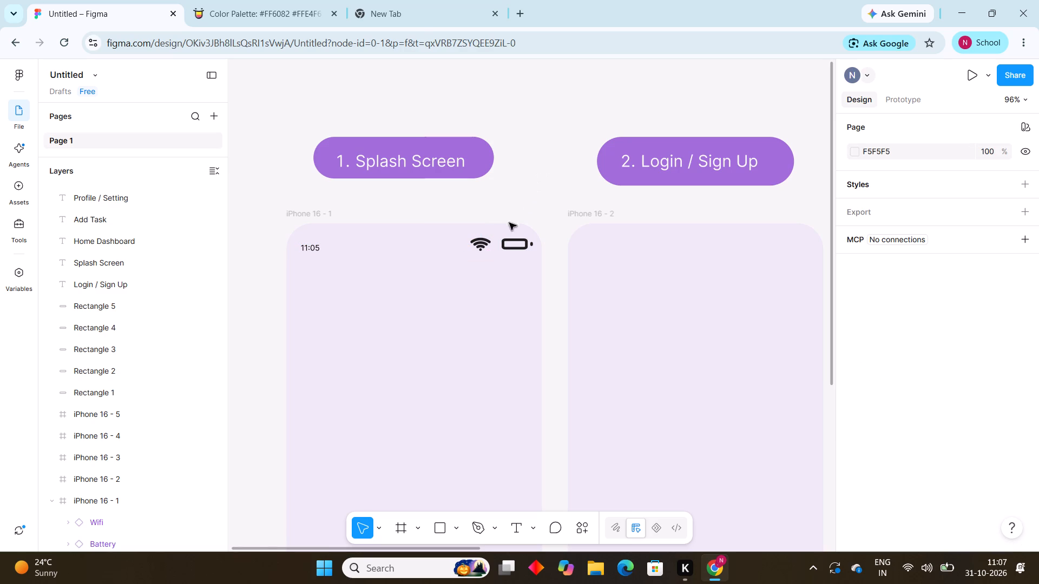
pyautogui.click(482, 246)
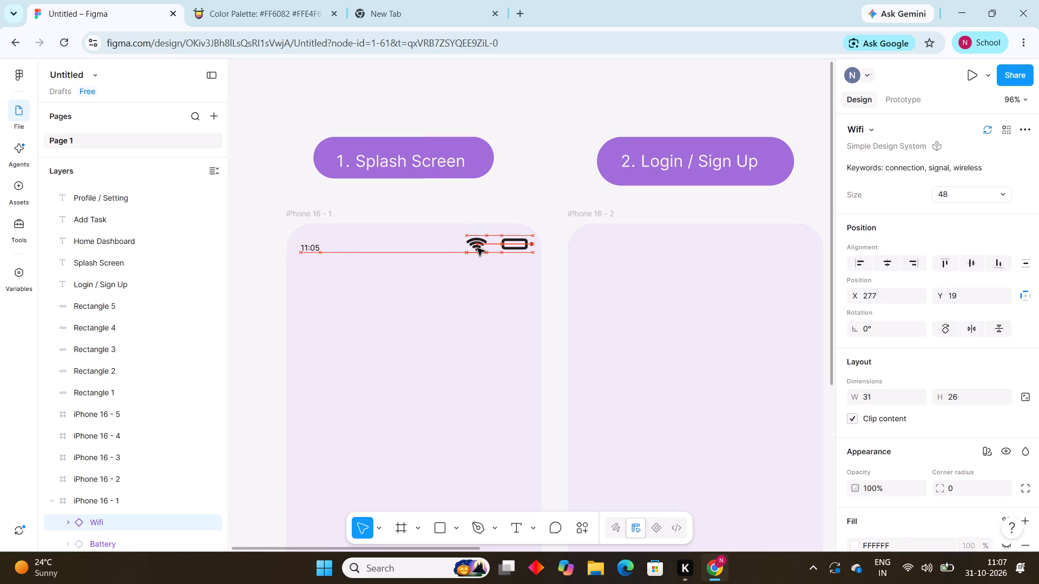
pyautogui.click(524, 192)
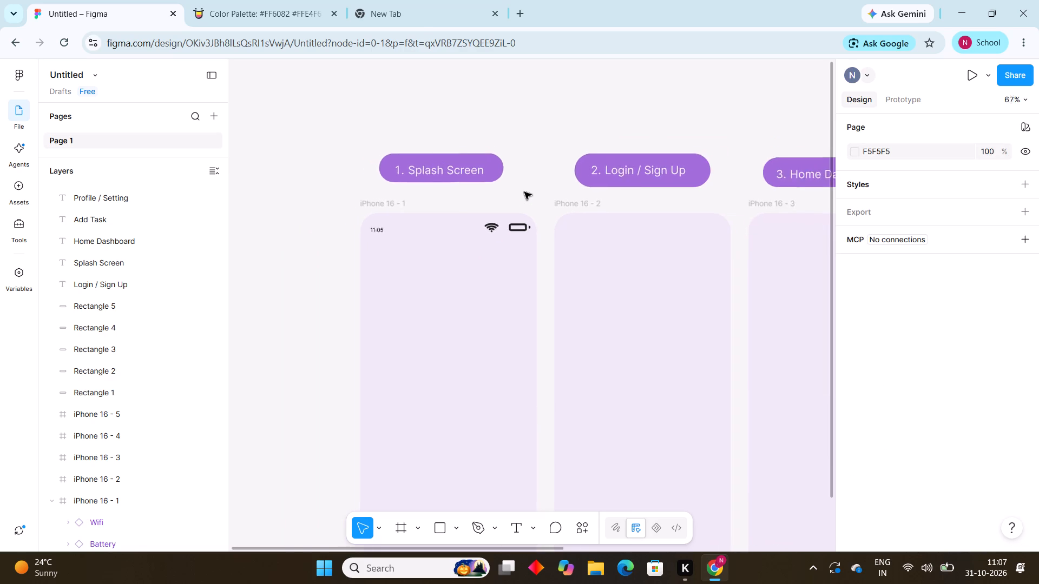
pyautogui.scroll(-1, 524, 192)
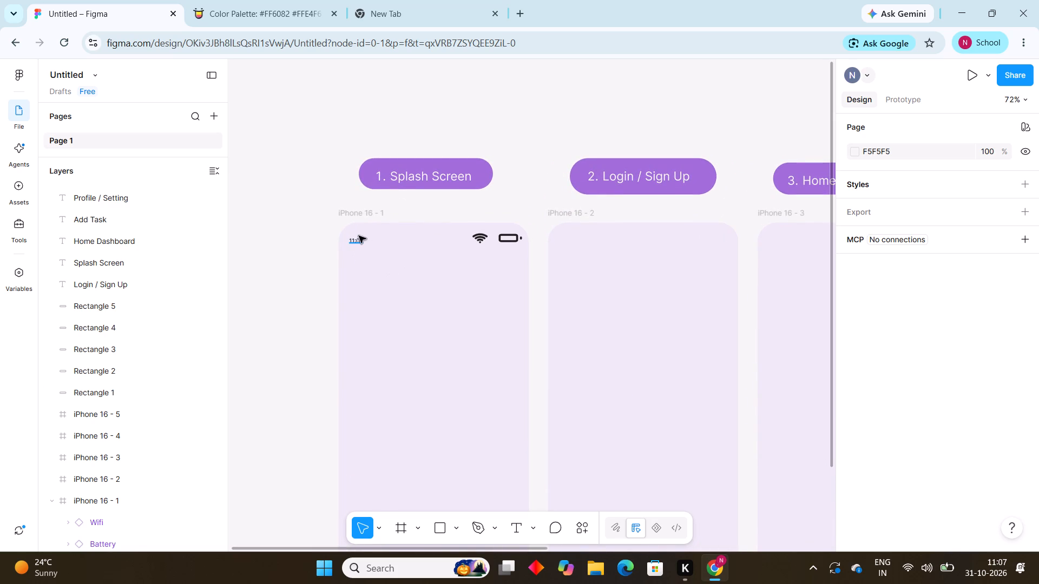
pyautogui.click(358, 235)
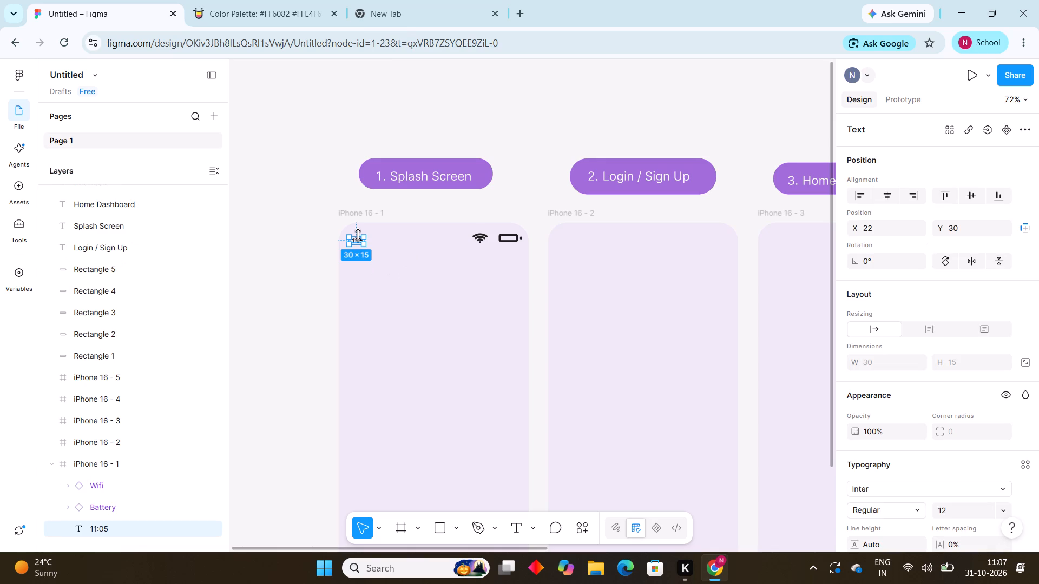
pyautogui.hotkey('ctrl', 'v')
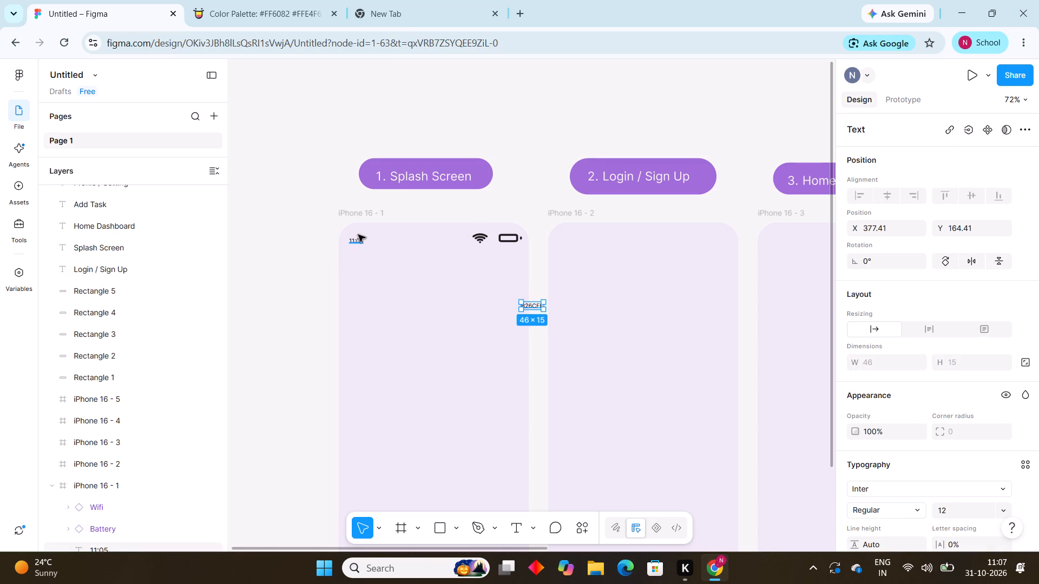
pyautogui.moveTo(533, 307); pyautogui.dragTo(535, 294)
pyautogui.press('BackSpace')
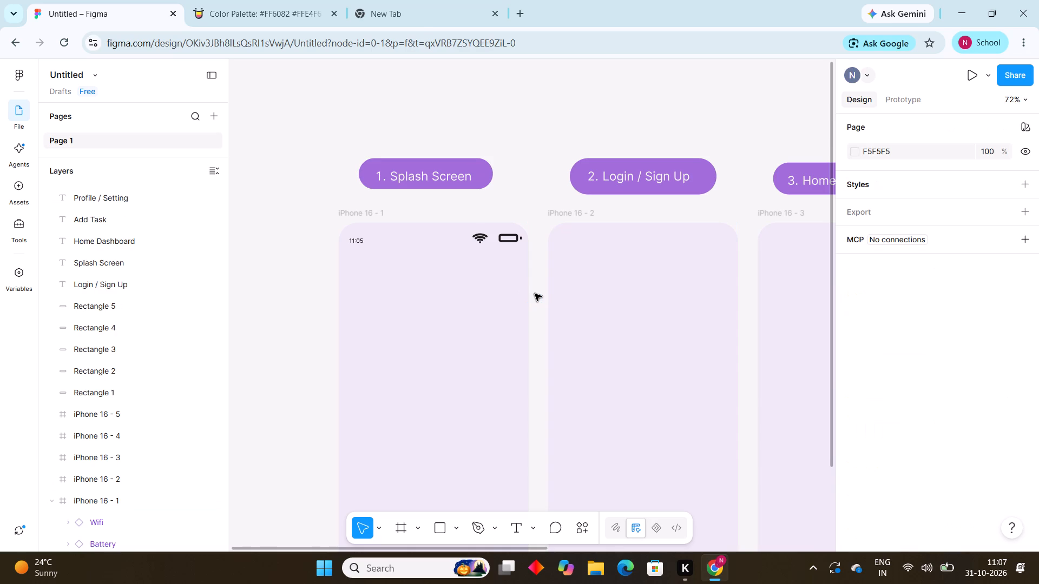
# Copy the "11:05" text in the iPhone 16 - 1 frame and paste two duplicates in place over it.
pyautogui.click(359, 241)
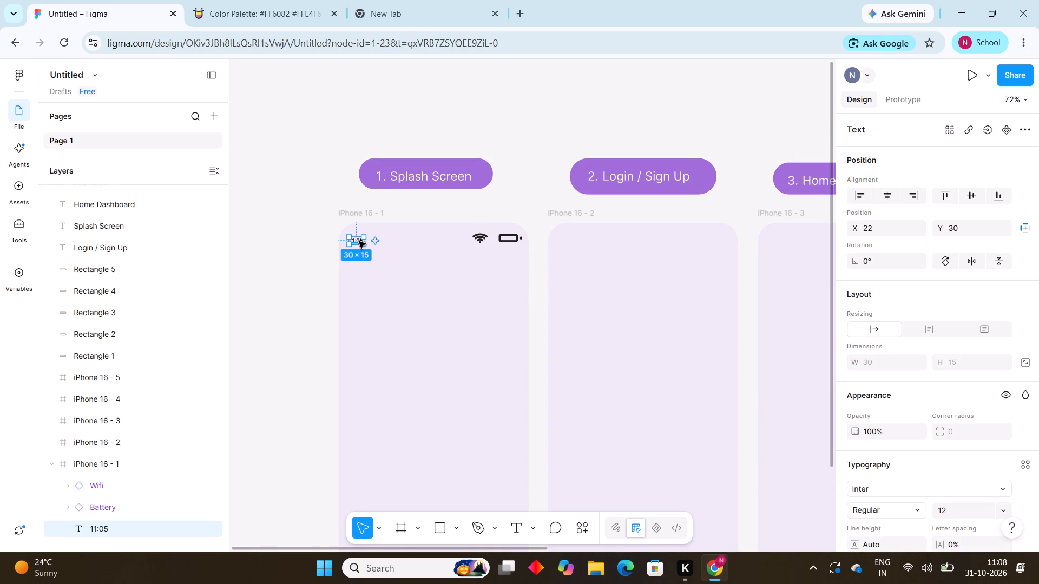
pyautogui.hotkey('ctrl', 'c')
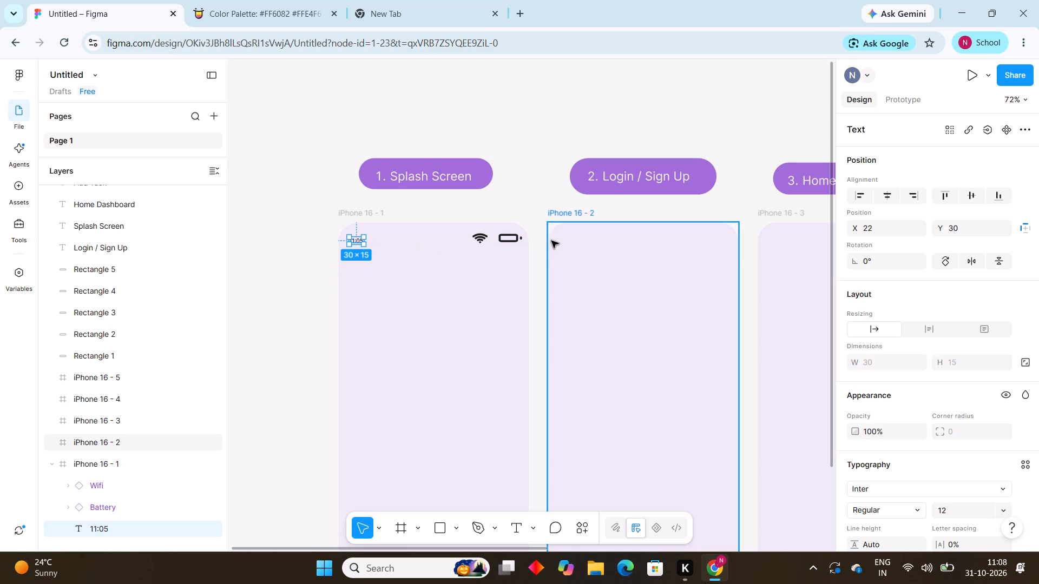
pyautogui.hotkey('ctrl', 'v')
pyautogui.hotkey('ctrl', 'v')
pyautogui.click(356, 238)
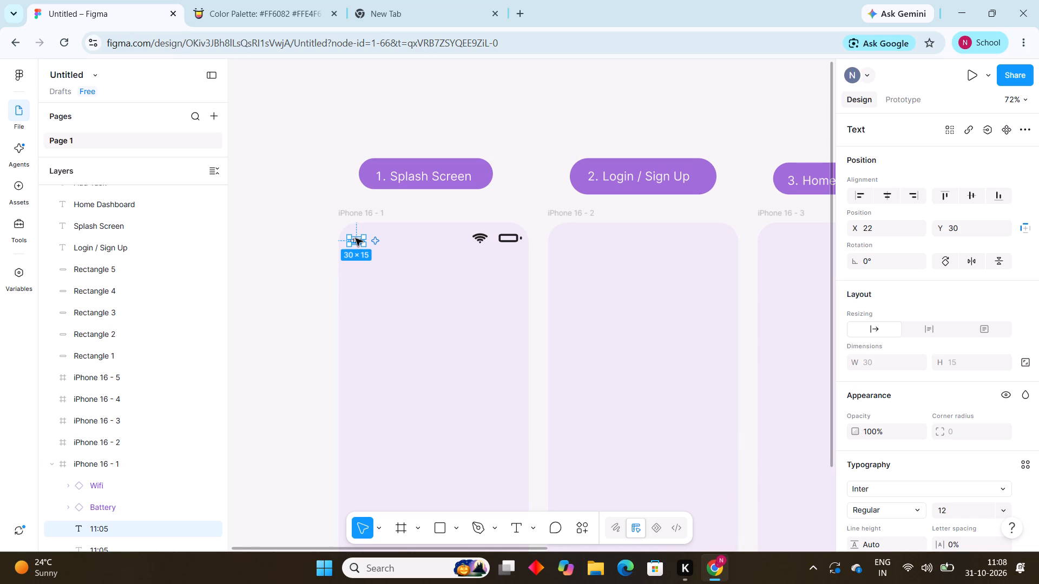
pyautogui.click(284, 194)
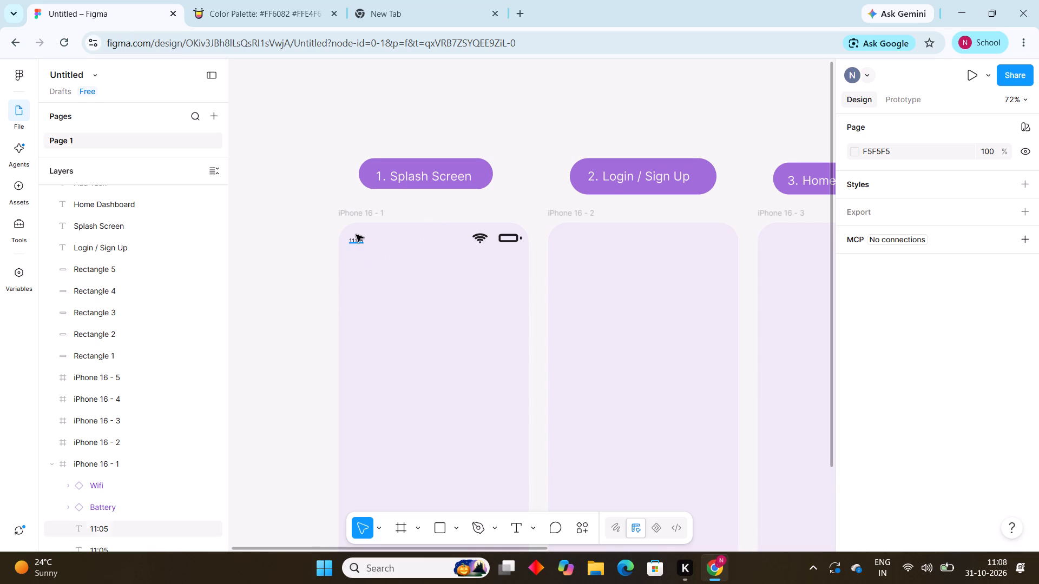
# Copy the "11:05" text from the iPhone 16 - 1 frame into the iPhone 16 - 2 frame at X 22, Y 30.
pyautogui.click(356, 234)
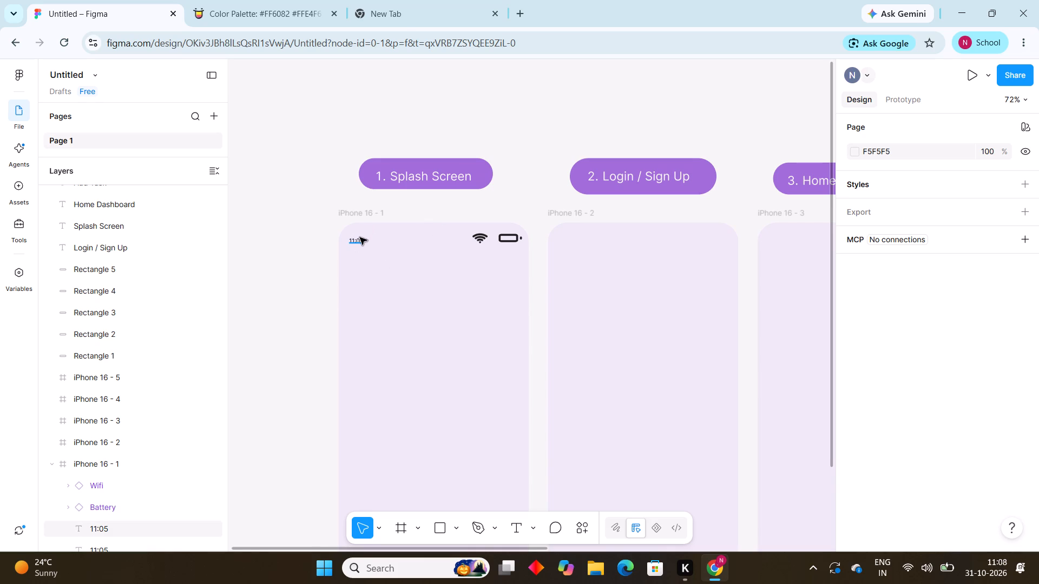
pyautogui.click(359, 237)
pyautogui.hotkey('ctrl', 'c')
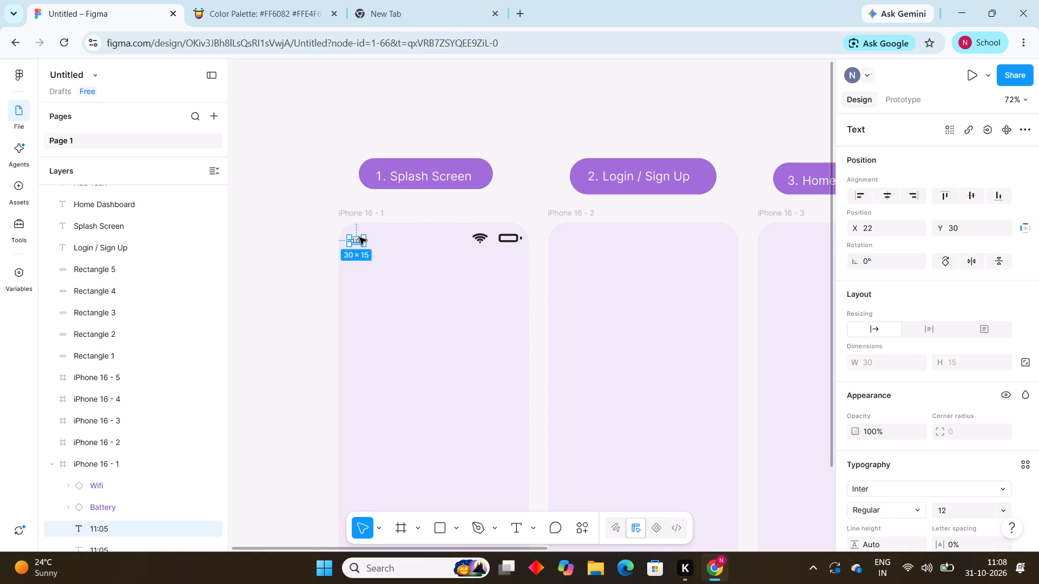
pyautogui.click(569, 238)
pyautogui.hotkey('ctrl', 'v')
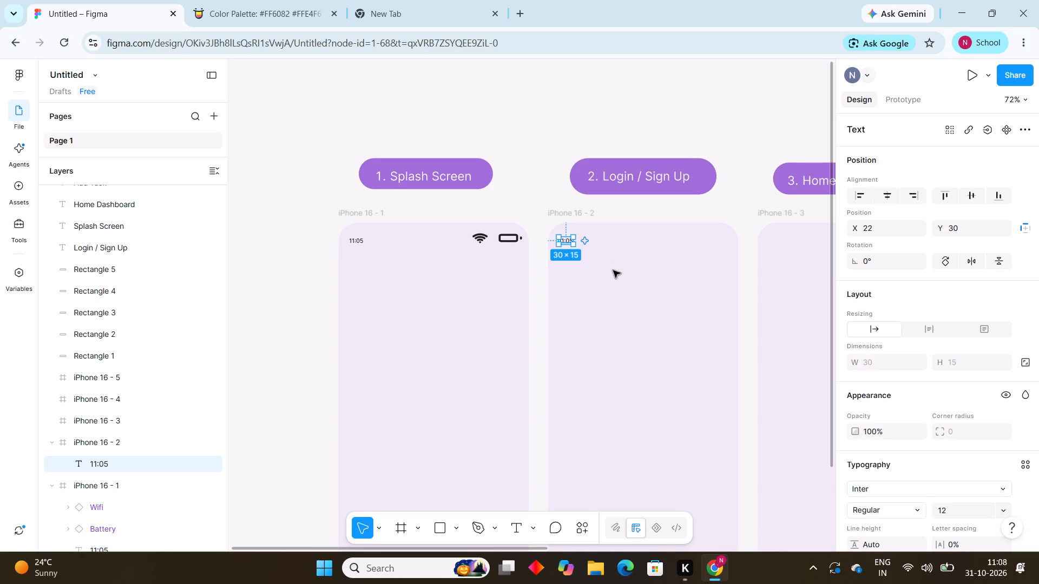
pyautogui.click(534, 191)
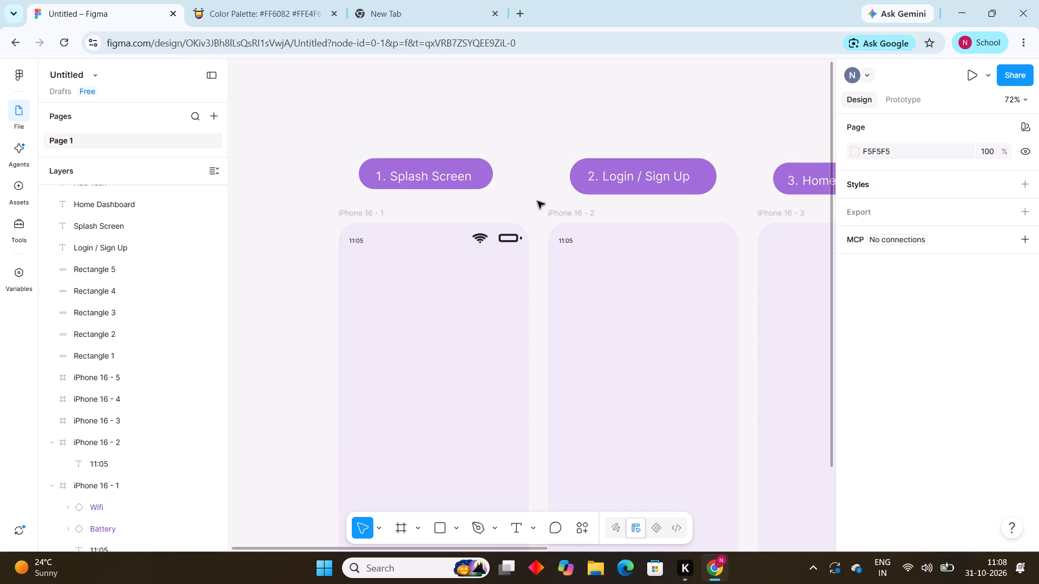
# Set the font size of the "11:05" text in the iPhone 16 - 2 frame to 20.
pyautogui.click(570, 242)
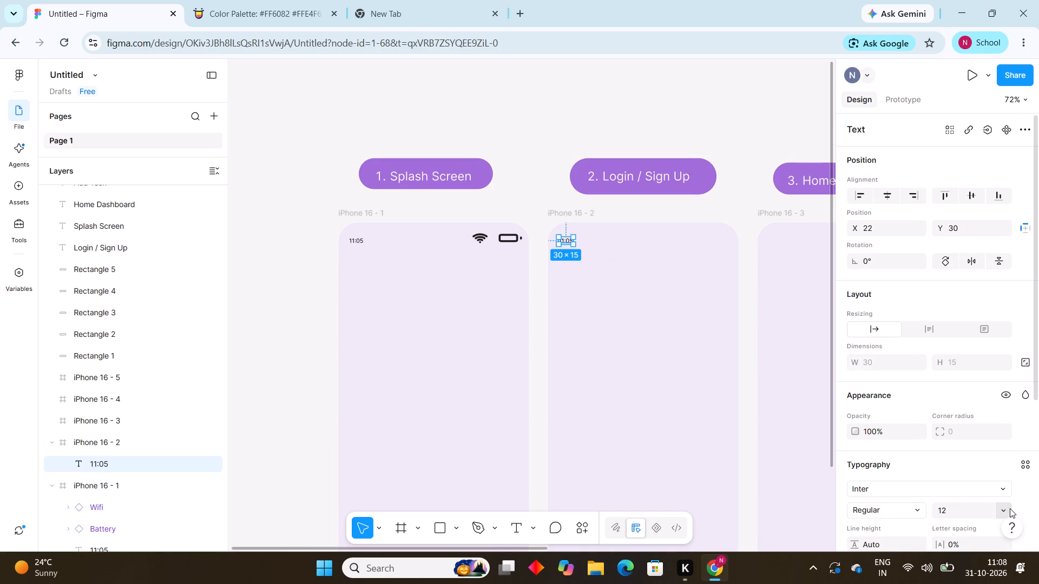
pyautogui.click(959, 505)
pyautogui.press('BackSpace')
pyautogui.write('20')
pyautogui.press('Return')
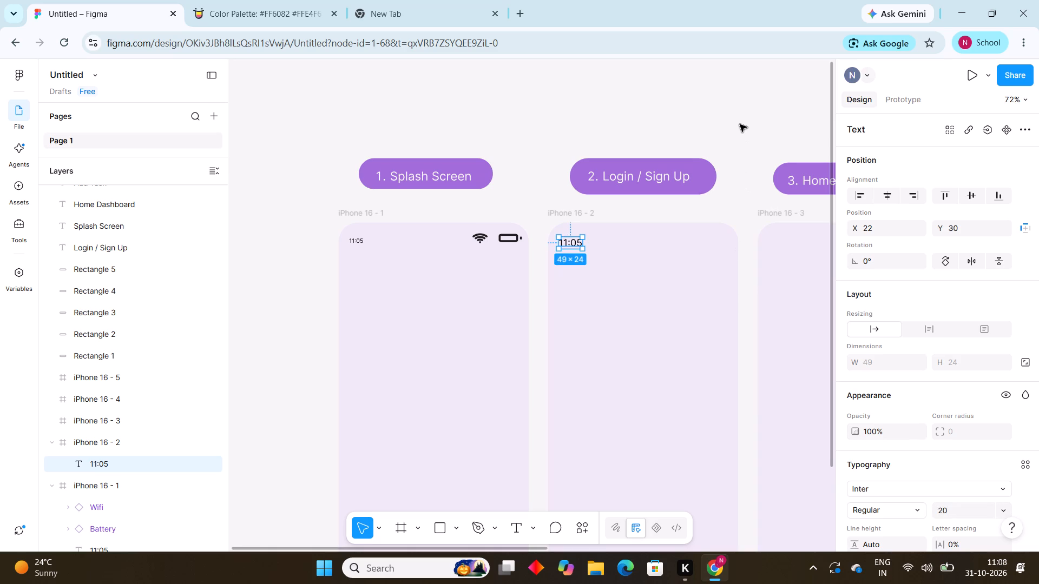
pyautogui.click(738, 129)
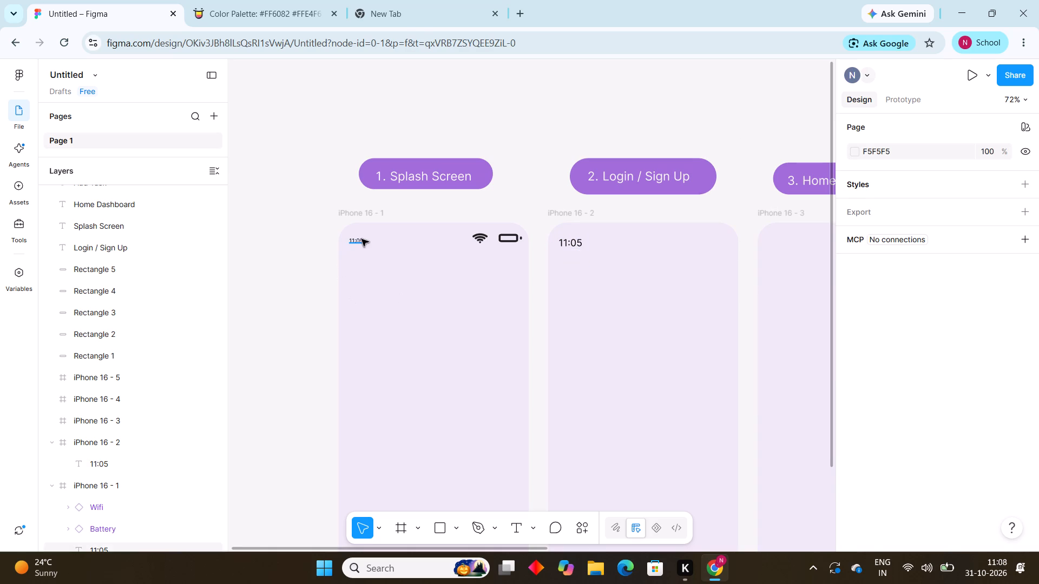
# Set the font size of the topmost "11:05" text in the iPhone 16 - 1 frame to 20.
pyautogui.click(361, 239)
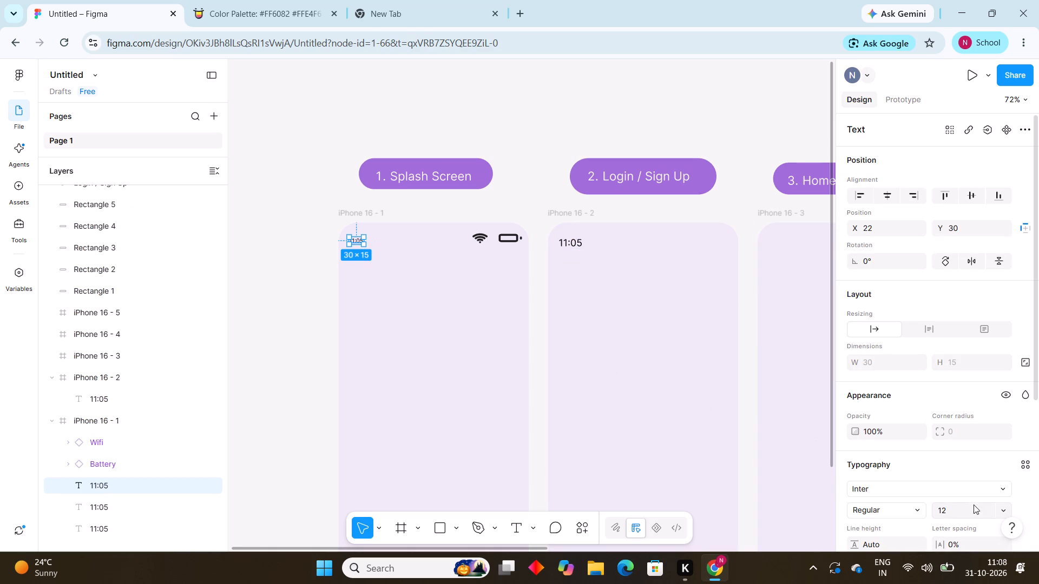
pyautogui.click(953, 510)
pyautogui.press('BackSpace')
pyautogui.write('20')
pyautogui.press('Return')
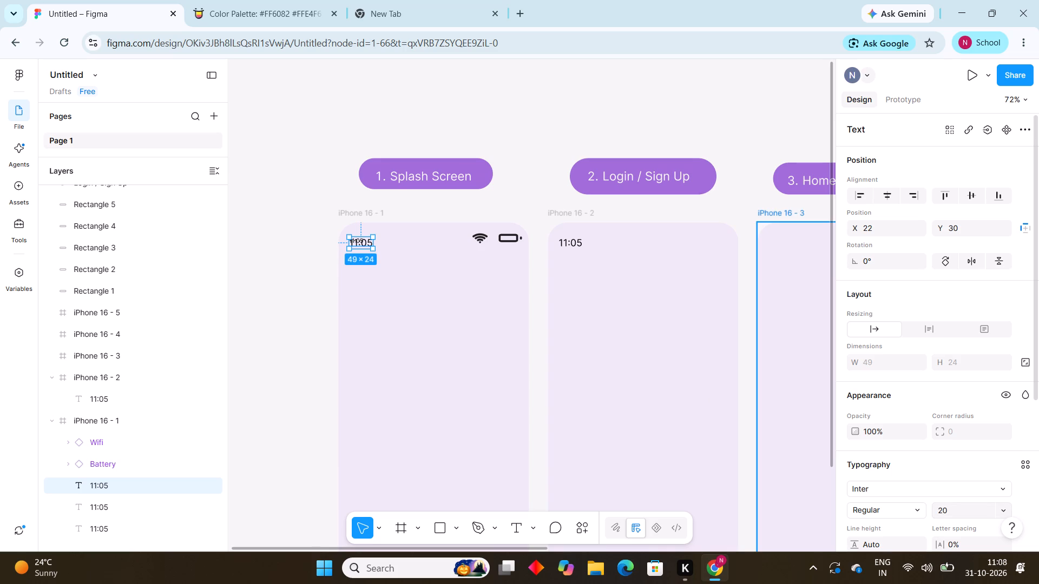
pyautogui.click(777, 115)
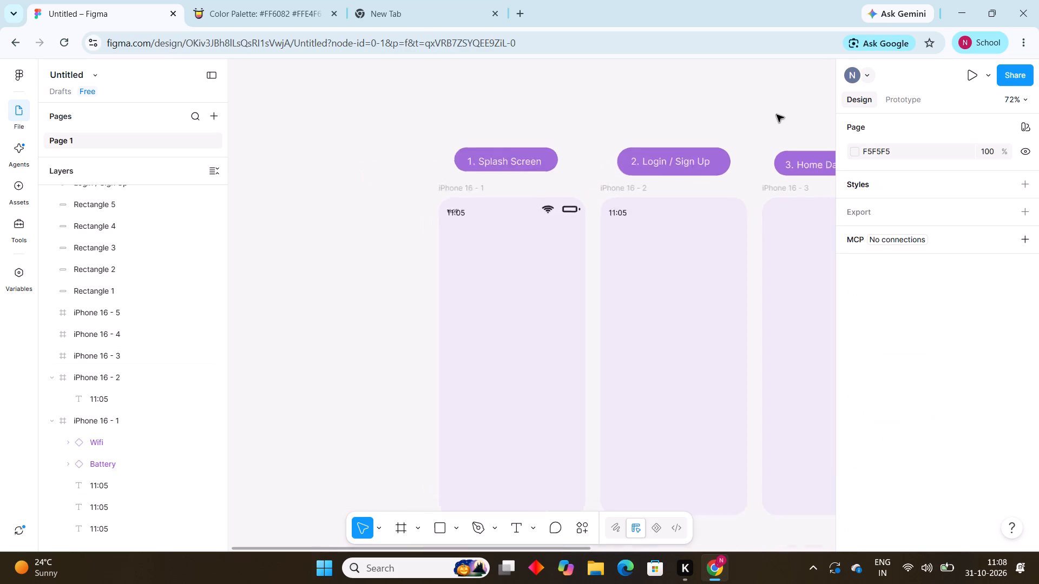
# Move the size 20 "11:05" text from the iPhone 16 - 1 frame to the upper-left corner of the iPhone 16 - 3 frame.
pyautogui.moveTo(728, 406); pyautogui.dragTo(874, 404)
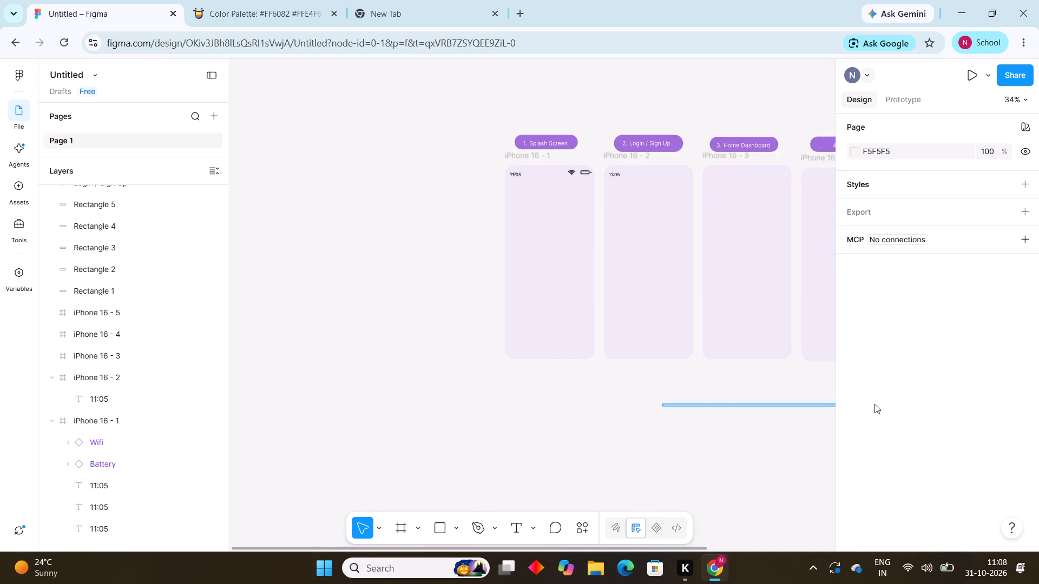
pyautogui.moveTo(874, 404); pyautogui.dragTo(876, 404)
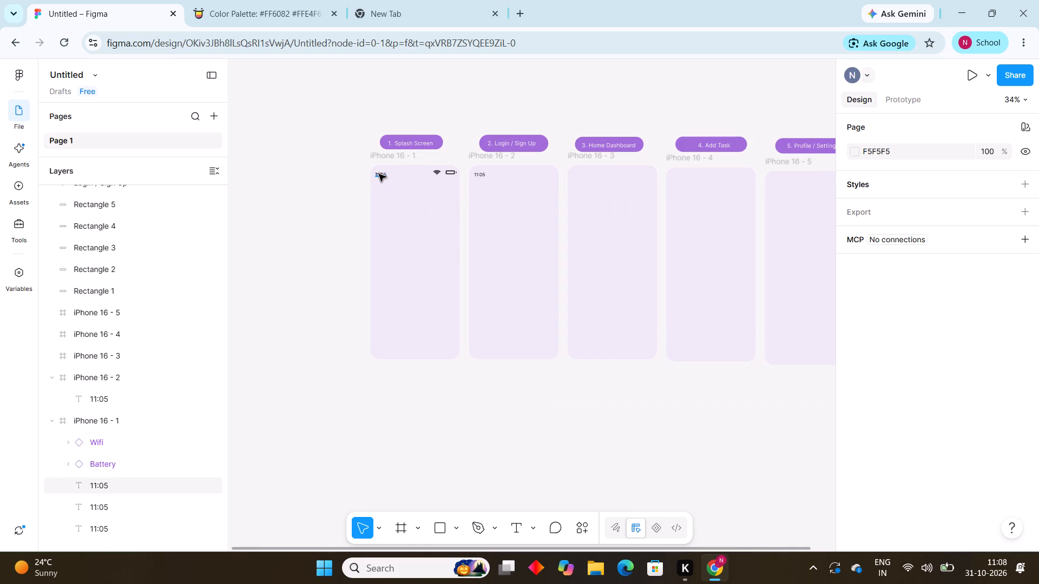
pyautogui.click(379, 174)
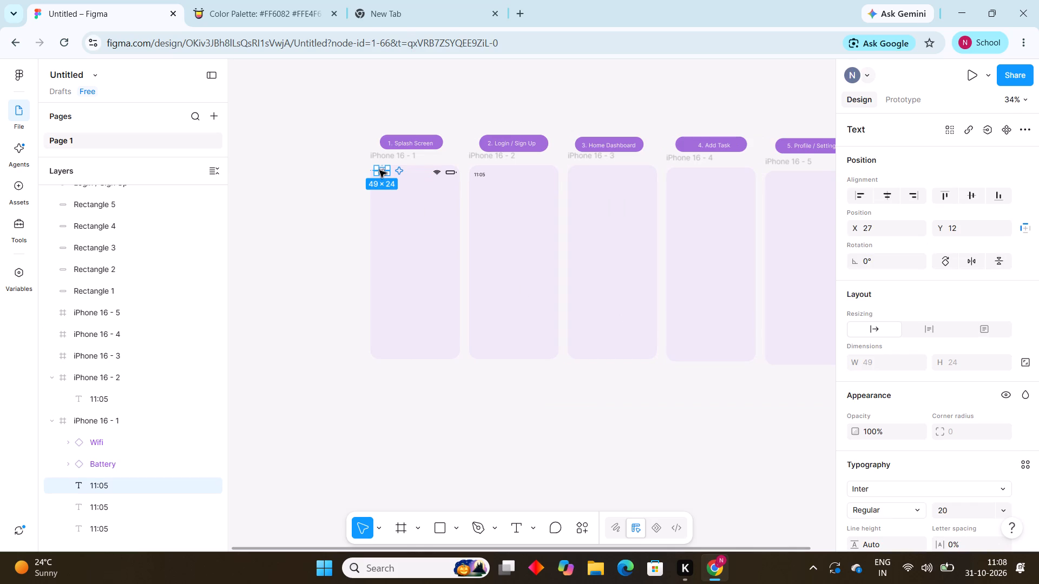
pyautogui.click(312, 177)
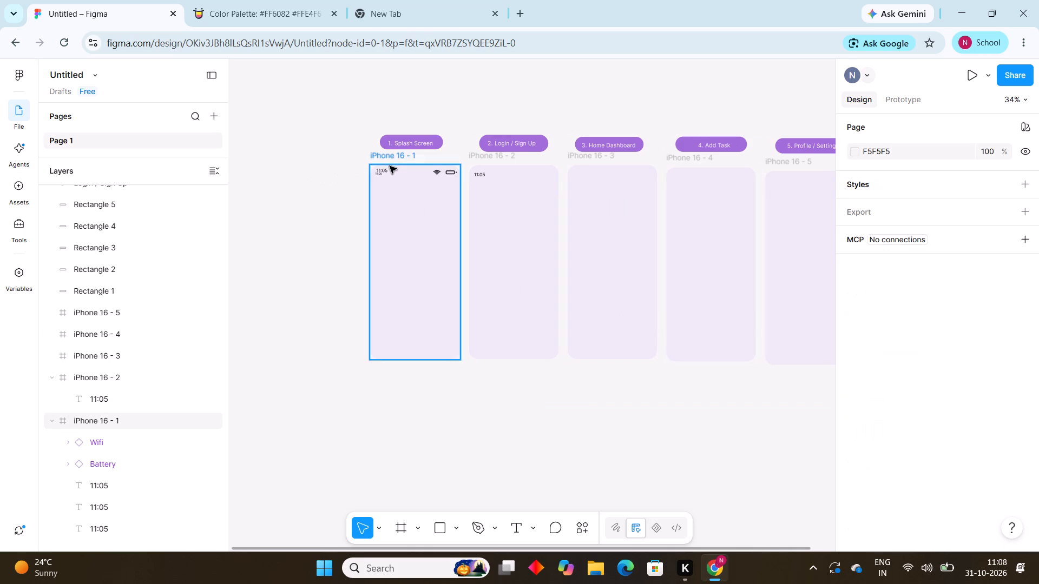
pyautogui.hscroll(-1, 390, 167)
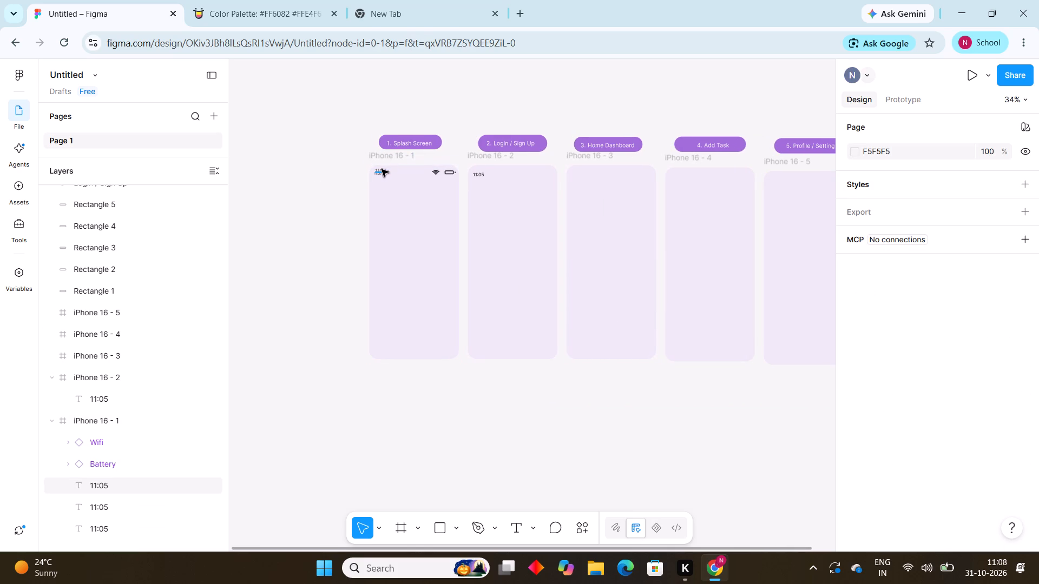
pyautogui.moveTo(381, 169); pyautogui.dragTo(588, 176)
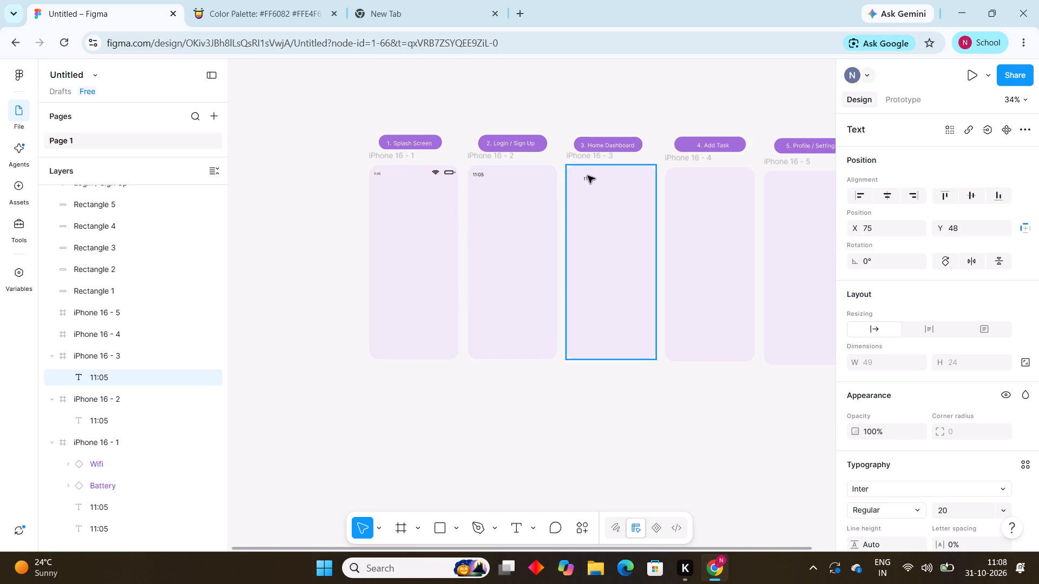
pyautogui.moveTo(588, 176); pyautogui.dragTo(576, 172)
pyautogui.click(550, 93)
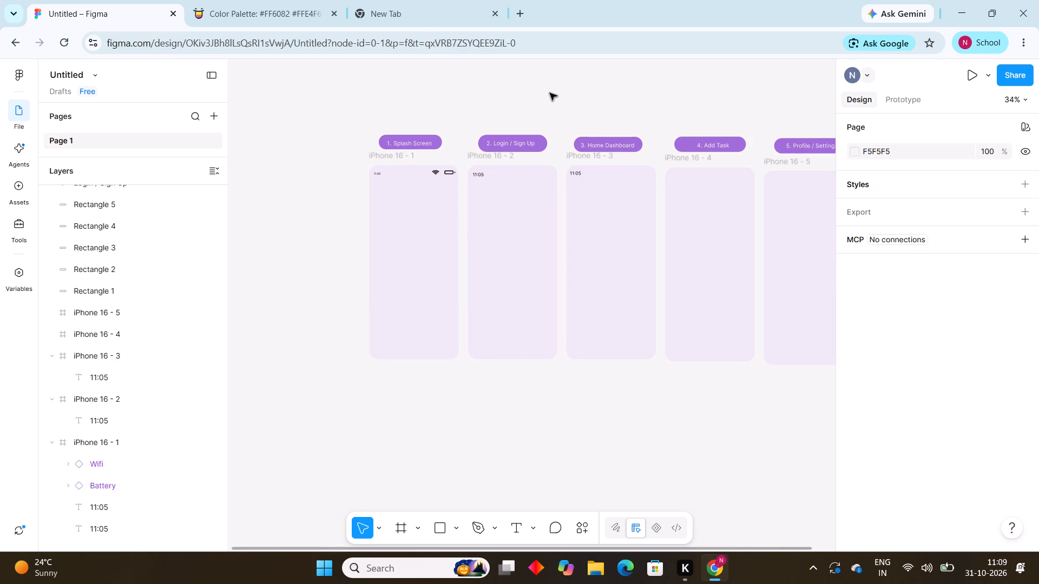
# Paste a copy of the "11:05" text and place it in the iPhone 16 - 4 frame at X 20, Y 23.
pyautogui.hotkey('ctrl', 'v')
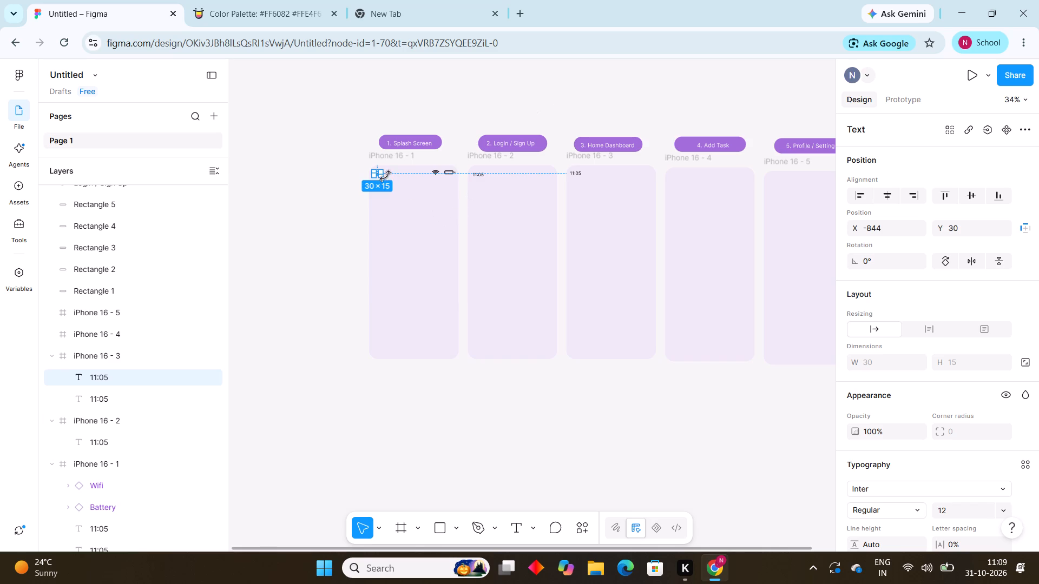
pyautogui.moveTo(379, 175); pyautogui.dragTo(671, 174)
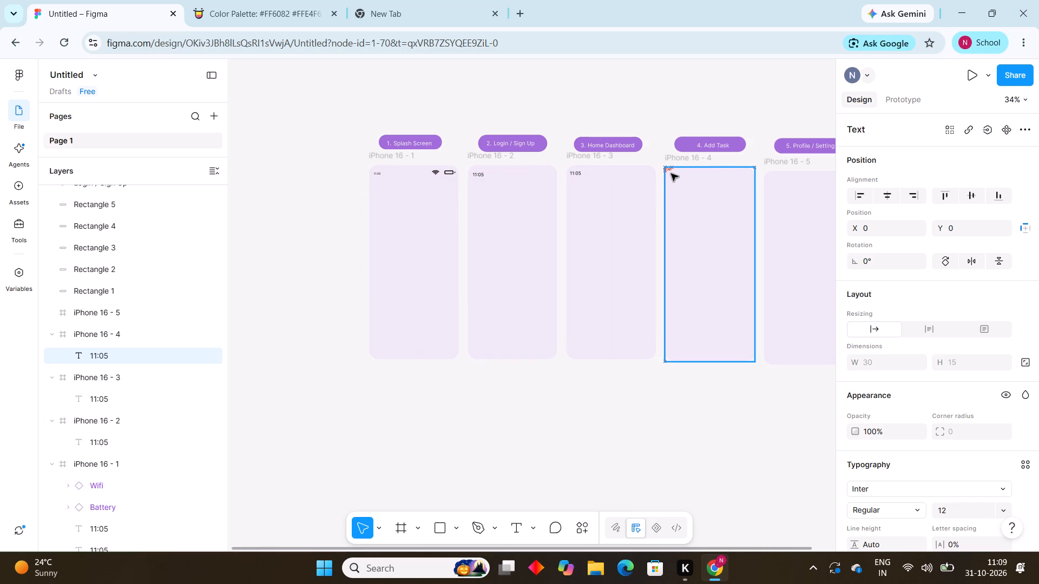
pyautogui.moveTo(671, 174); pyautogui.dragTo(675, 176)
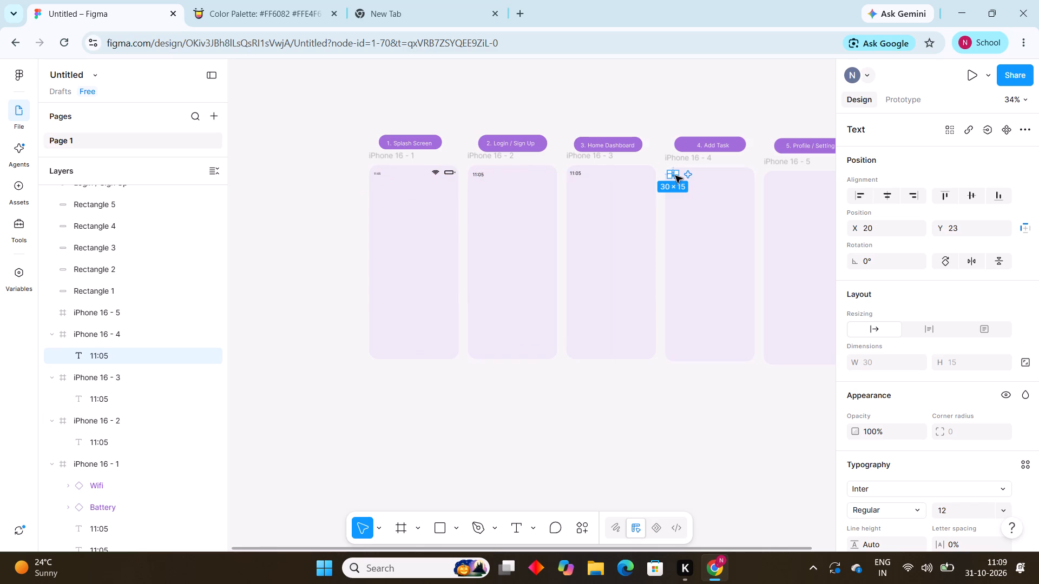
pyautogui.click(655, 118)
# Paste another copy of the "11:05" text and place it in the iPhone 16 - 5 frame at about X 35, Y 20.
pyautogui.hotkey('ctrl', 'v')
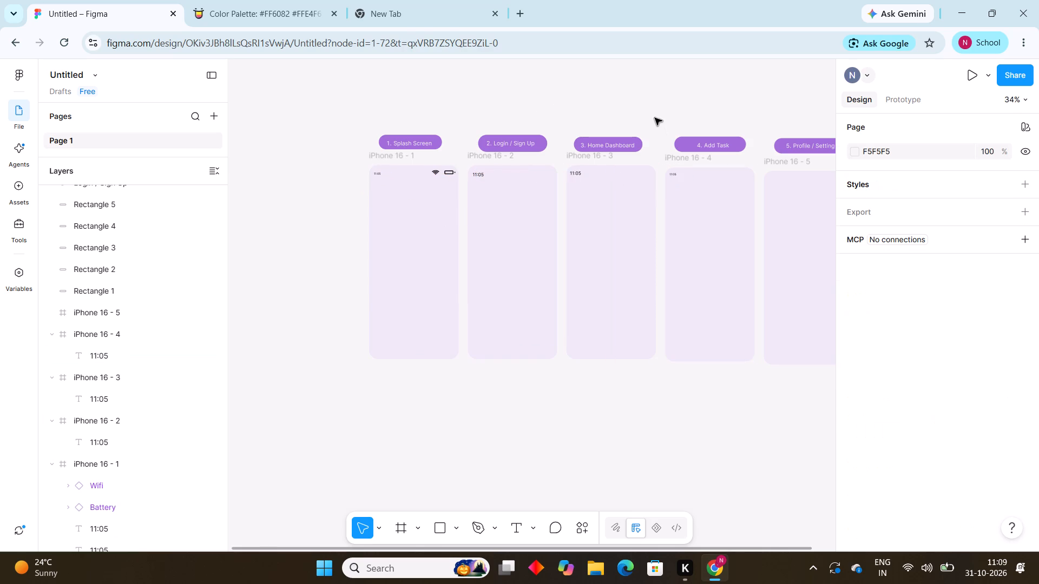
pyautogui.moveTo(380, 176); pyautogui.dragTo(442, 184)
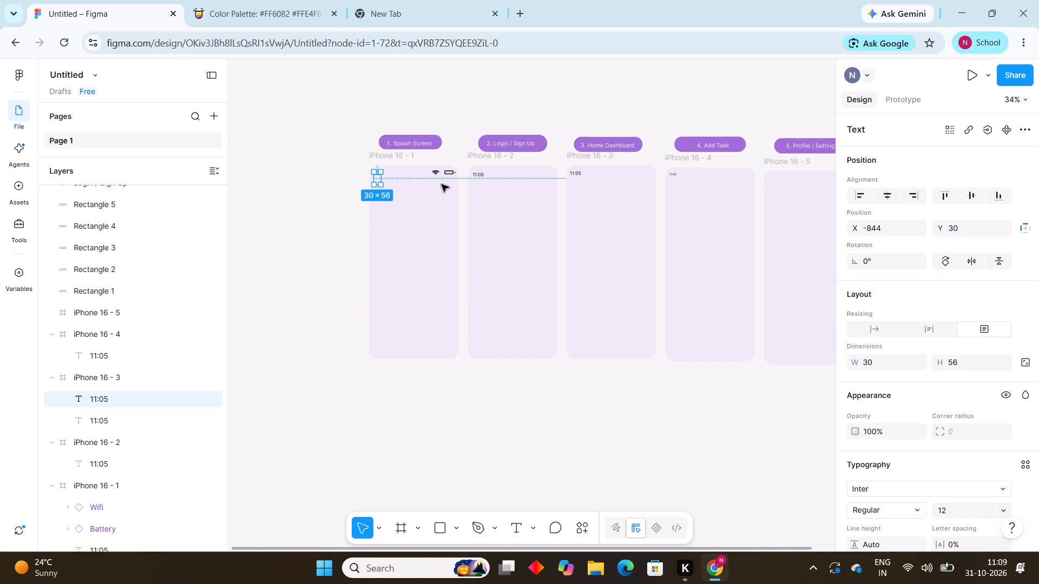
pyautogui.moveTo(380, 168); pyautogui.dragTo(489, 167)
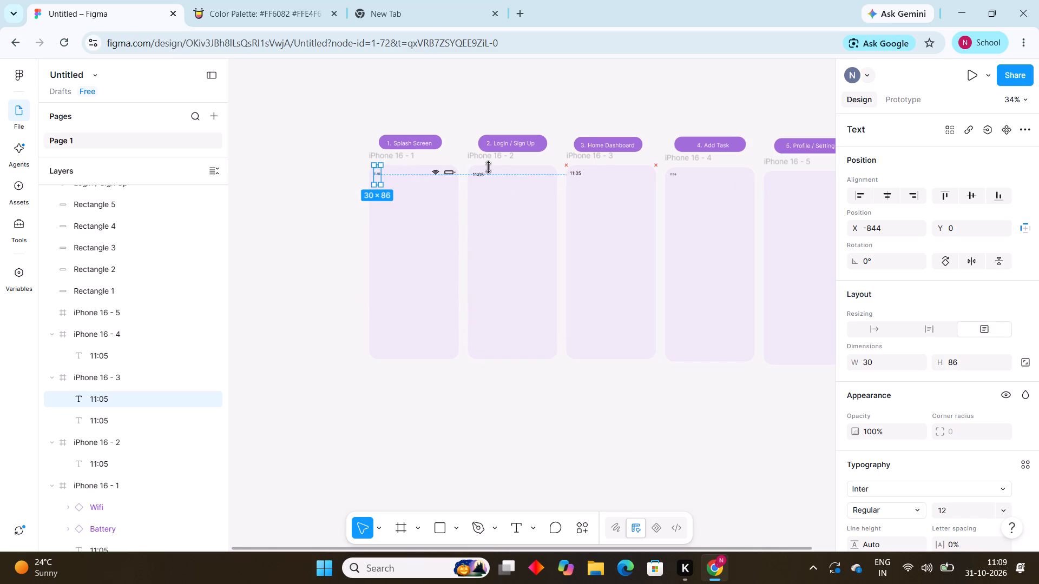
pyautogui.moveTo(489, 167); pyautogui.dragTo(490, 168)
pyautogui.moveTo(378, 182); pyautogui.dragTo(510, 186)
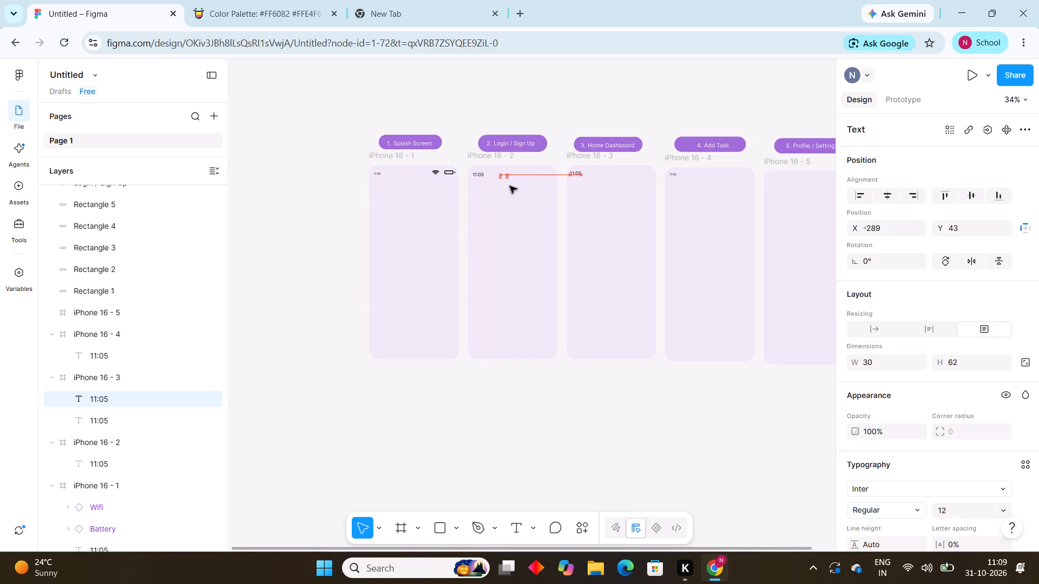
pyautogui.moveTo(510, 186); pyautogui.dragTo(776, 187)
pyautogui.click(738, 105)
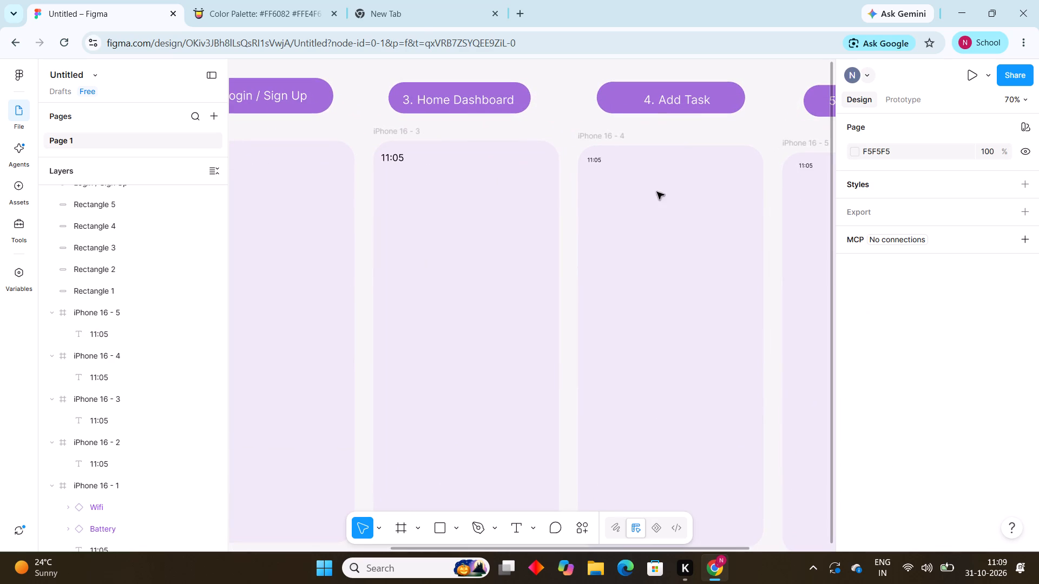
# Set the font size of the "11:05" text in the iPhone 16 - 4 frame to 20.
pyautogui.click(600, 160)
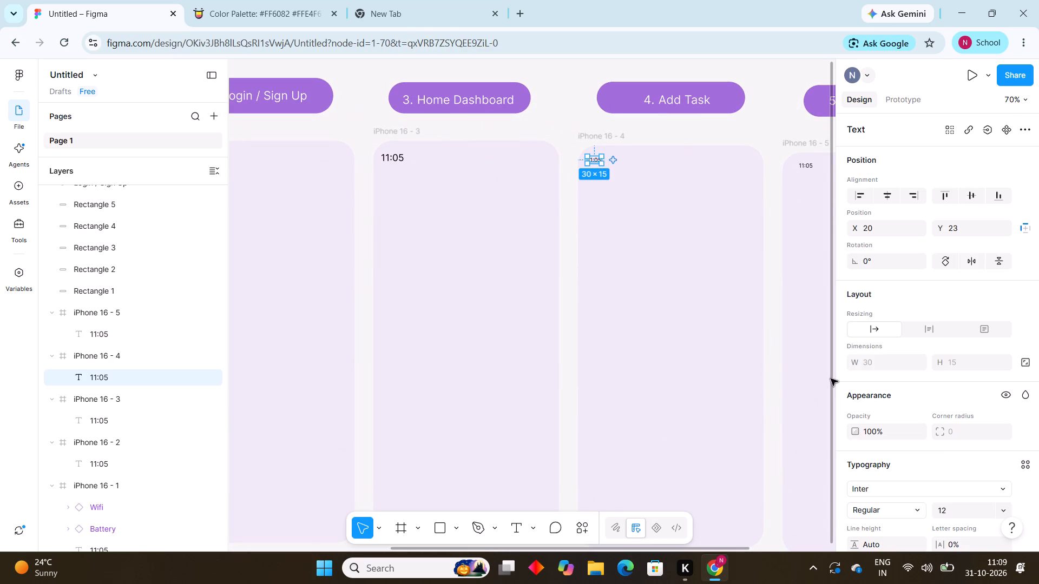
pyautogui.click(959, 514)
pyautogui.press('BackSpace')
pyautogui.write('30')
pyautogui.press('BackSpace')
pyautogui.press('BackSpace')
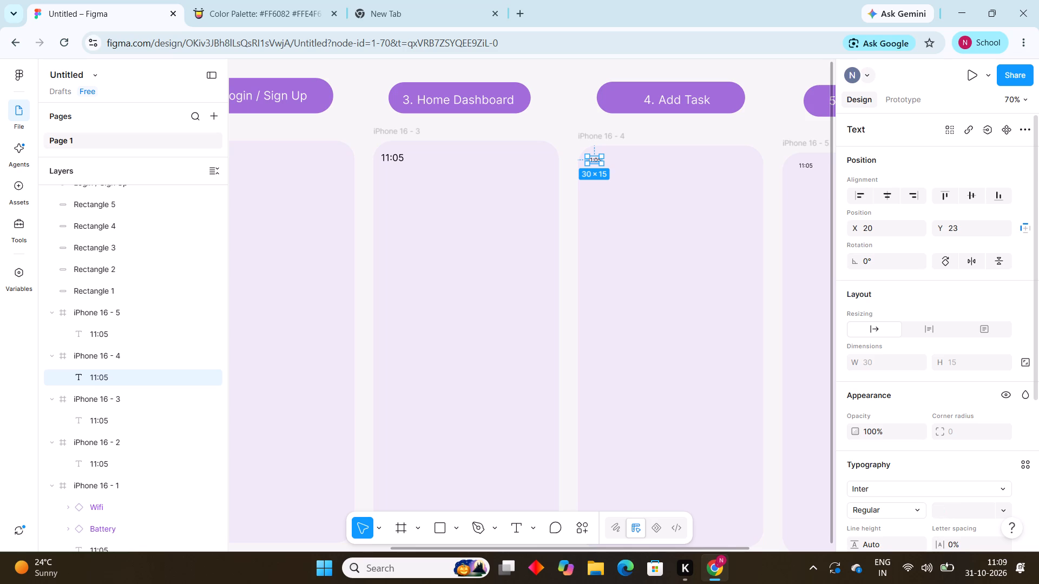
pyautogui.write('20')
pyautogui.press('Return')
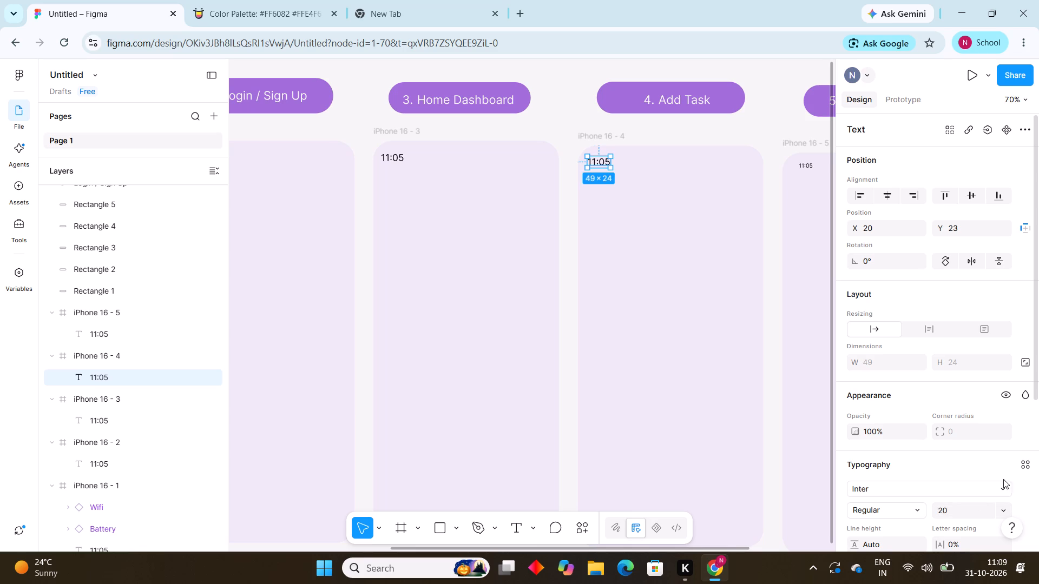
# Set the font size of the "11:05" text in the iPhone 16 - 5 frame to 20.
pyautogui.click(807, 166)
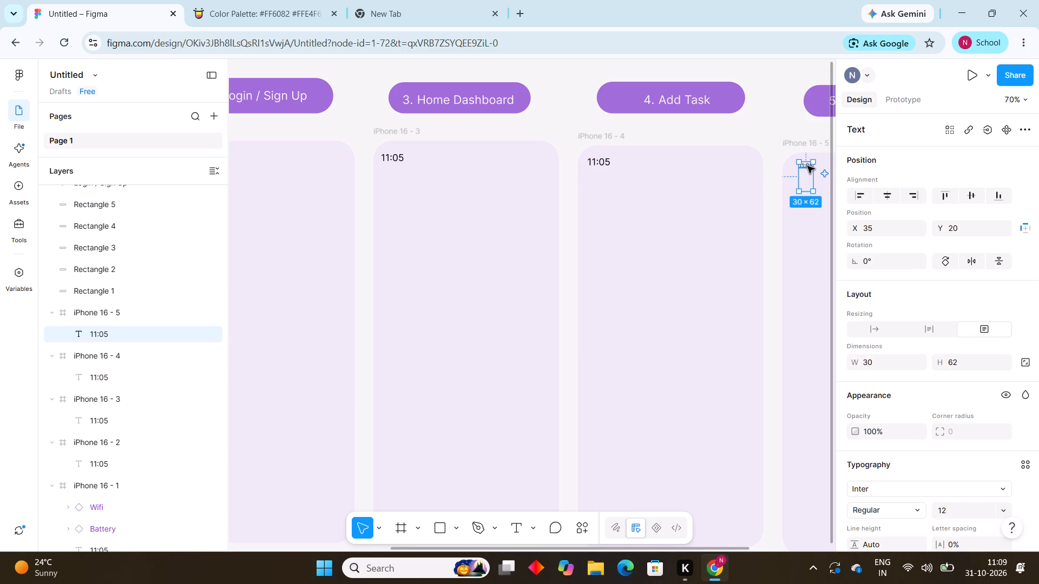
pyautogui.click(953, 513)
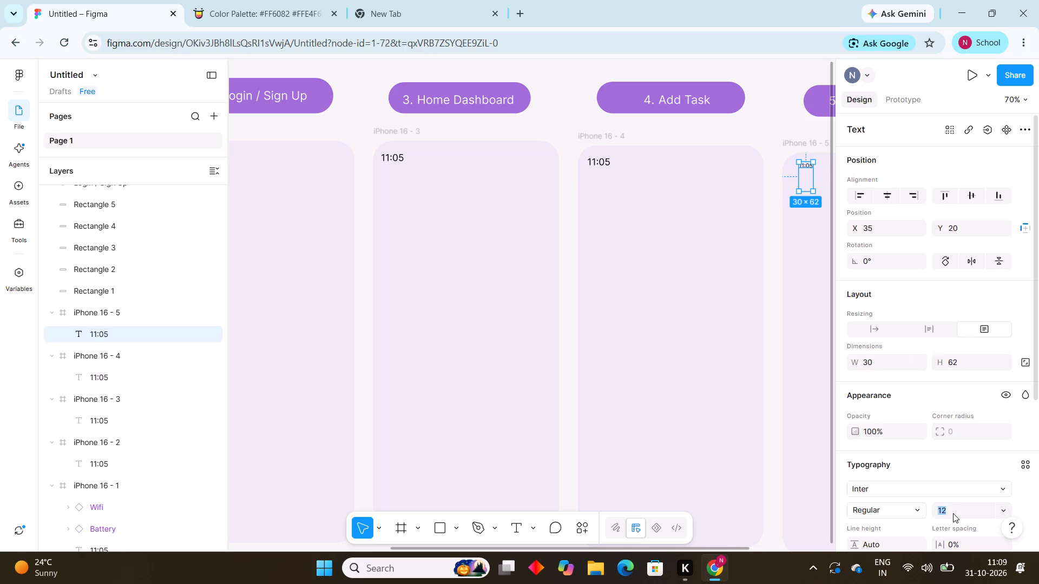
pyautogui.press('BackSpace')
pyautogui.write('20')
pyautogui.press('Return')
# Resize the "11:05" text box in the iPhone 16 - 5 frame to about 62 × 25 and position it at X 30, Y 19.
pyautogui.moveTo(810, 181); pyautogui.dragTo(827, 179)
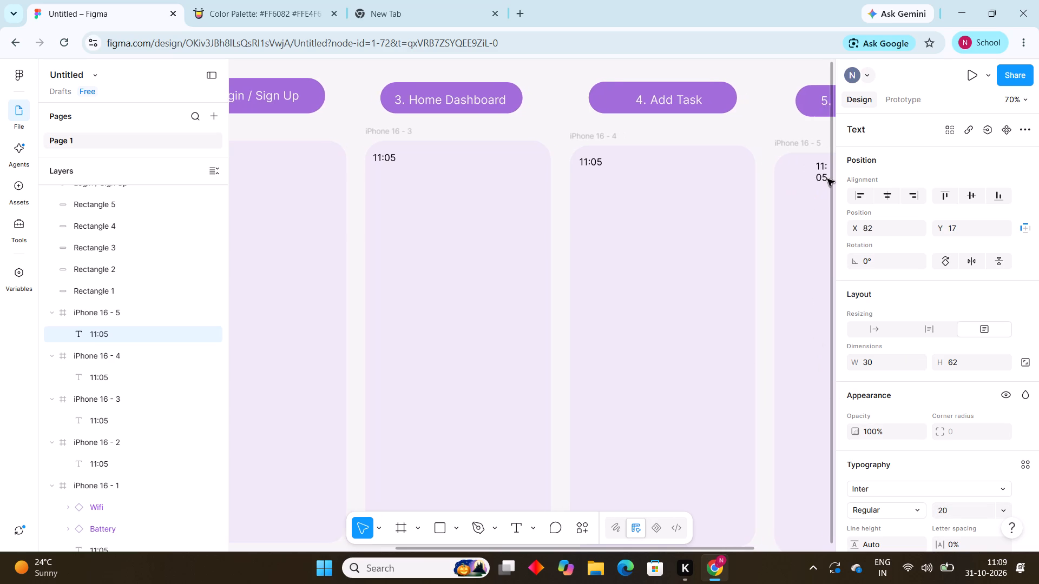
pyautogui.moveTo(827, 179); pyautogui.dragTo(777, 180)
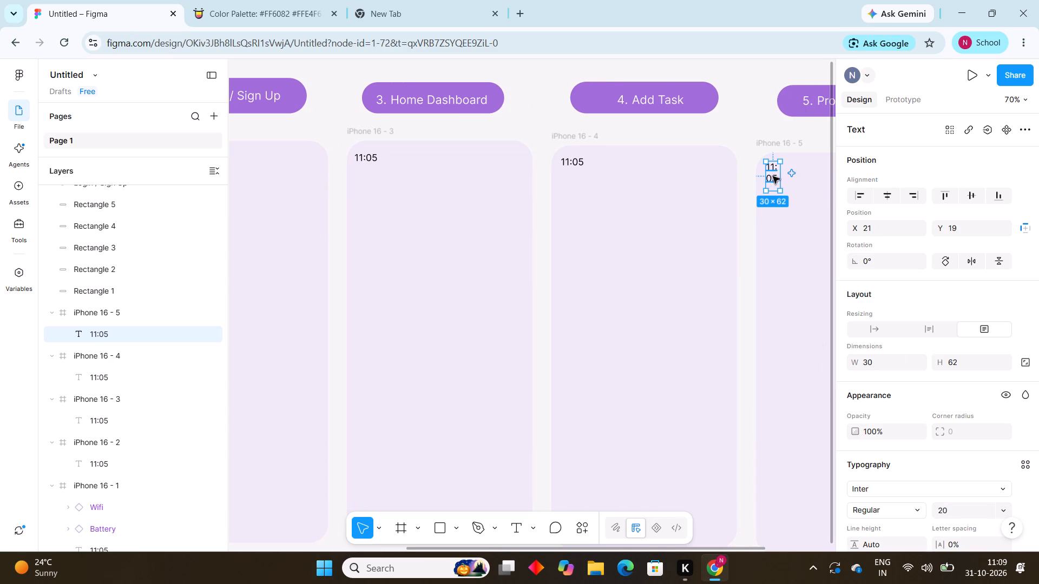
pyautogui.moveTo(773, 191); pyautogui.dragTo(777, 197)
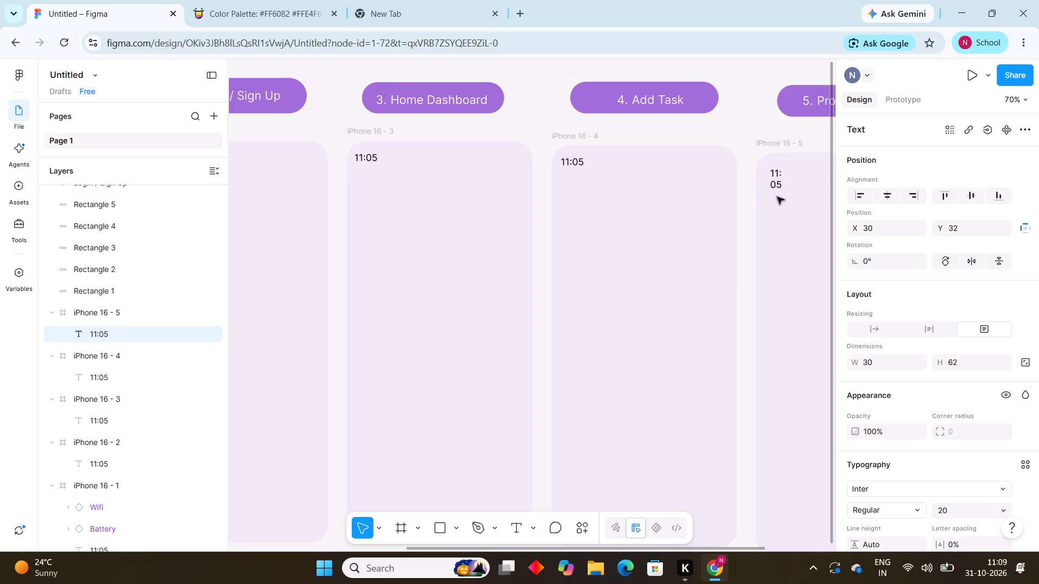
pyautogui.moveTo(777, 197); pyautogui.dragTo(778, 197)
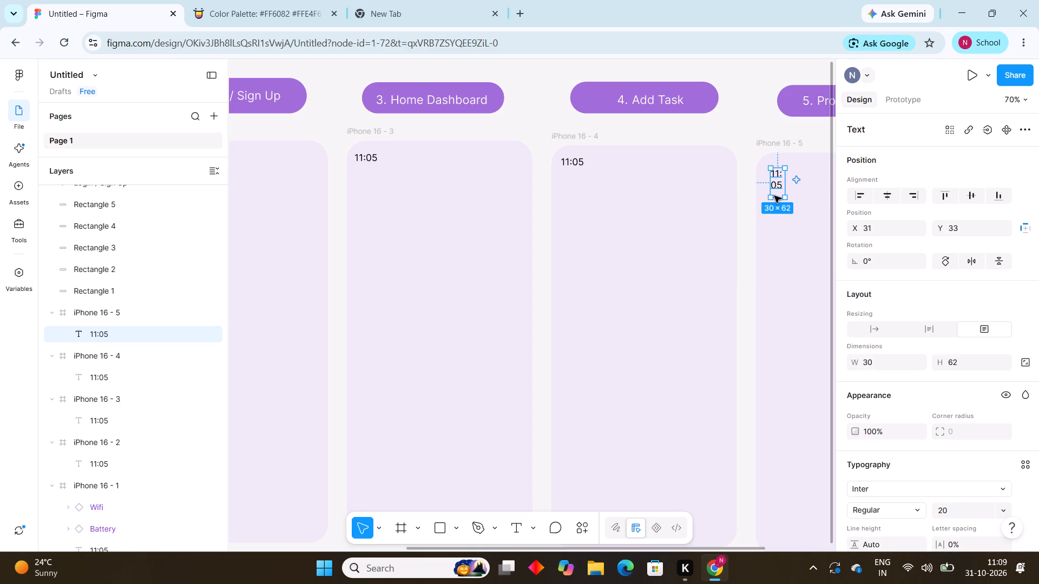
pyautogui.moveTo(776, 197); pyautogui.dragTo(780, 180)
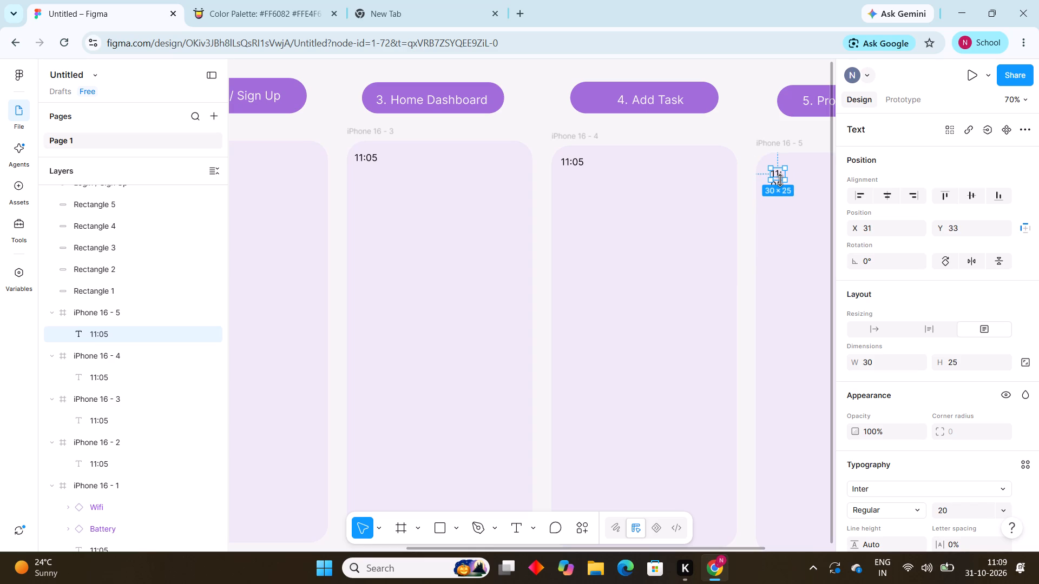
pyautogui.moveTo(785, 176); pyautogui.dragTo(797, 175)
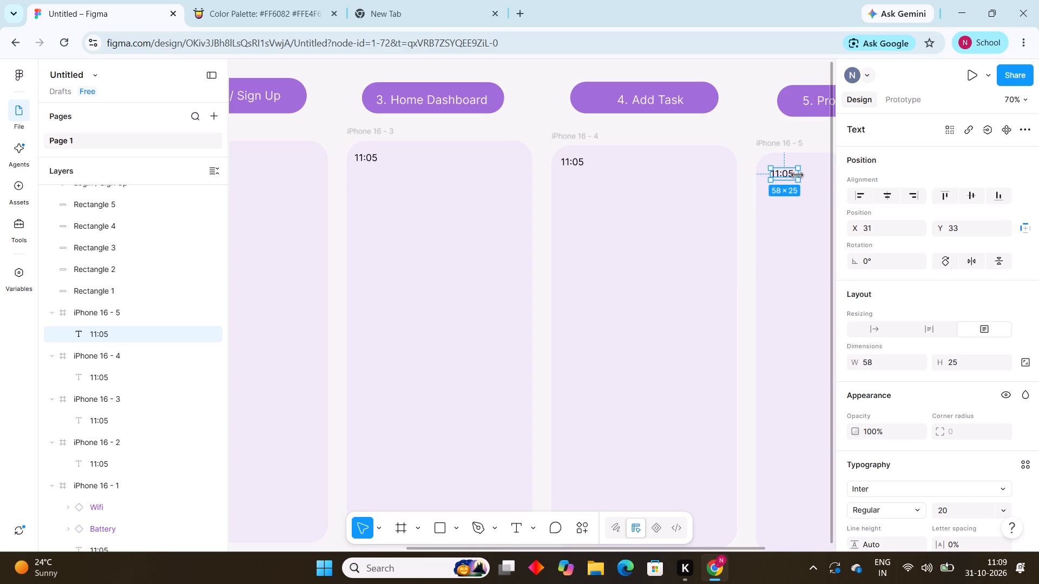
pyautogui.moveTo(797, 175); pyautogui.dragTo(799, 175)
pyautogui.click(762, 69)
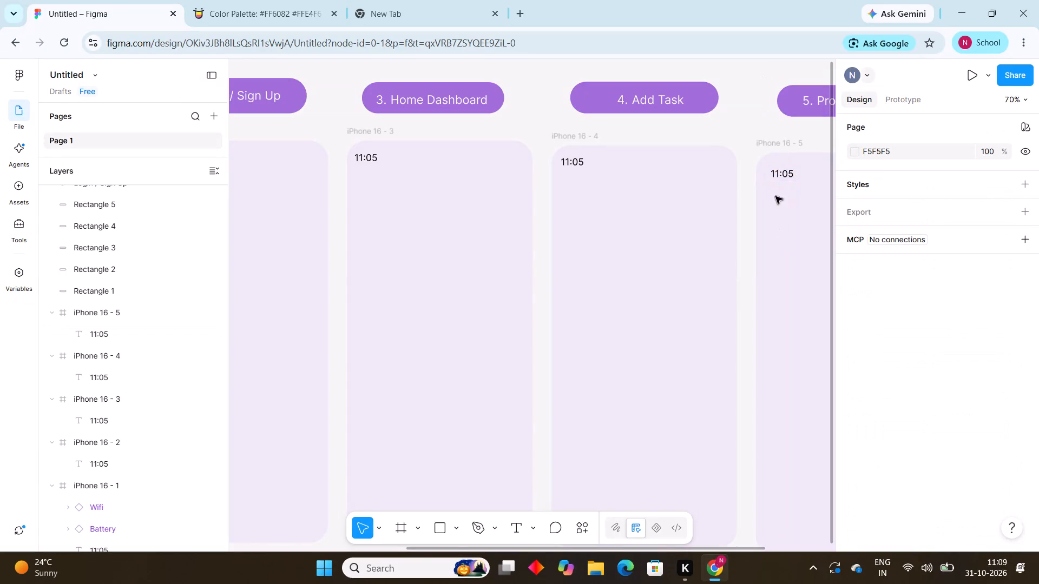
pyautogui.moveTo(778, 173); pyautogui.dragTo(777, 166)
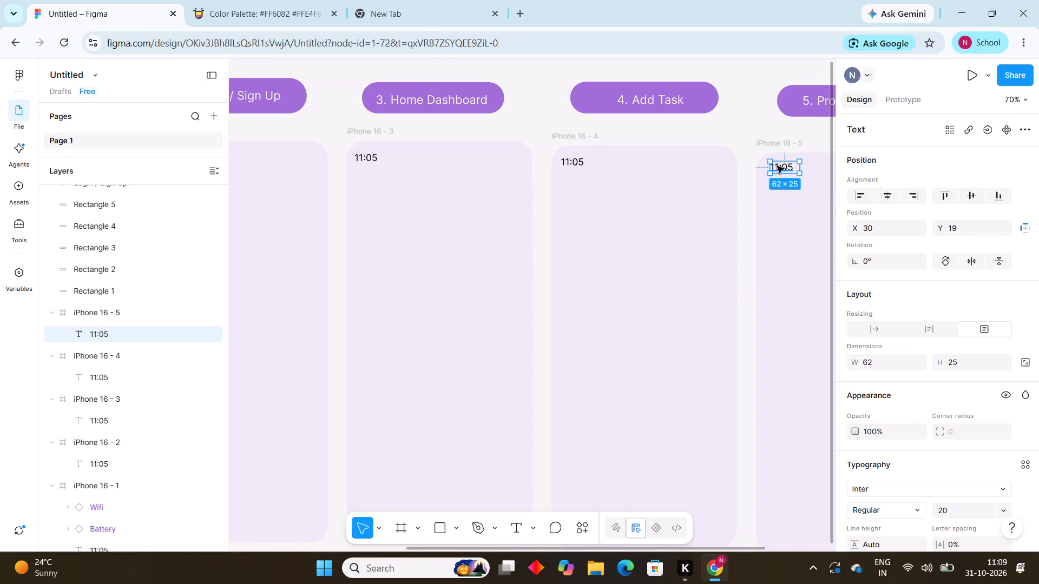
# Select the small "11:05" text in the iPhone 16 - 1 frame.
pyautogui.hscroll(1, 744, 167)
pyautogui.moveTo(480, 130); pyautogui.dragTo(241, 136)
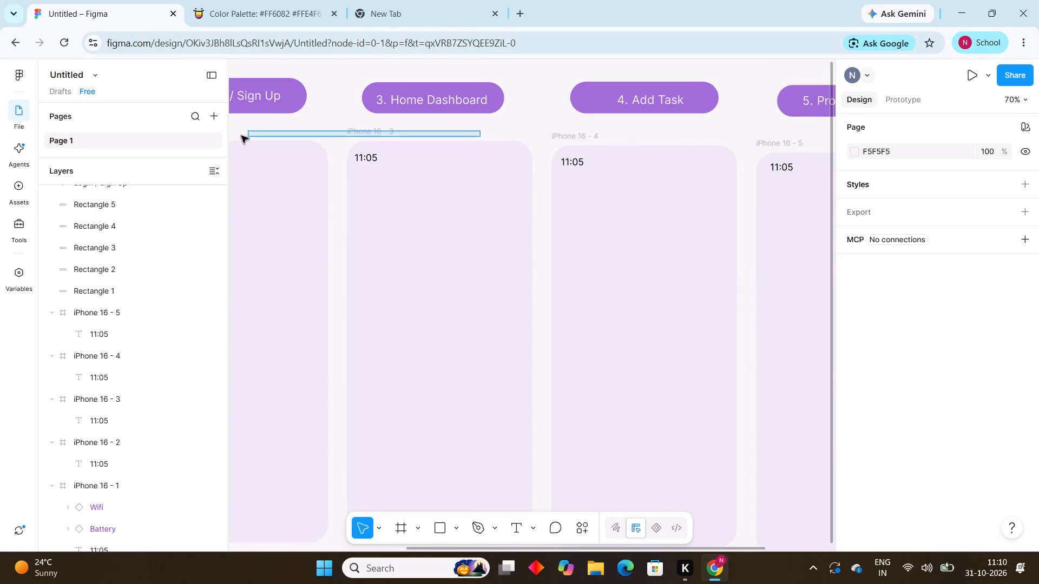
pyautogui.moveTo(241, 136); pyautogui.dragTo(400, 115)
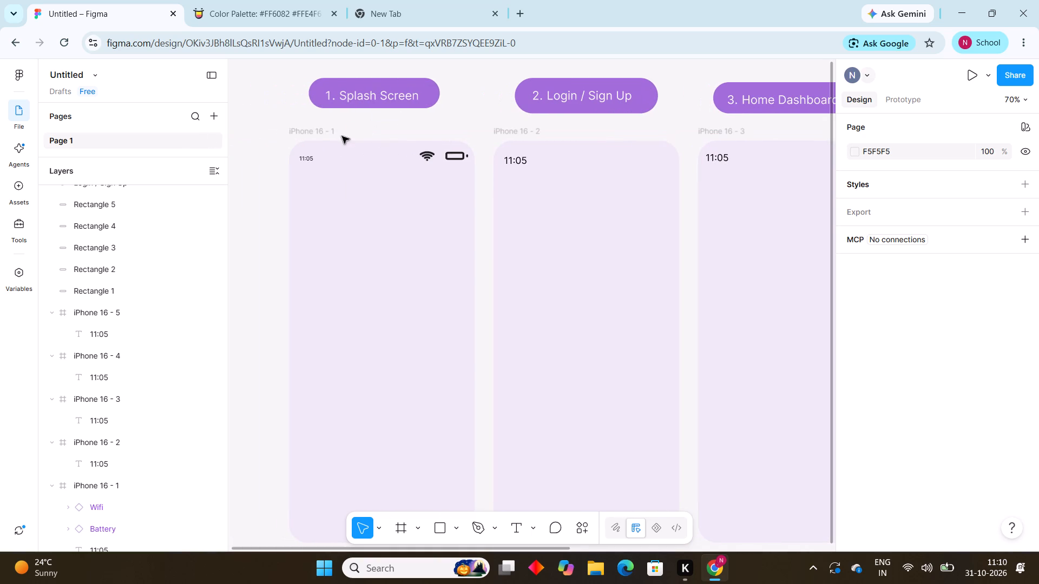
pyautogui.click(306, 156)
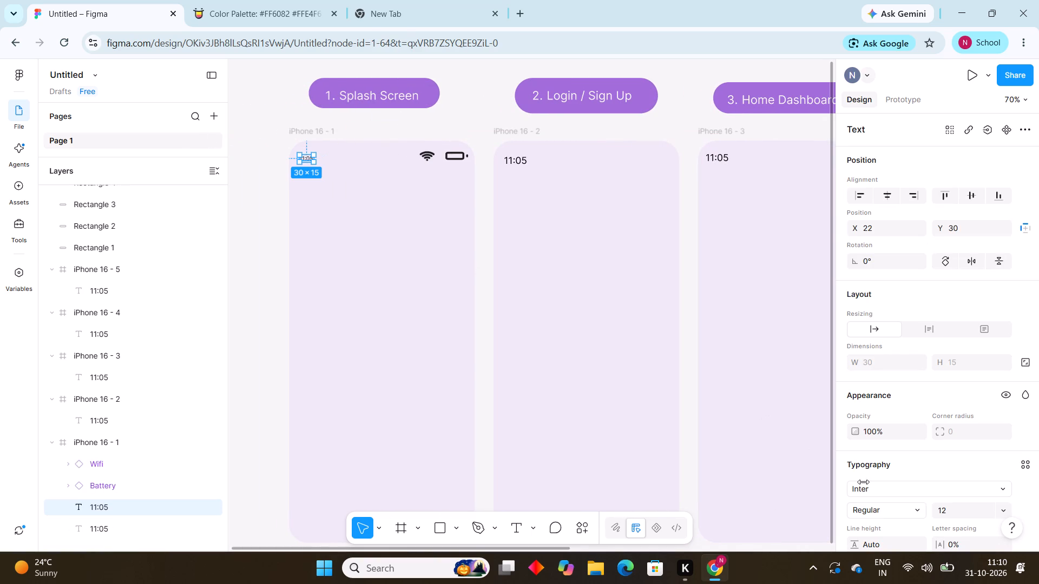
# Set the font size of the small "11:05" text in the iPhone 16 - 1 frame to 20.
pyautogui.click(968, 510)
pyautogui.press('BackSpace')
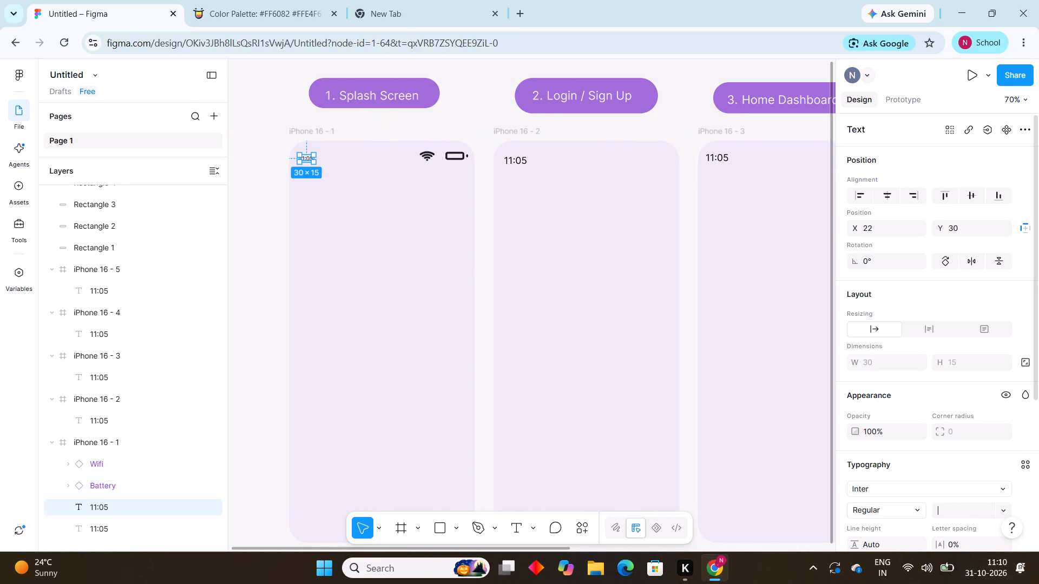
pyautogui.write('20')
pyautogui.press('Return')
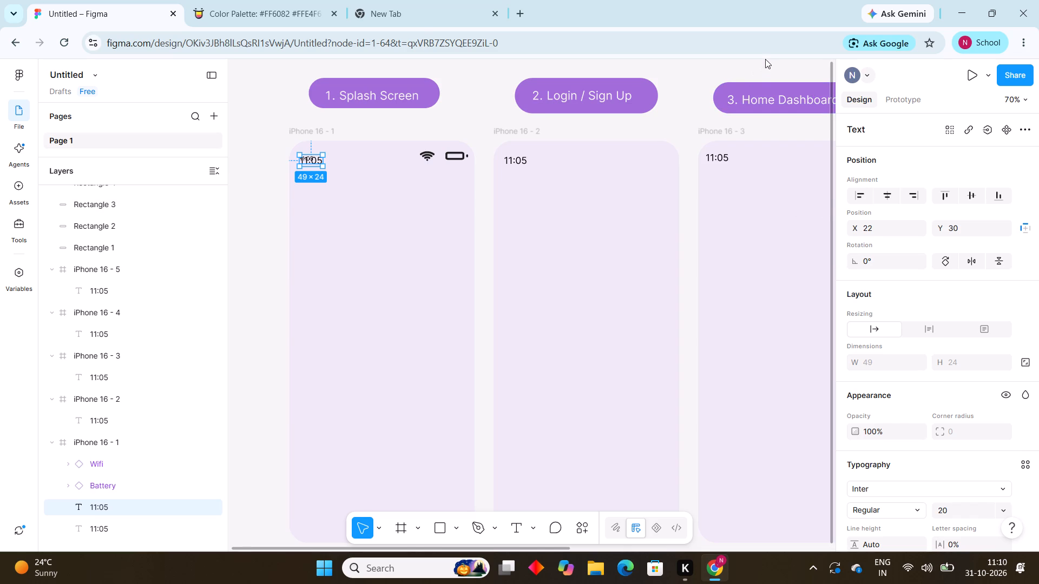
# Duplicate the Wifi icon within the iPhone 16 - 1 frame by copying and pasting it in place.
pyautogui.moveTo(765, 59); pyautogui.dragTo(853, 65)
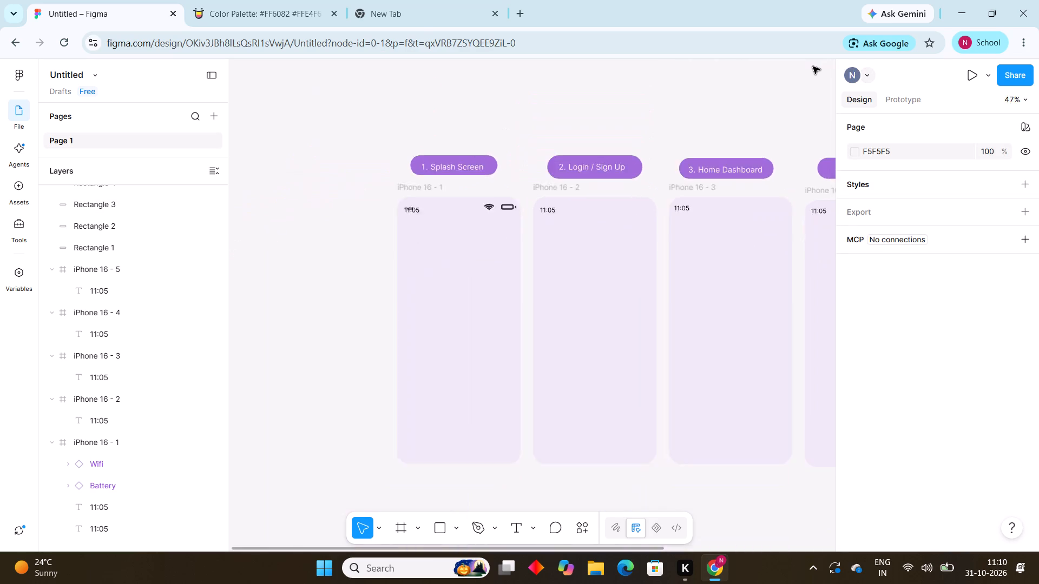
pyautogui.moveTo(680, 350); pyautogui.dragTo(866, 362)
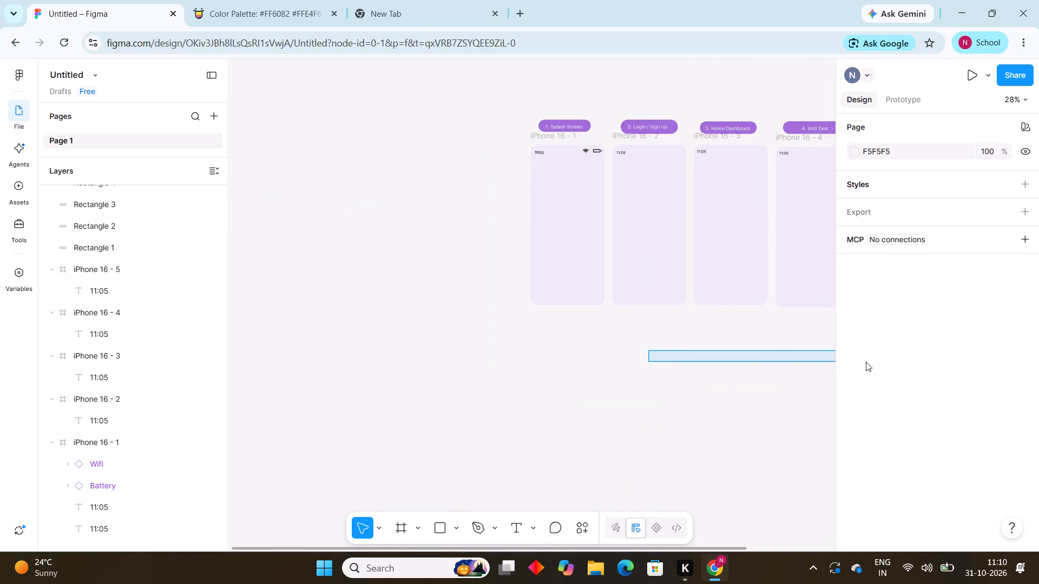
pyautogui.moveTo(866, 362); pyautogui.dragTo(863, 362)
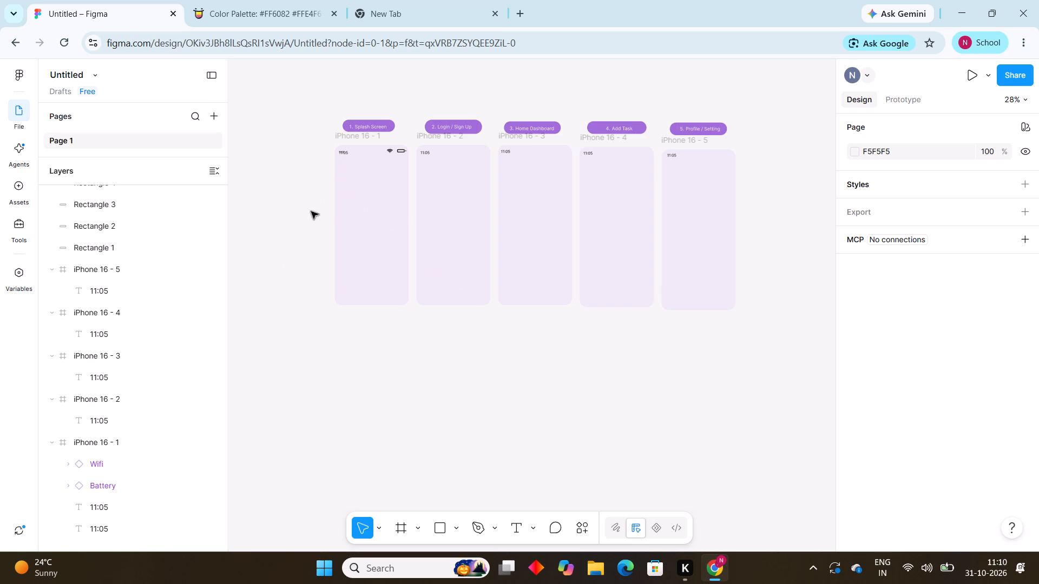
pyautogui.click(390, 151)
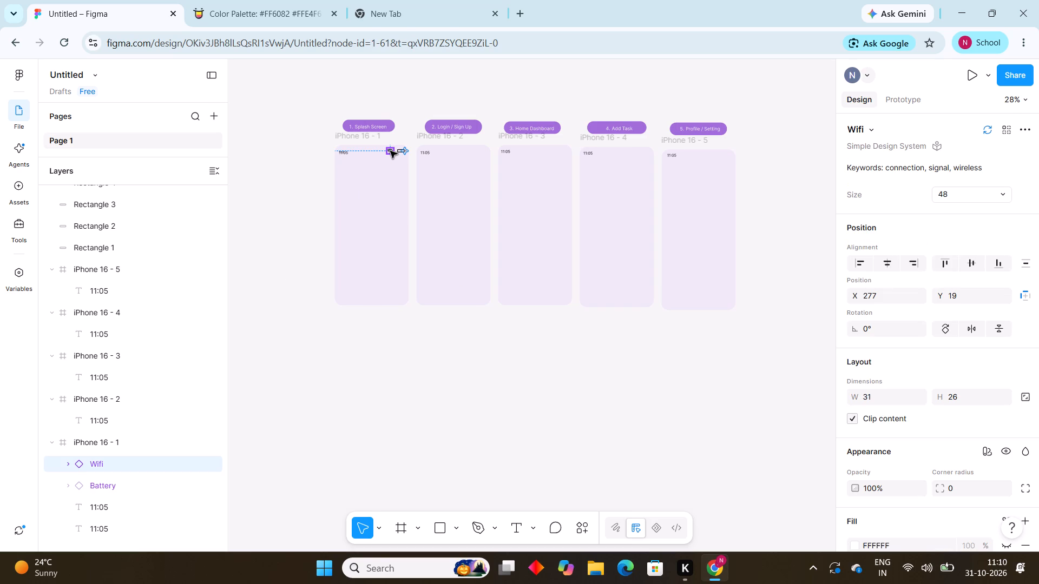
pyautogui.hotkey('ctrl', 'c')
pyautogui.keyDown('ctrl'); pyautogui.click(390, 151); pyautogui.keyUp('ctrl')
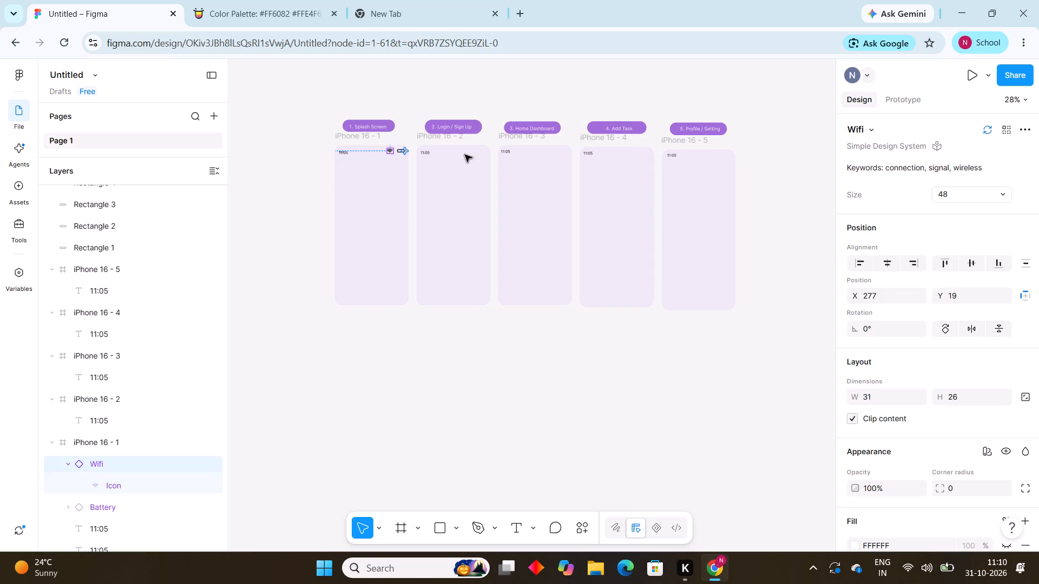
pyautogui.click(457, 153)
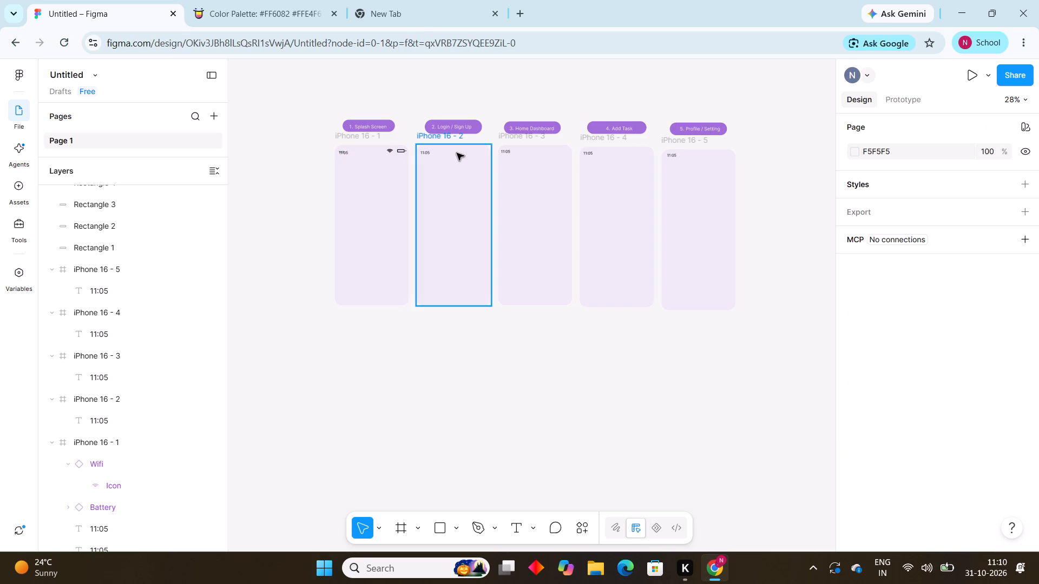
pyautogui.hotkey('ctrl', 'c')
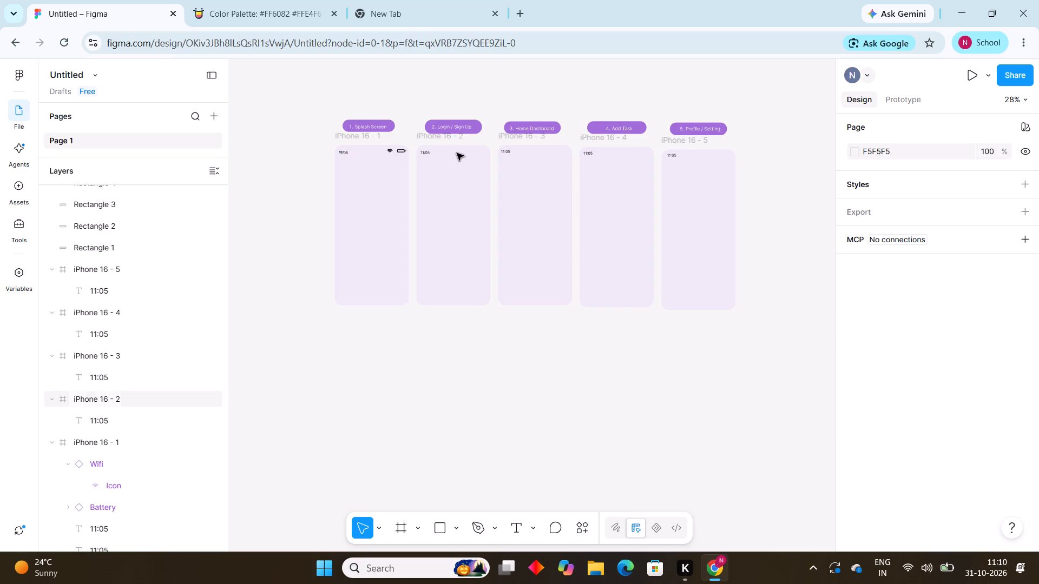
pyautogui.hotkey('ctrl', 'v')
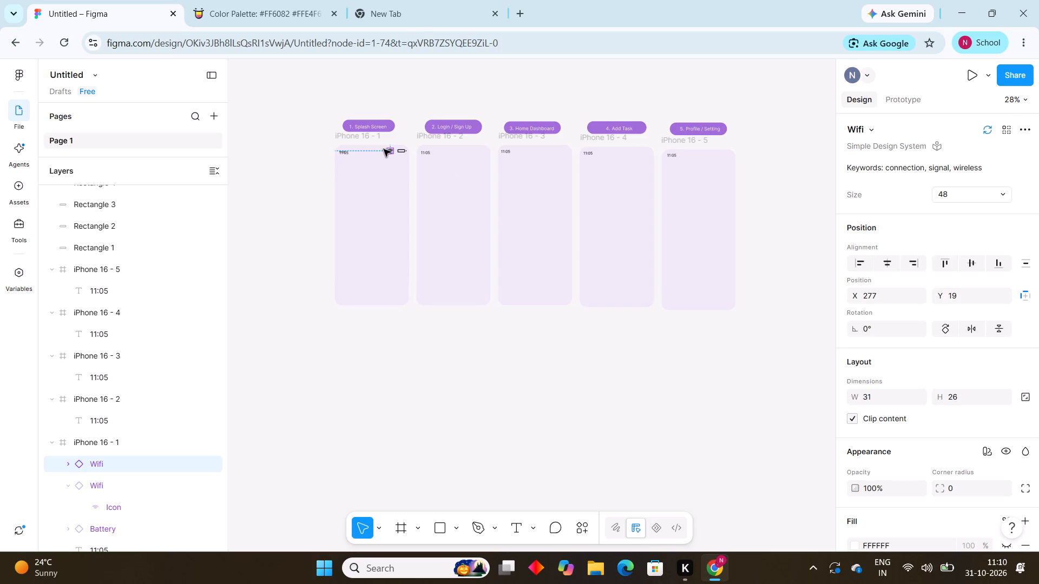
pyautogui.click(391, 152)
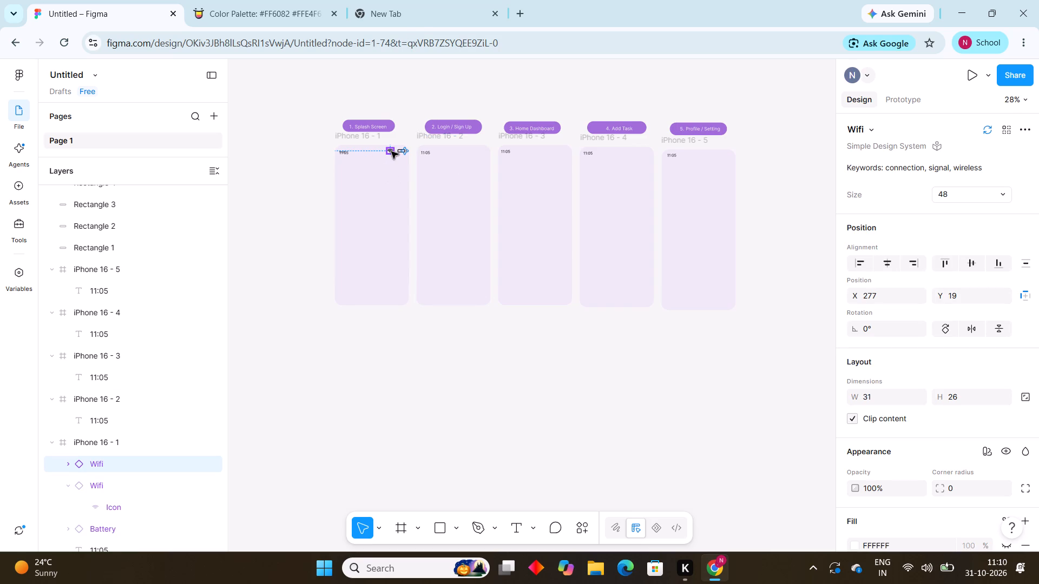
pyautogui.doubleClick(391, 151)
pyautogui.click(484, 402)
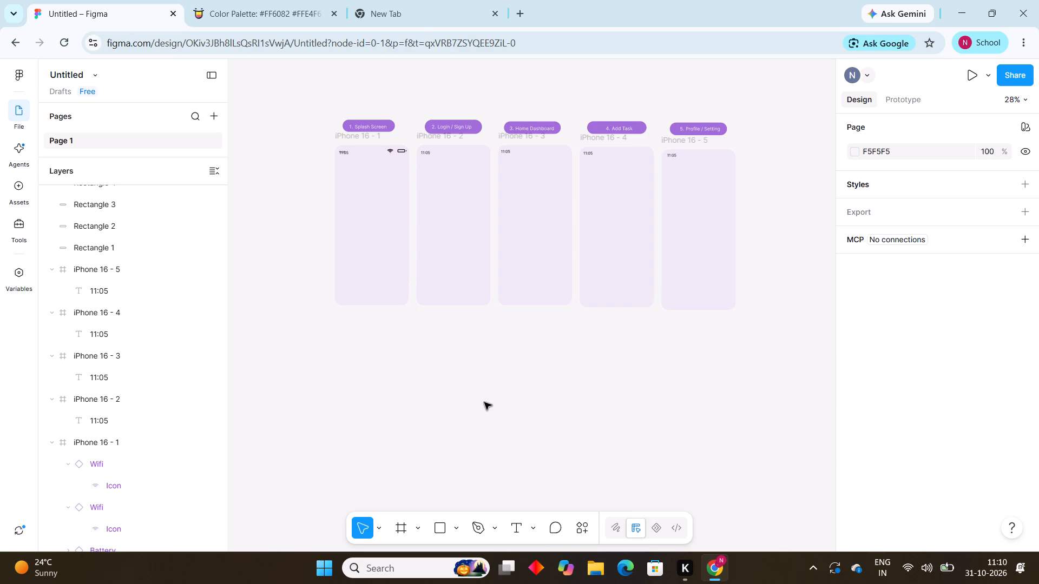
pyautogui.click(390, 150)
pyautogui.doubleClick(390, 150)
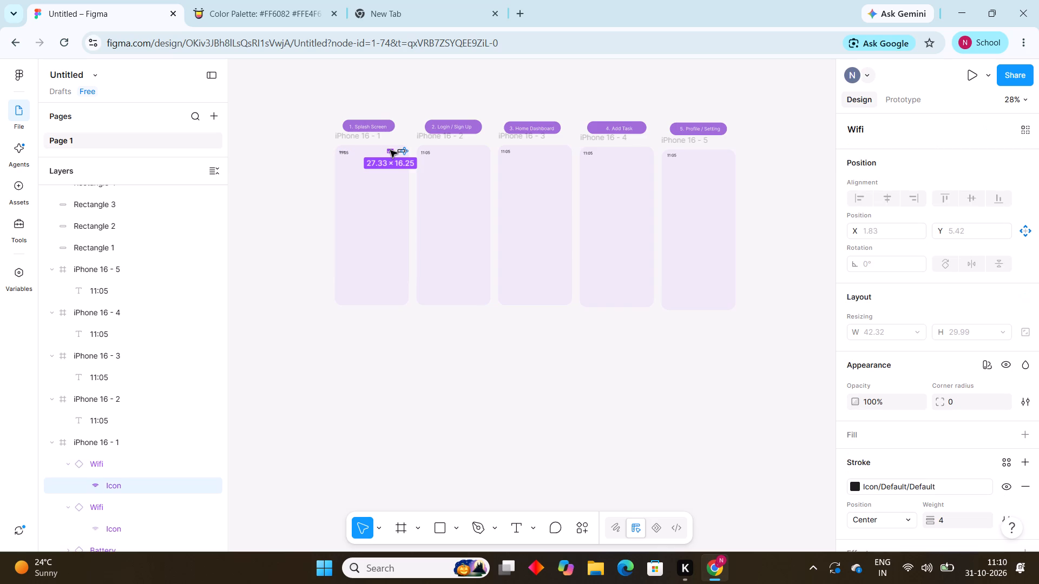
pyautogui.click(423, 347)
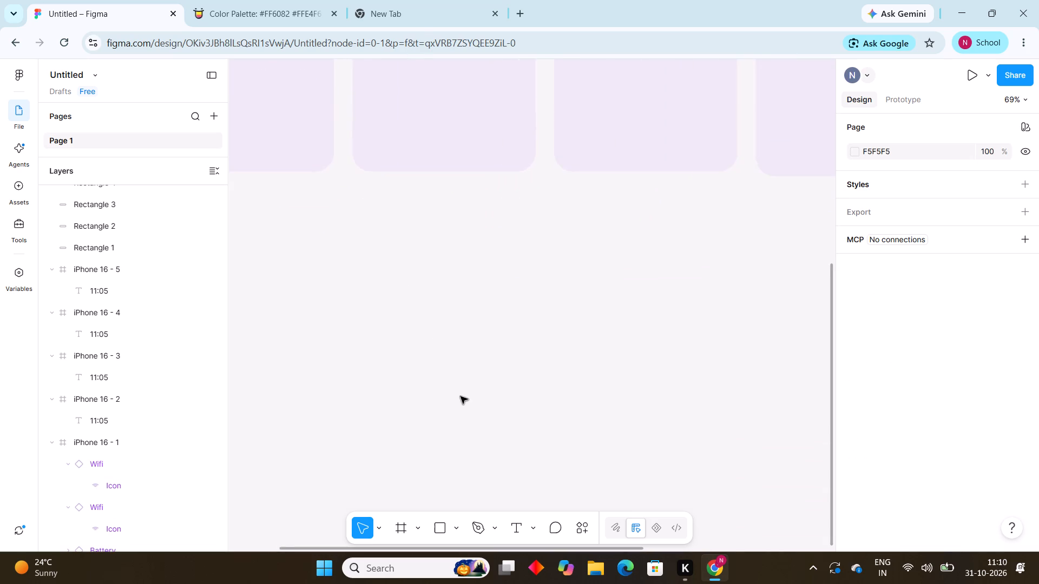
# Copy the Wifi icon in the iPhone 16 - 1 frame and paste two more copies of it in place.
pyautogui.moveTo(308, 265); pyautogui.dragTo(140, 280)
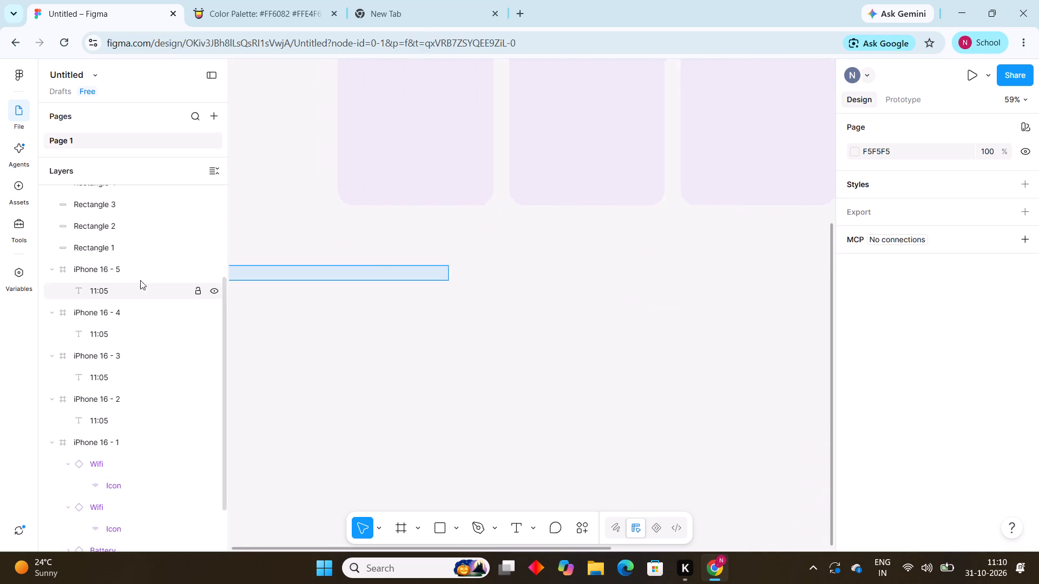
pyautogui.moveTo(140, 280); pyautogui.dragTo(211, 277)
pyautogui.moveTo(338, 169); pyautogui.dragTo(394, 29)
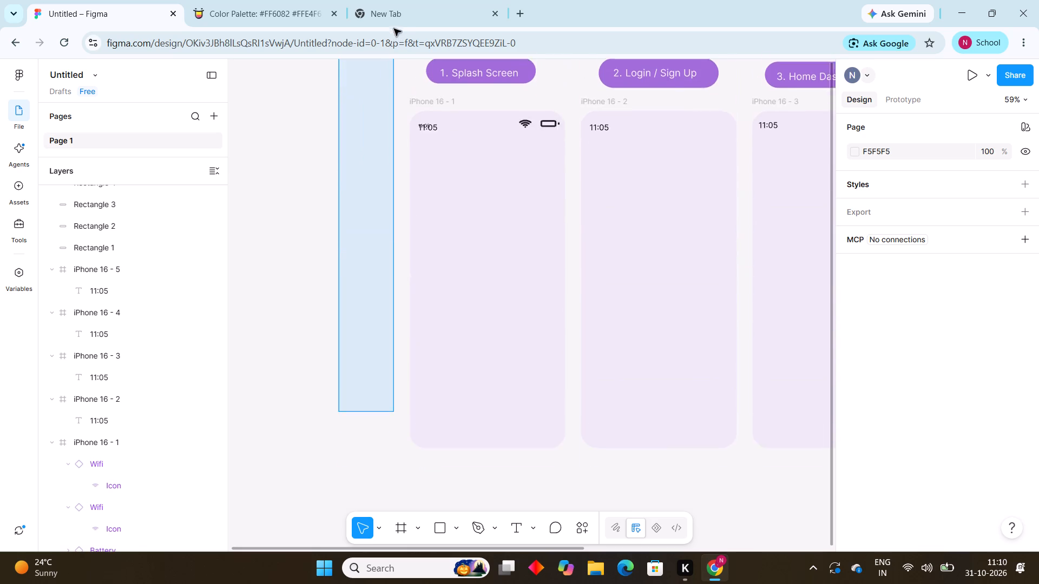
pyautogui.moveTo(394, 29); pyautogui.dragTo(394, 26)
pyautogui.click(527, 191)
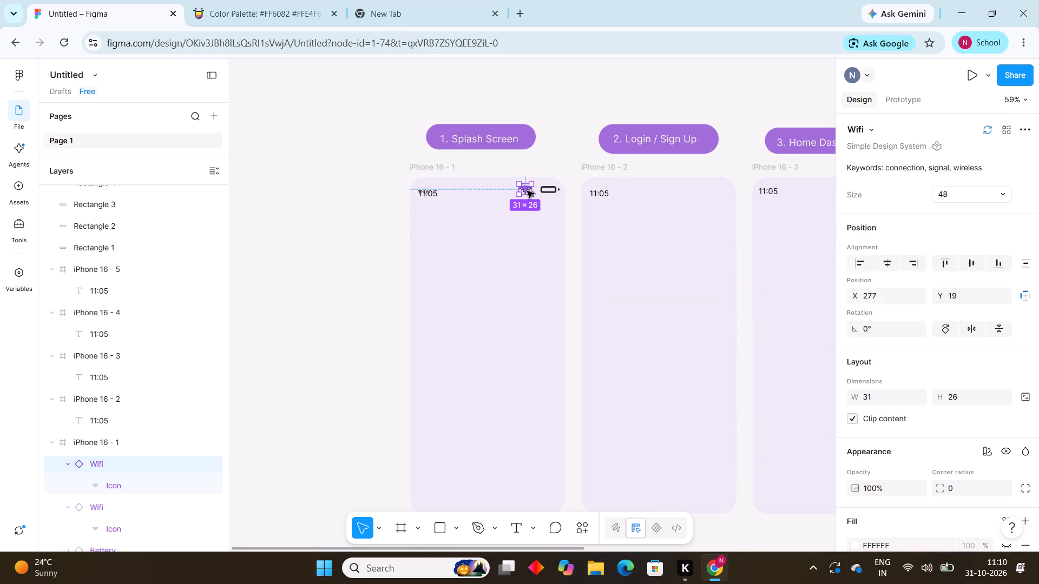
pyautogui.hotkey('ctrl', 'c')
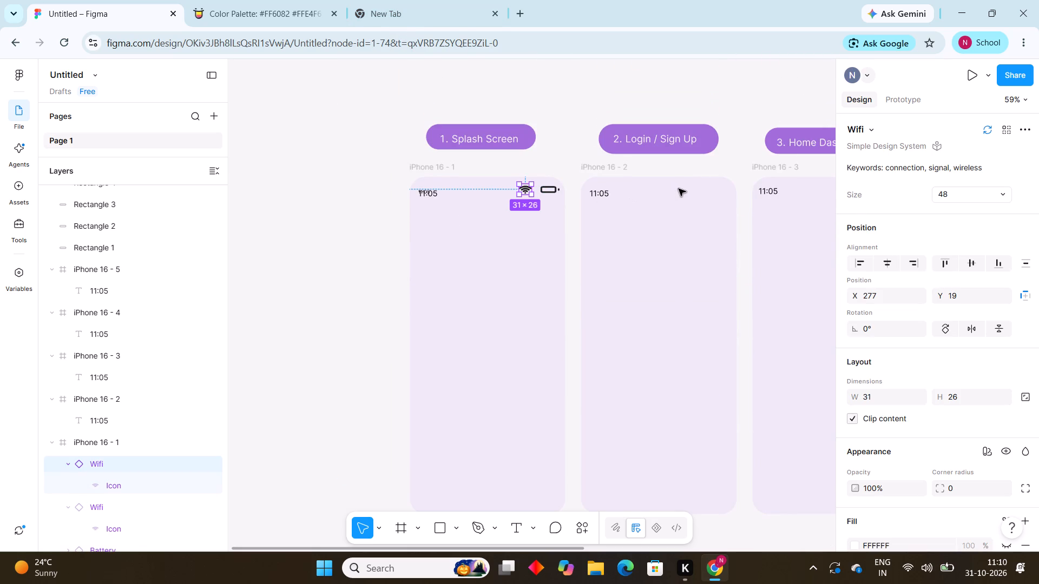
pyautogui.click(679, 189)
pyautogui.hotkey('ctrl', 'v')
pyautogui.click(551, 193)
pyautogui.hotkey('ctrl', 'v')
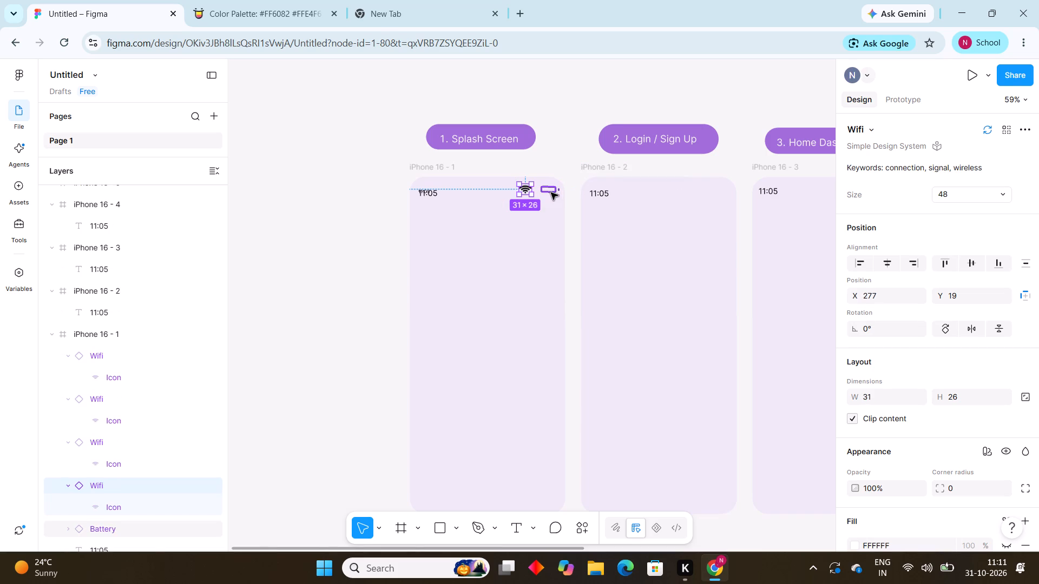
pyautogui.hotkey('ctrl', 'c')
# Move one Wifi copy into the iPhone 16 - 2 frame, roughly level with its "11:05" text at about X 273.
pyautogui.moveTo(521, 188); pyautogui.dragTo(602, 207)
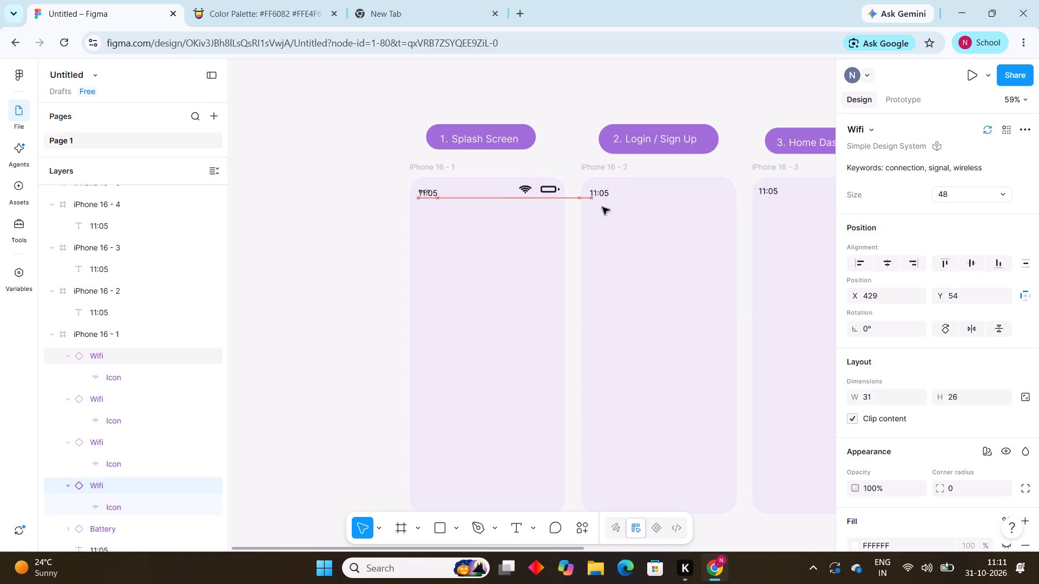
pyautogui.moveTo(602, 207); pyautogui.dragTo(702, 188)
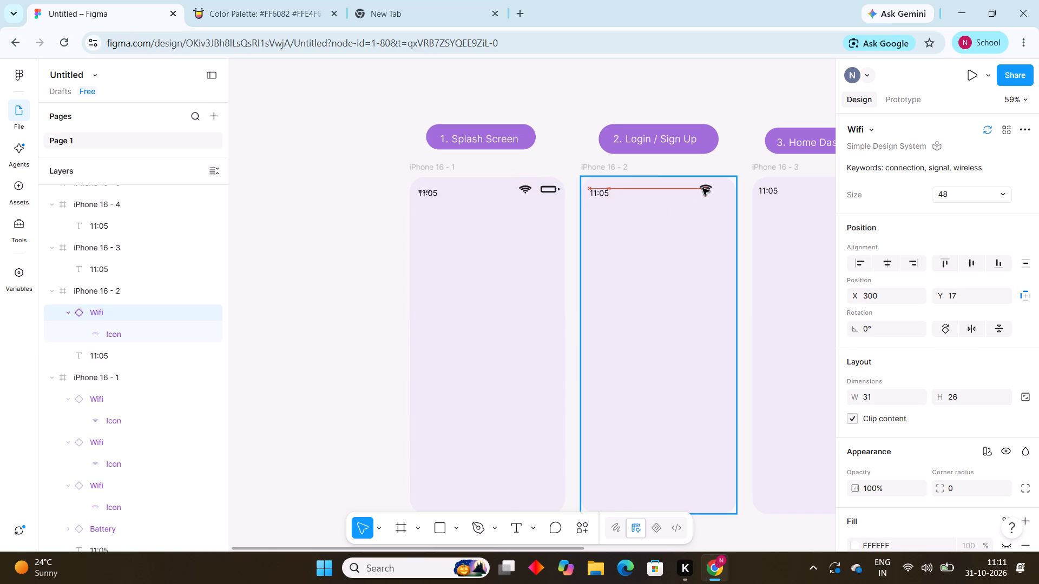
pyautogui.moveTo(702, 188); pyautogui.dragTo(691, 189)
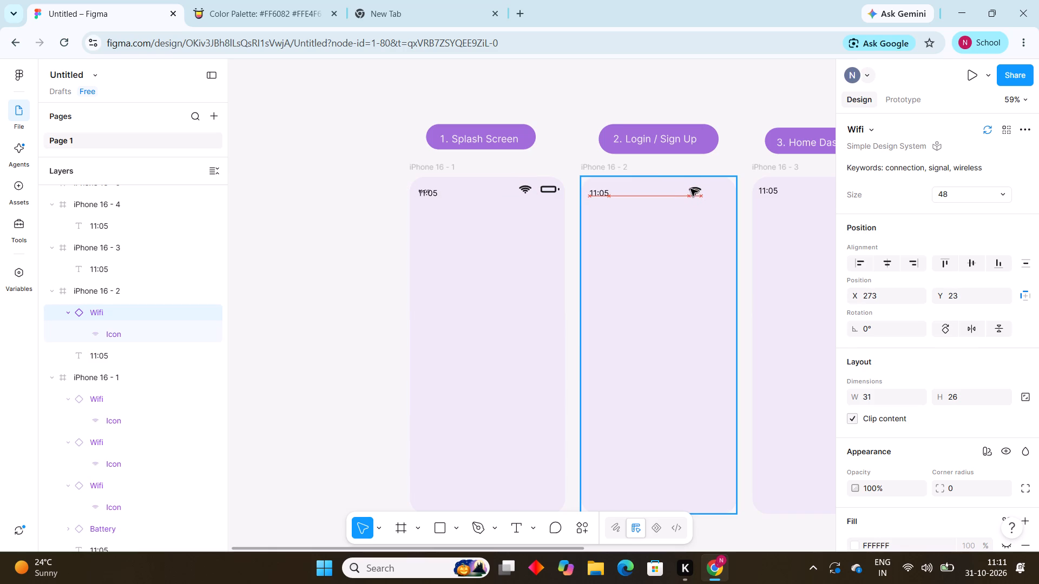
pyautogui.moveTo(691, 189); pyautogui.dragTo(691, 188)
# Move another Wifi copy from iPhone 16 - 1 into the iPhone 16 - 3 frame, at about X 284, Y 22.
pyautogui.moveTo(528, 185); pyautogui.dragTo(563, 205)
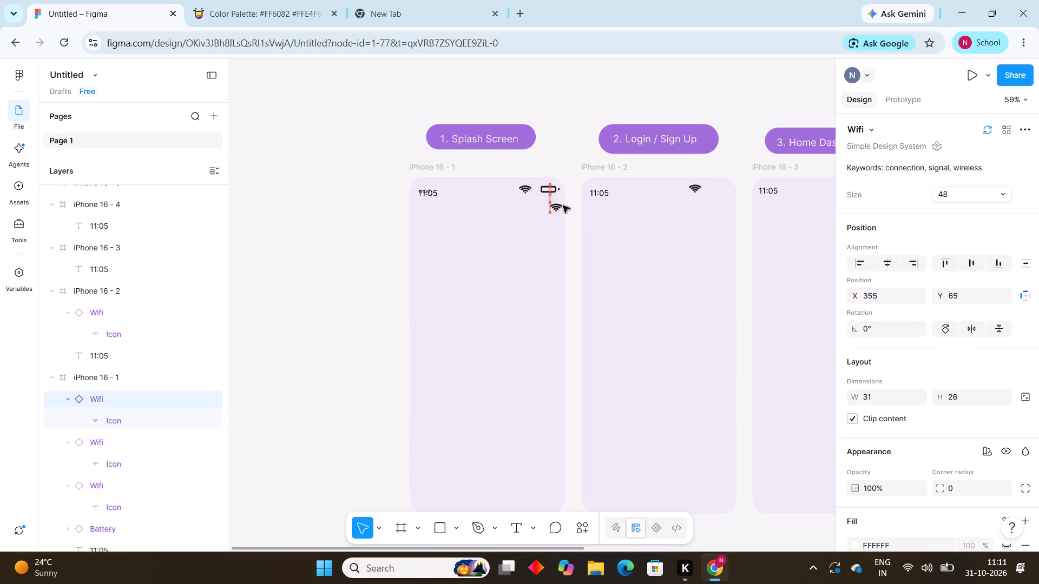
pyautogui.moveTo(563, 205); pyautogui.dragTo(799, 191)
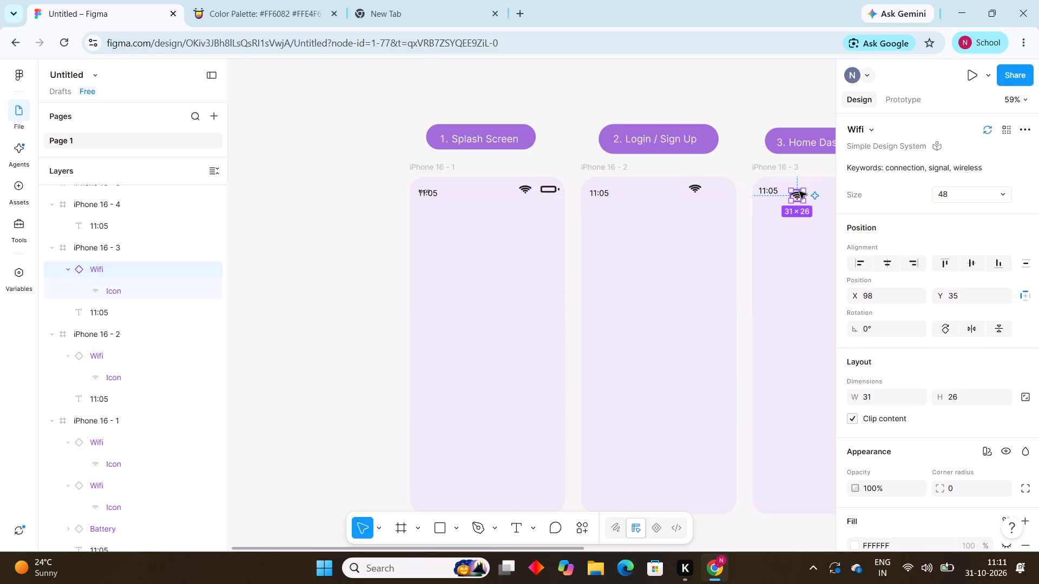
pyautogui.moveTo(765, 238); pyautogui.dragTo(813, 241)
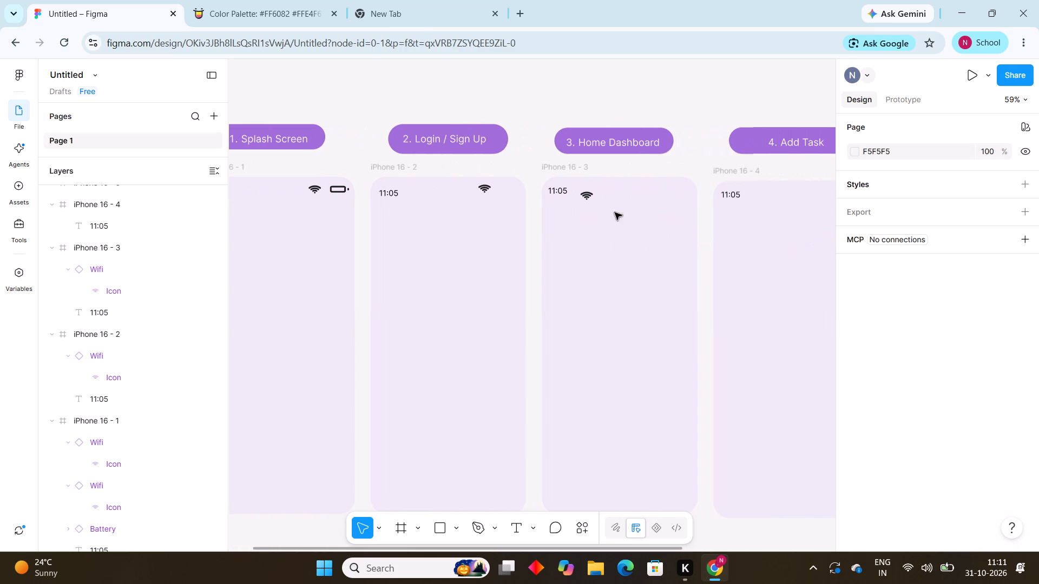
pyautogui.moveTo(590, 199); pyautogui.dragTo(660, 195)
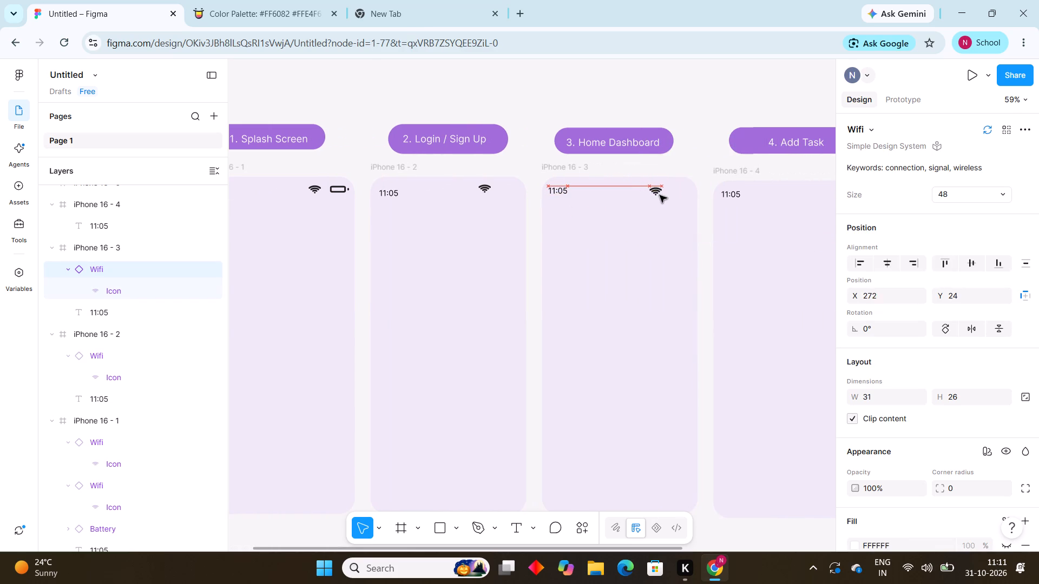
pyautogui.moveTo(660, 195); pyautogui.dragTo(664, 194)
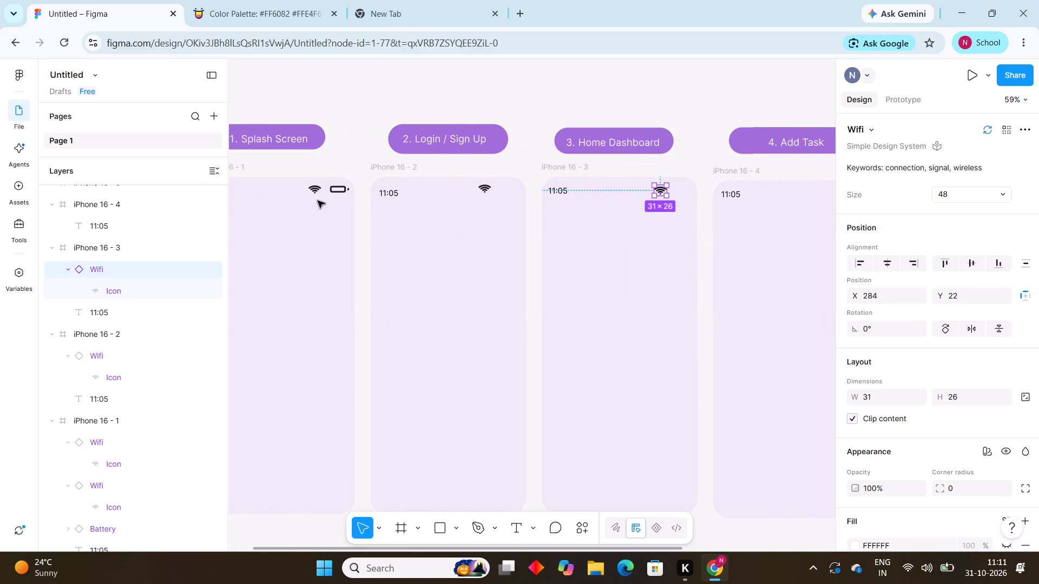
# Move another Wifi copy from iPhone 16 - 1 into the iPhone 16 - 3 frame and resize it to about 31 × 35.
pyautogui.moveTo(312, 195); pyautogui.dragTo(585, 238)
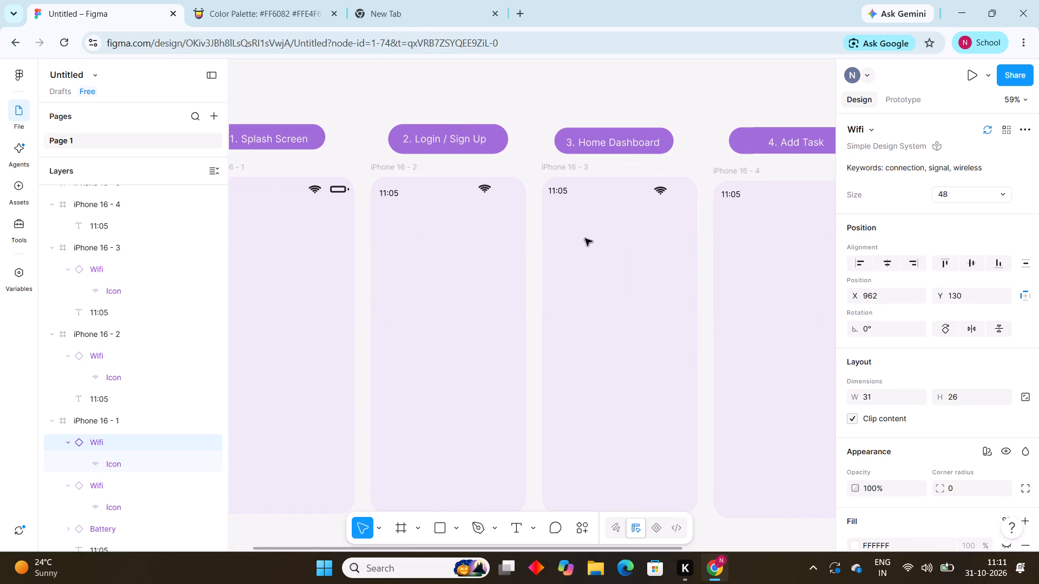
pyautogui.moveTo(585, 238); pyautogui.dragTo(599, 242)
pyautogui.moveTo(602, 242); pyautogui.dragTo(767, 233)
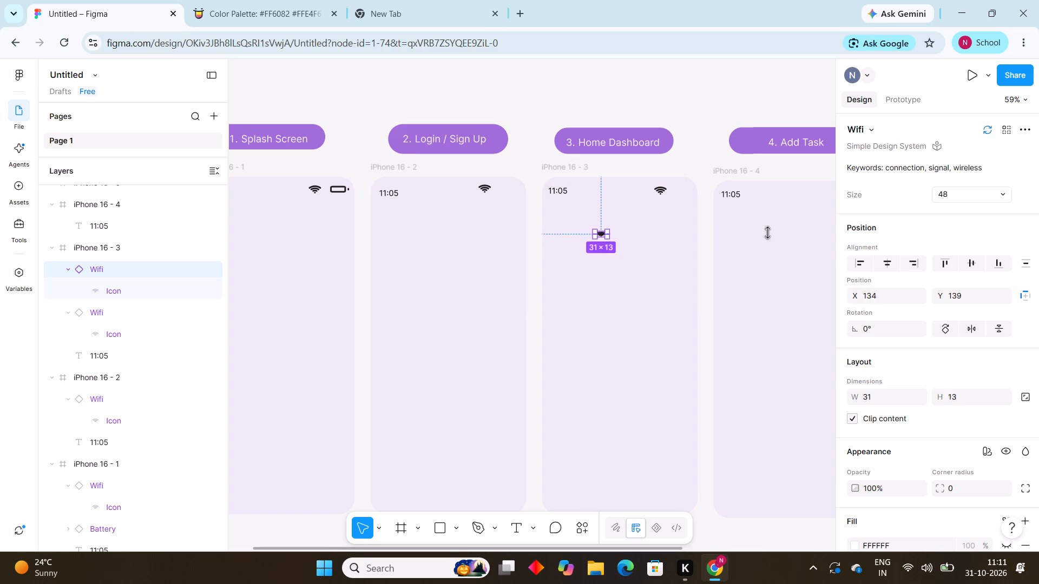
pyautogui.moveTo(767, 233); pyautogui.dragTo(803, 214)
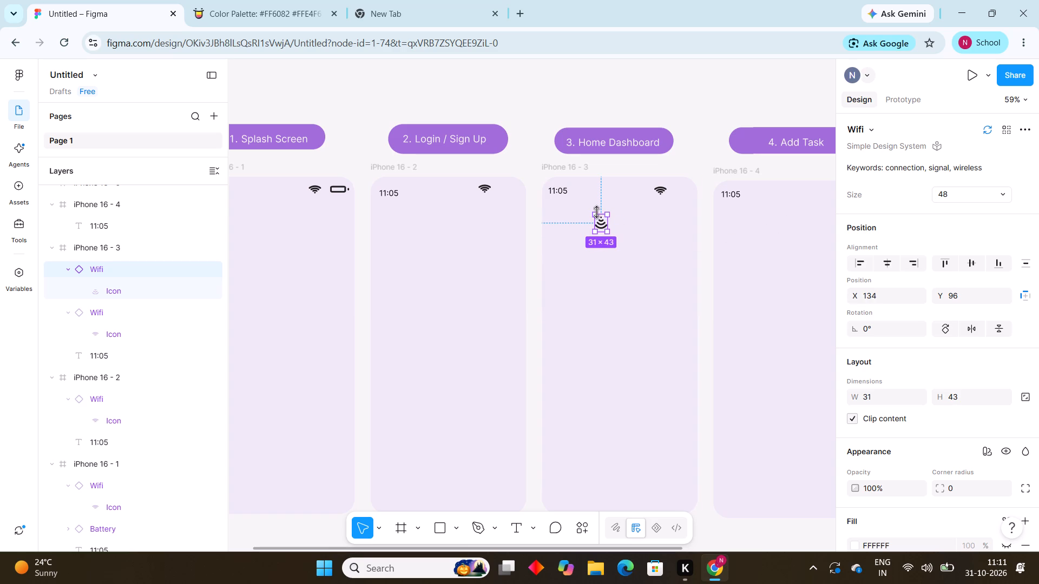
pyautogui.moveTo(597, 214); pyautogui.dragTo(602, 261)
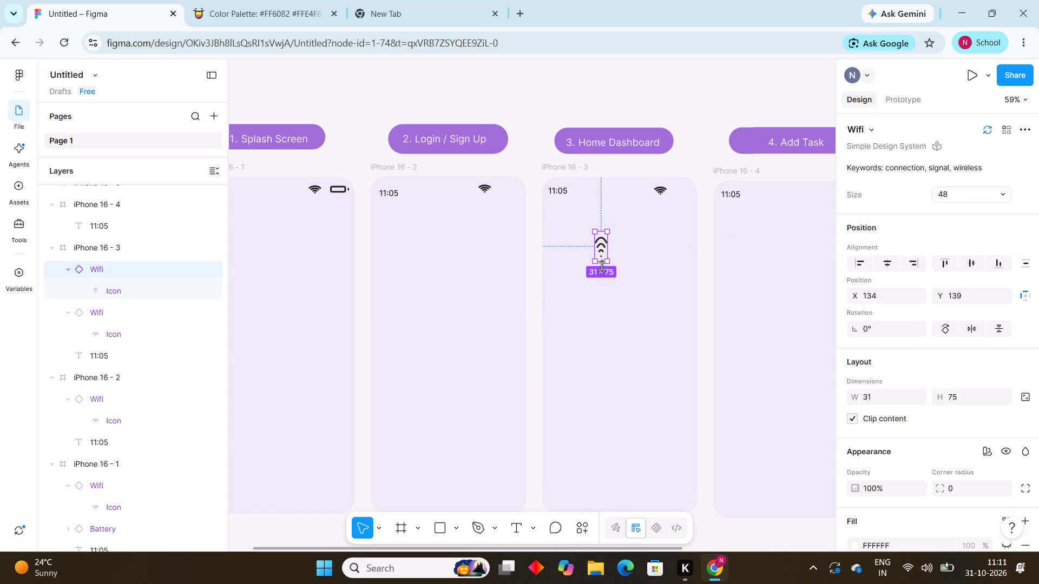
pyautogui.moveTo(602, 266); pyautogui.dragTo(602, 245)
# Move the 31 × 35 Wifi copy into the iPhone 16 - 4 frame, level with its "11:05" text at about X 286, Y 17.
pyautogui.moveTo(601, 243); pyautogui.dragTo(816, 222)
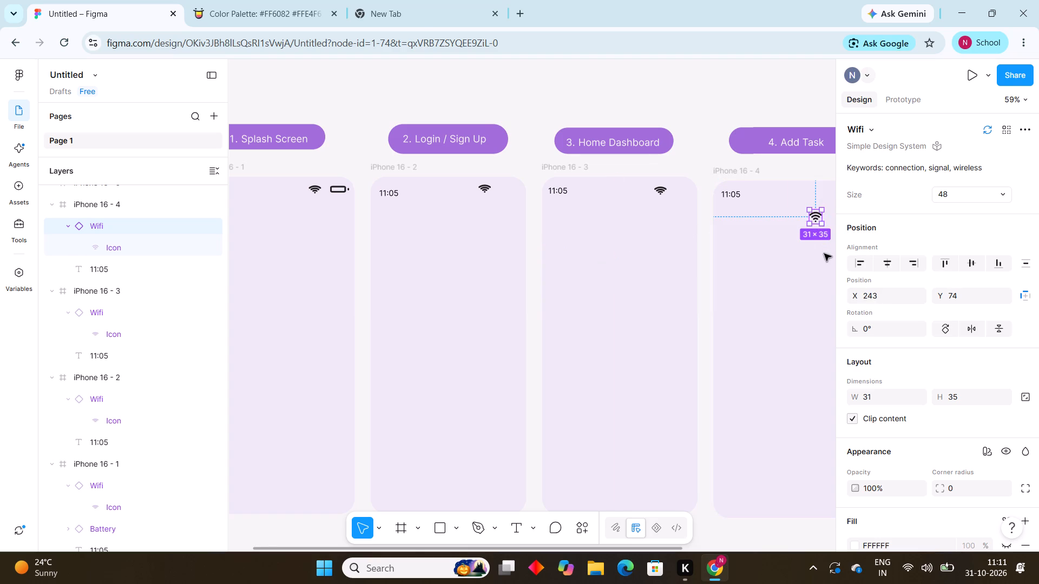
pyautogui.moveTo(824, 254); pyautogui.dragTo(765, 247)
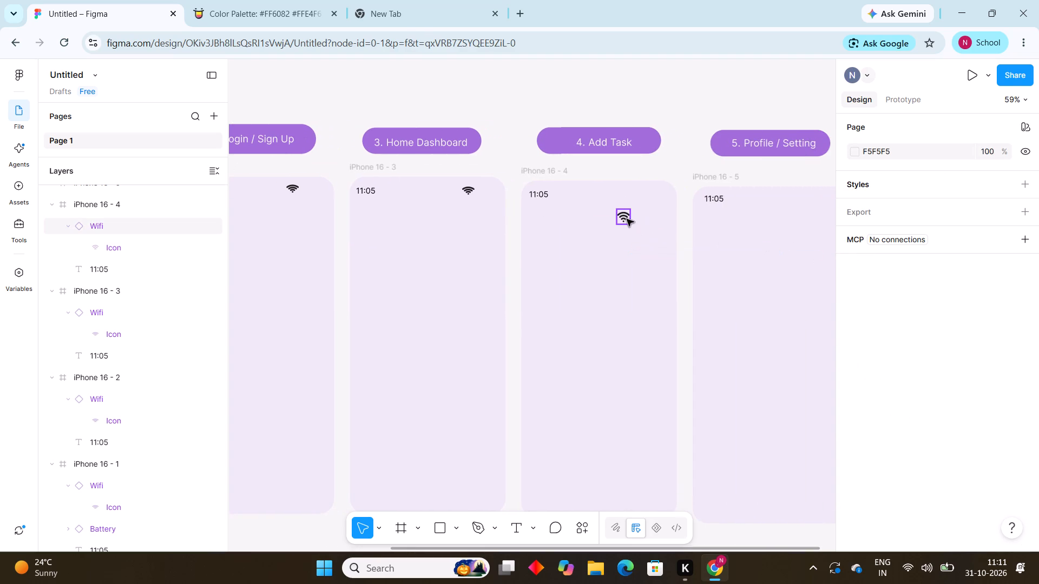
pyautogui.moveTo(627, 219); pyautogui.dragTo(644, 198)
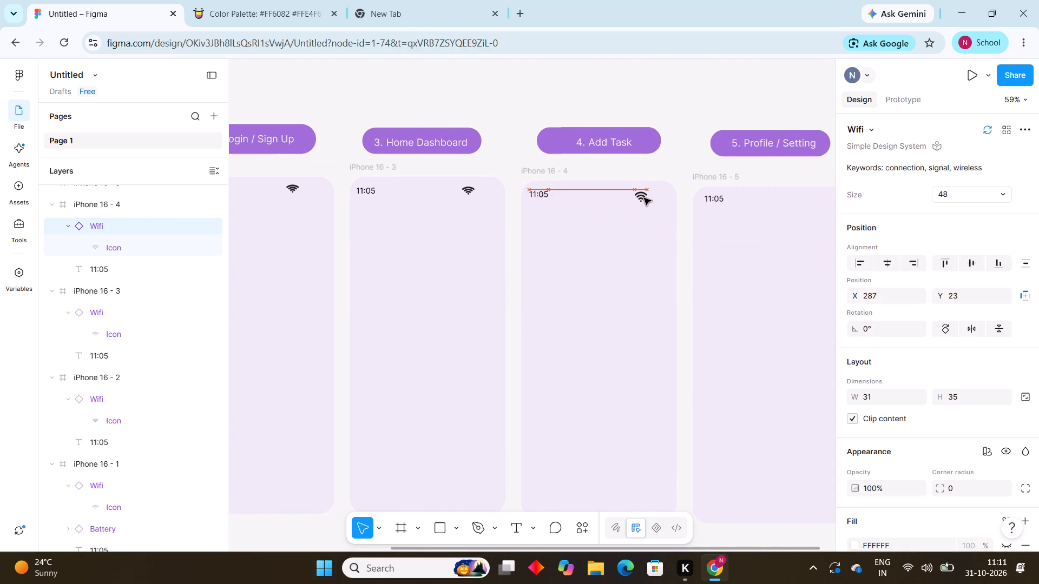
pyautogui.moveTo(644, 198); pyautogui.dragTo(643, 196)
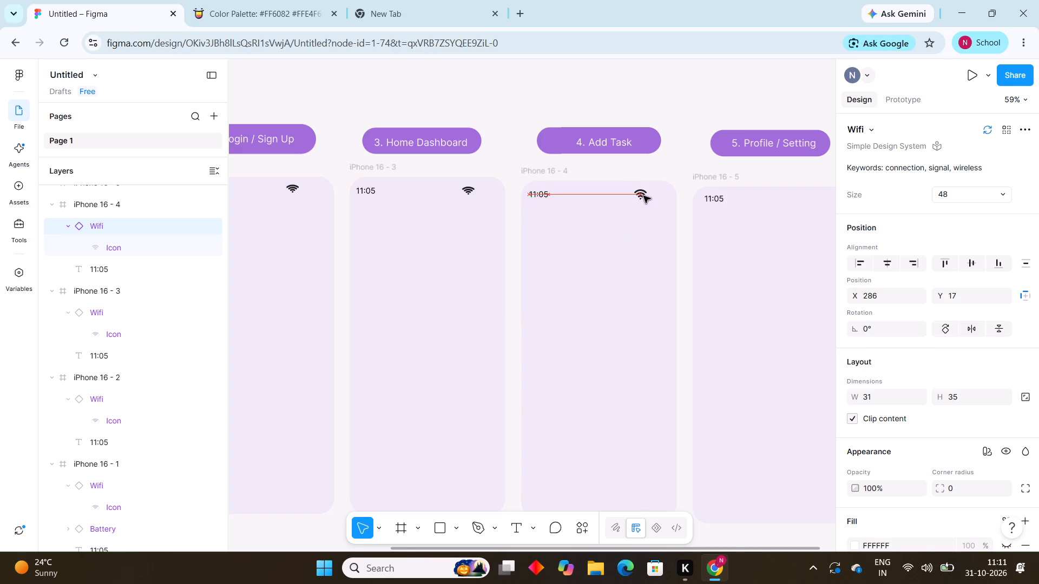
# Fine-tune the Wifi icon's position in the iPhone 16 - 4 frame, level with its "11:05" text.
pyautogui.moveTo(643, 196); pyautogui.dragTo(643, 196)
pyautogui.moveTo(483, 215); pyautogui.dragTo(308, 220)
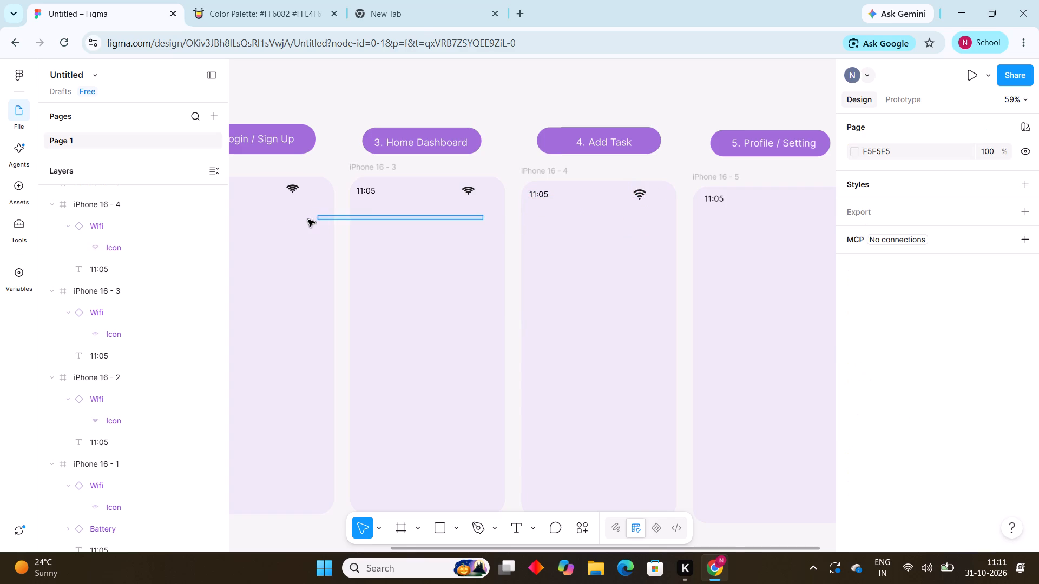
# Shift the Wifi icon in the iPhone 16 - 1 frame slightly away from the battery, to about X 274, Y 17.
pyautogui.moveTo(308, 220); pyautogui.dragTo(127, 220)
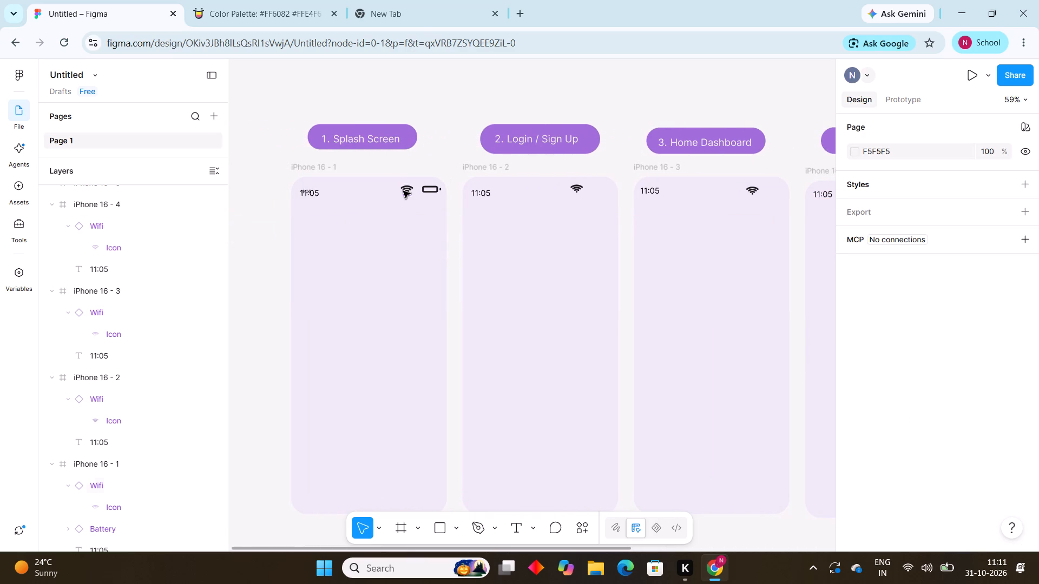
pyautogui.click(404, 189)
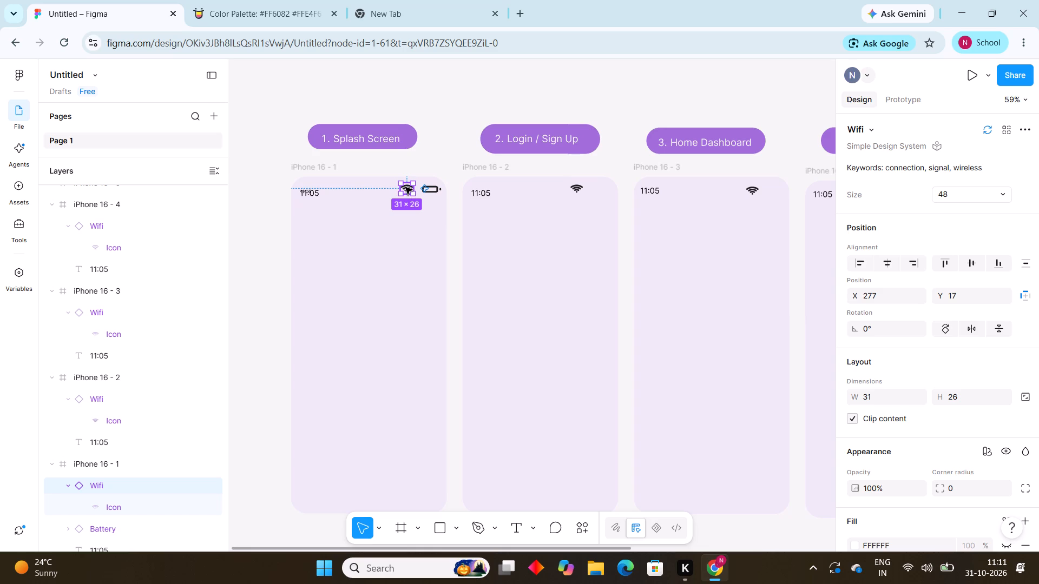
pyautogui.click(405, 187)
pyautogui.hotkey('ctrl', 'c')
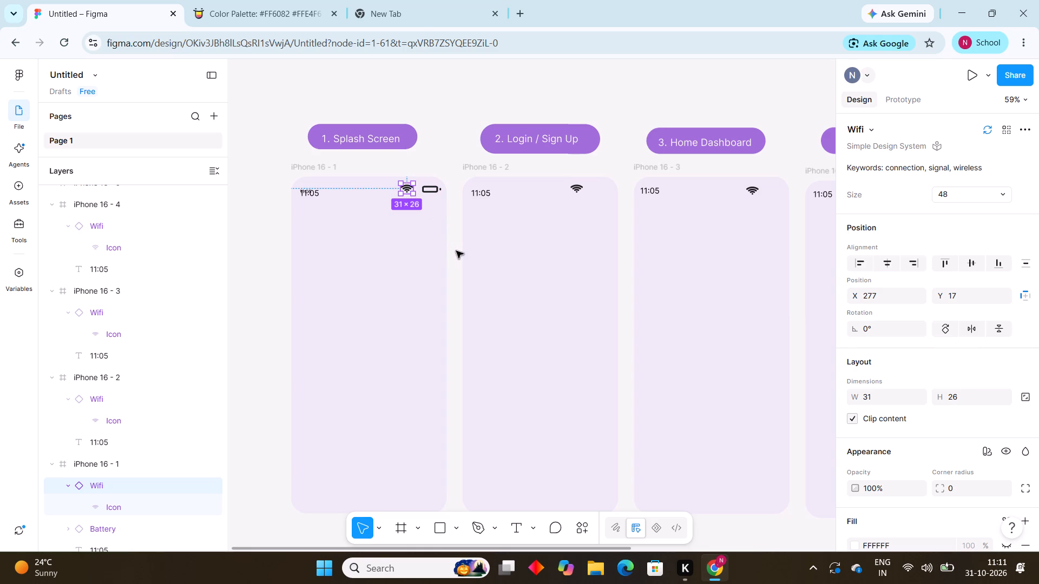
pyautogui.click(456, 251)
pyautogui.click(404, 188)
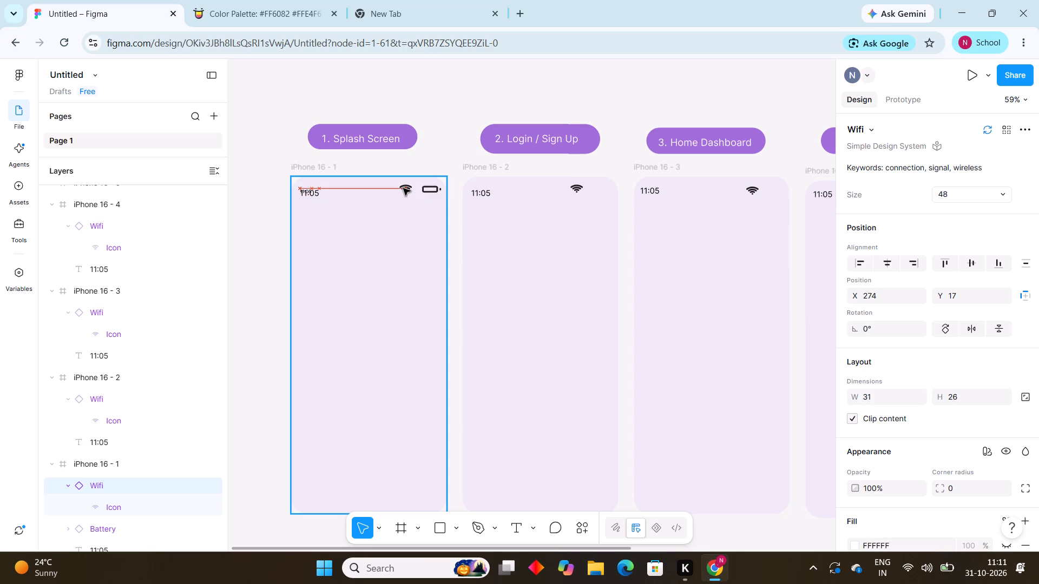
pyautogui.click(405, 150)
pyautogui.click(440, 124)
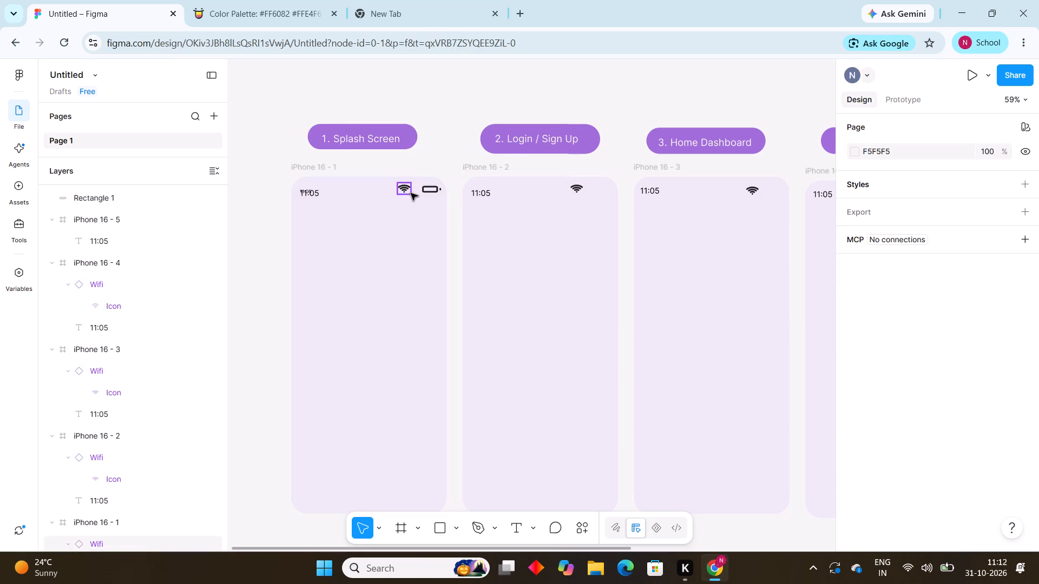
# Move the Wifi icon in the iPhone 16 - 2 frame to about X 268, Y 28, level with its "11:05" text.
pyautogui.click(573, 190)
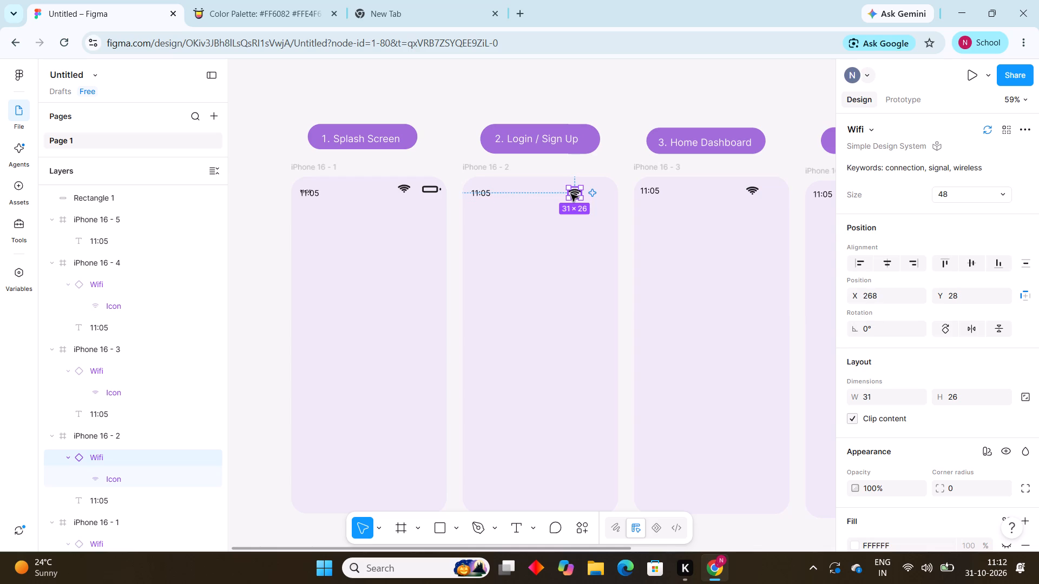
pyautogui.click(456, 158)
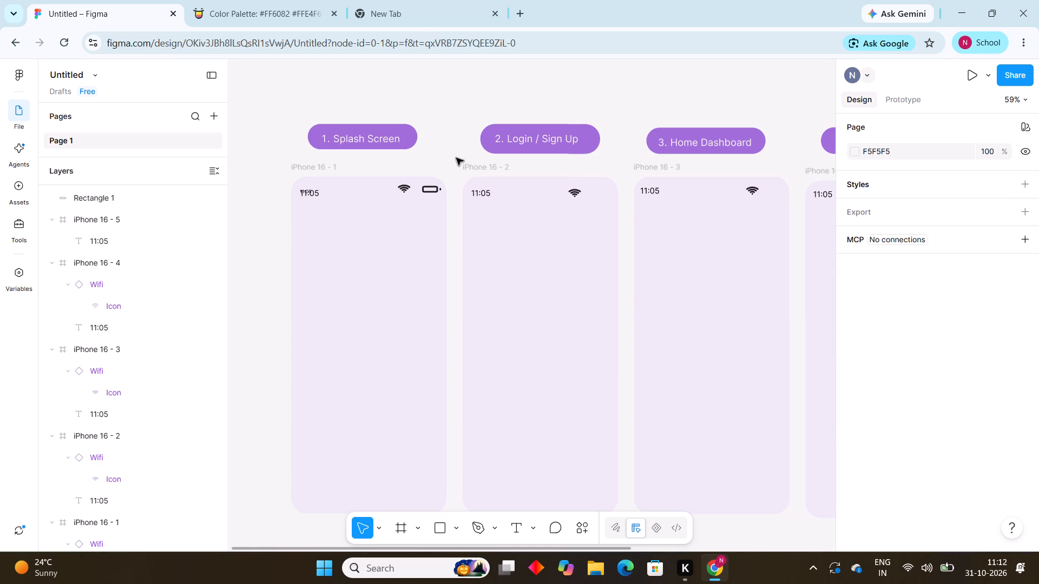
# Copy the Battery icon in the iPhone 16 - 1 frame and reposition the original beside the Wifi icon, at about X 326, Y 26.
pyautogui.click(432, 191)
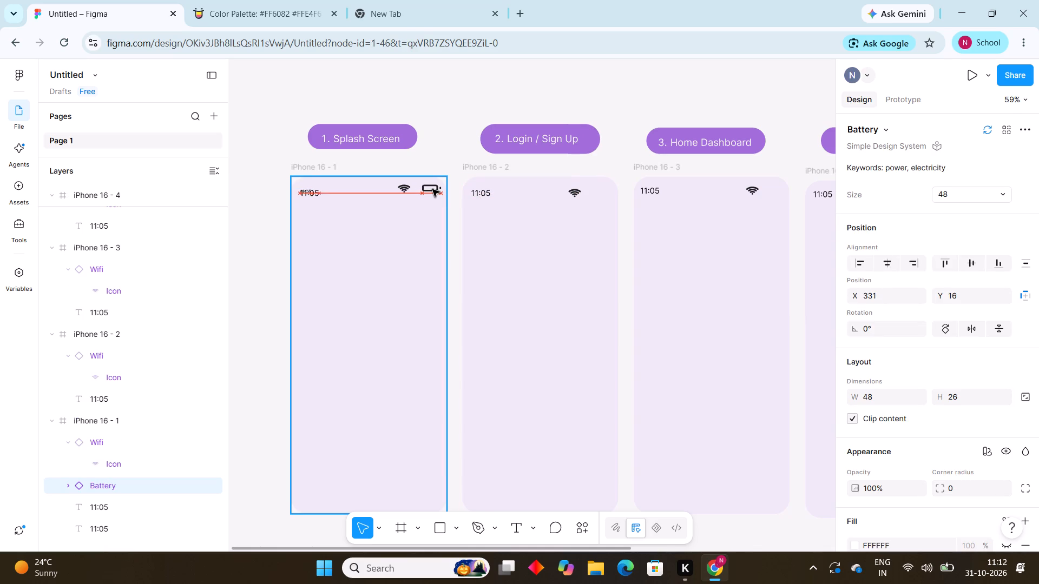
pyautogui.click(451, 123)
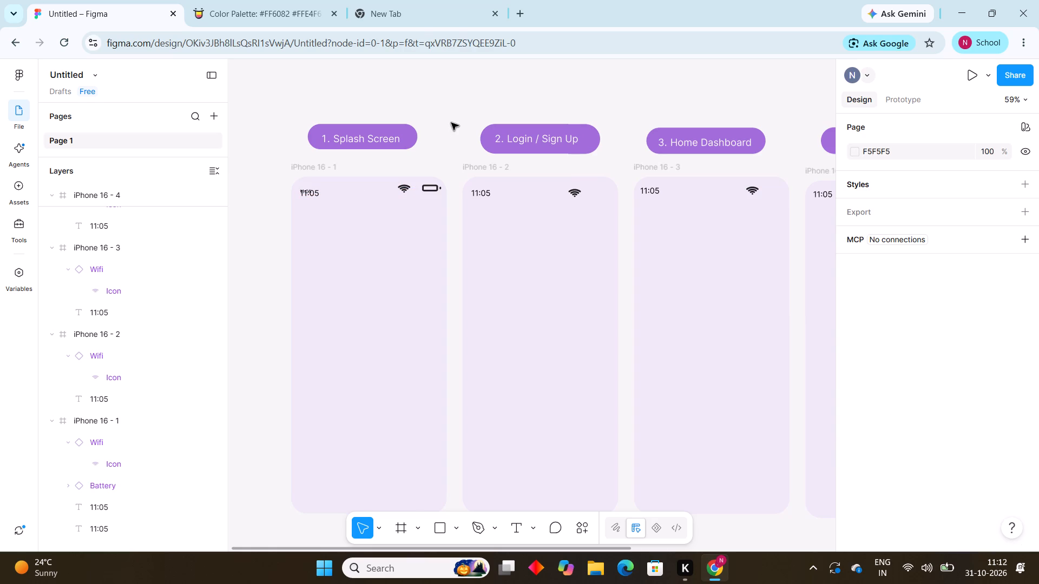
pyautogui.click(431, 187)
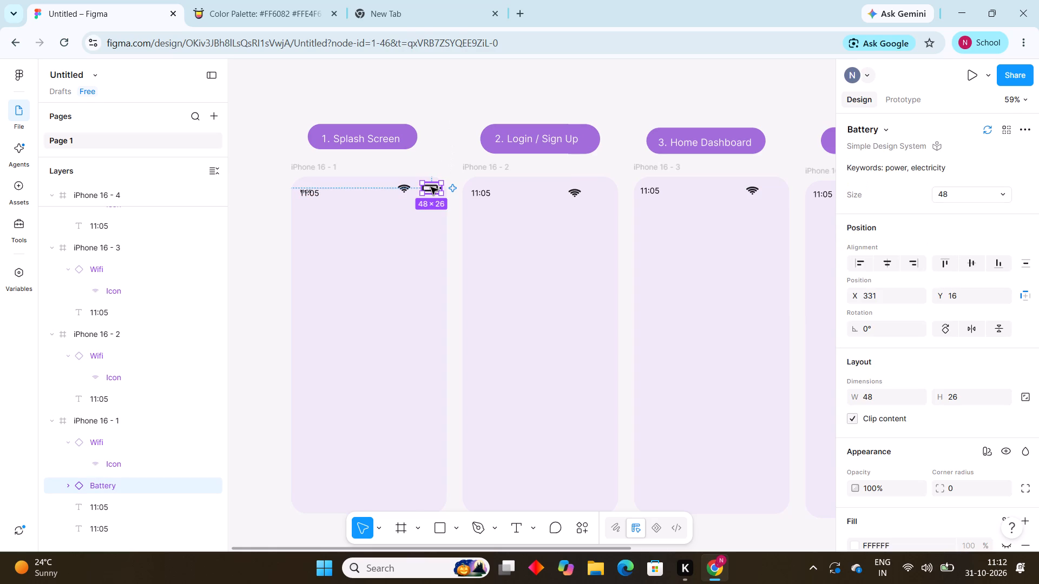
pyautogui.hotkey('ctrl', 'c')
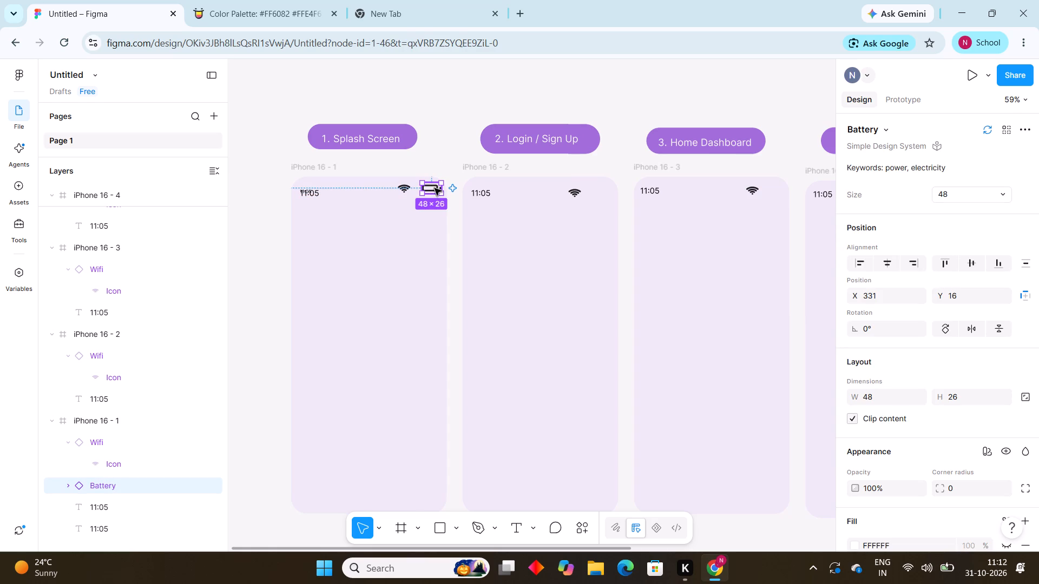
pyautogui.click(435, 188)
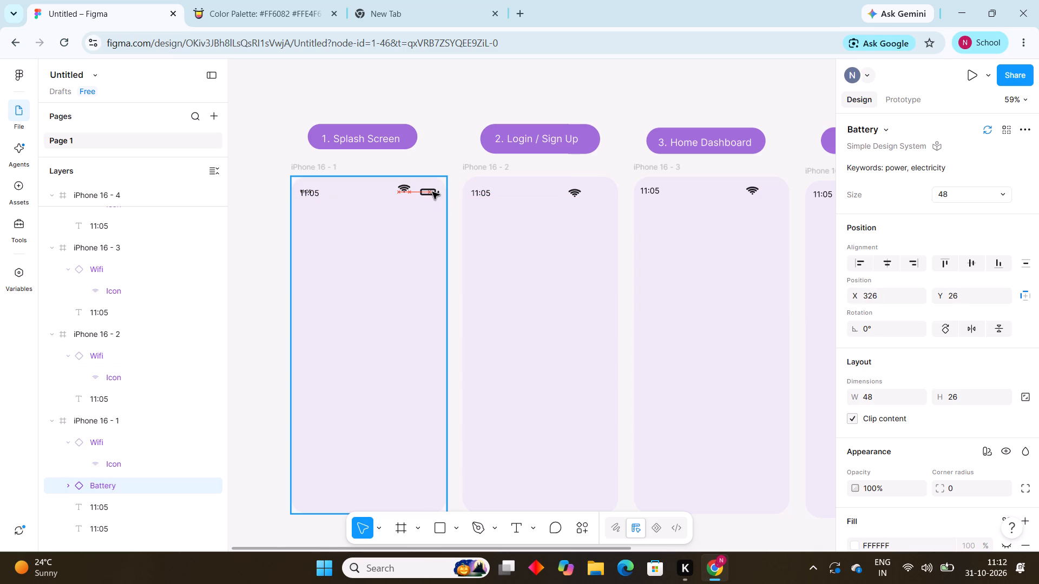
# Copy the battery icon from the iPhone 16 - 1 frame into the iPhone 16 - 2 frame at X 324, Y 33, beside the Wi-Fi icon.
pyautogui.click(434, 190)
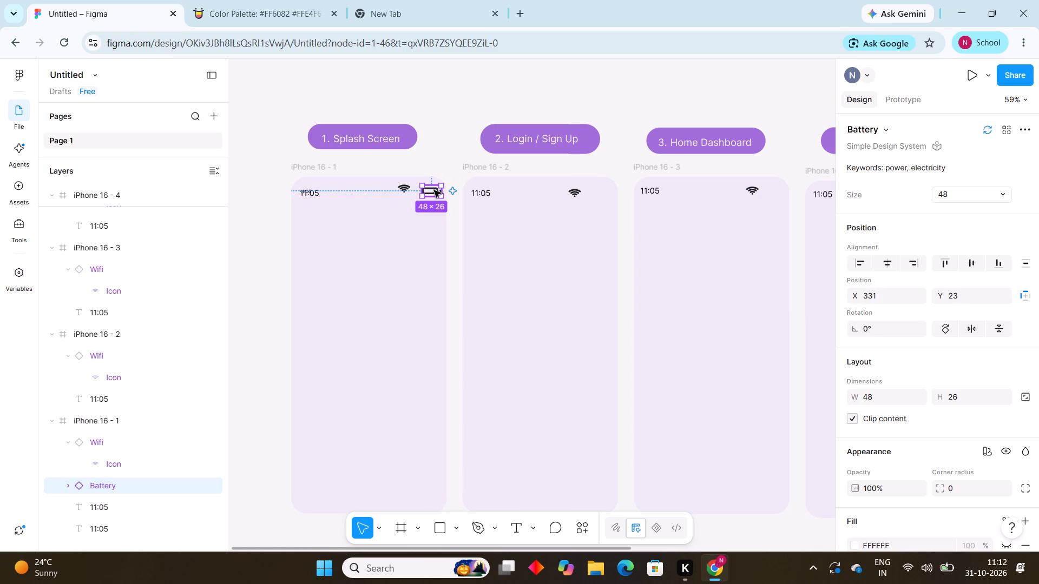
pyautogui.click(599, 192)
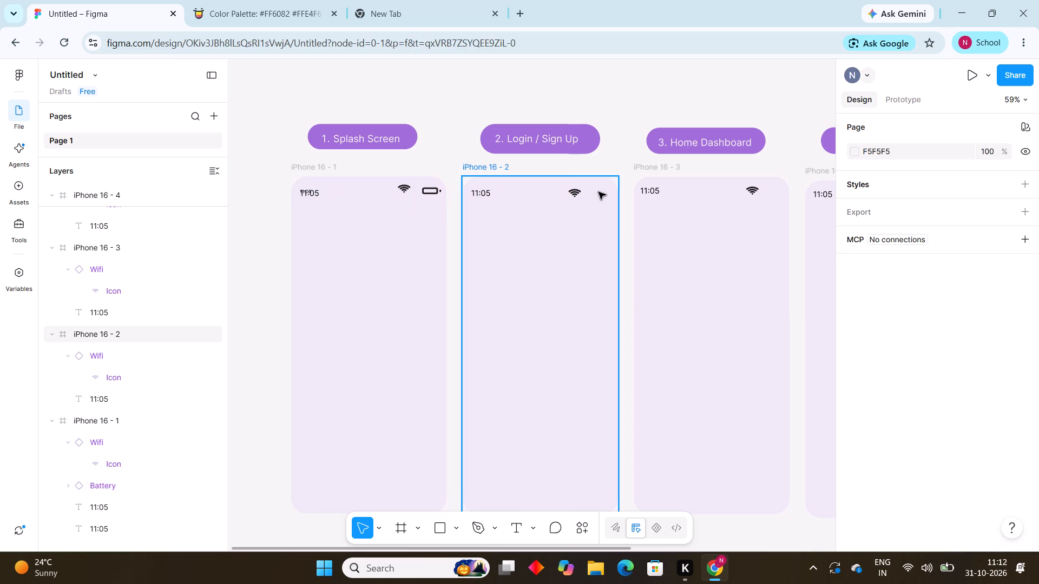
pyautogui.hotkey('ctrl', 'v')
pyautogui.moveTo(431, 188); pyautogui.dragTo(601, 191)
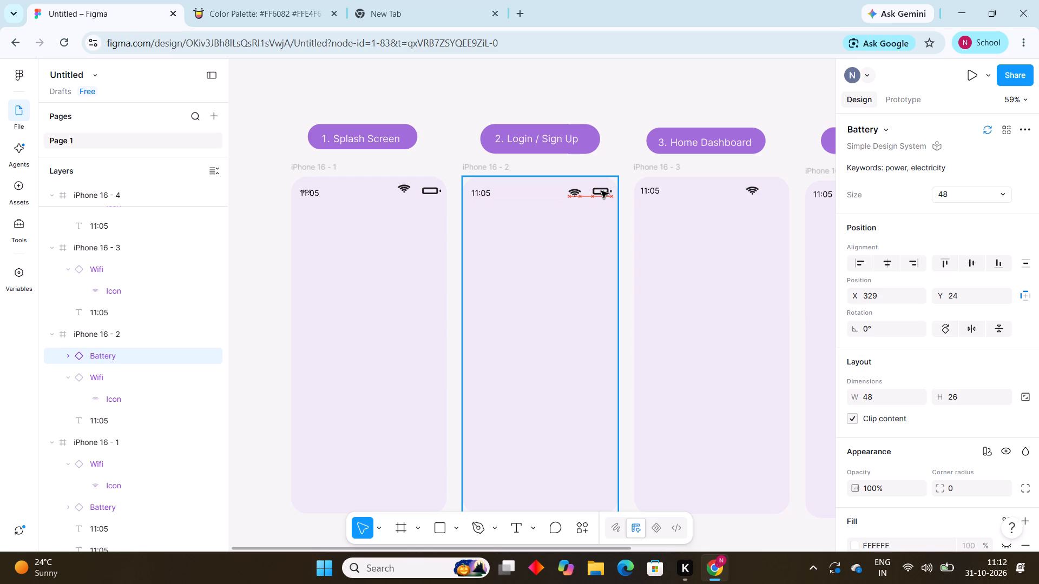
pyautogui.moveTo(601, 191); pyautogui.dragTo(599, 195)
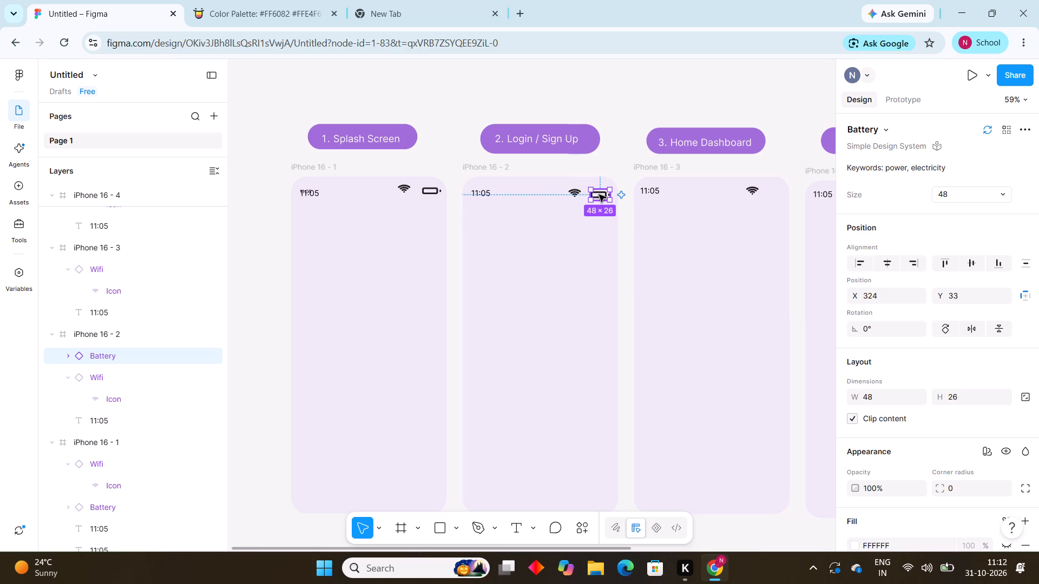
# Paste another battery icon and place it beside the Wi-Fi icon in the iPhone 16 - 3 frame.
pyautogui.hotkey('ctrl', 'v')
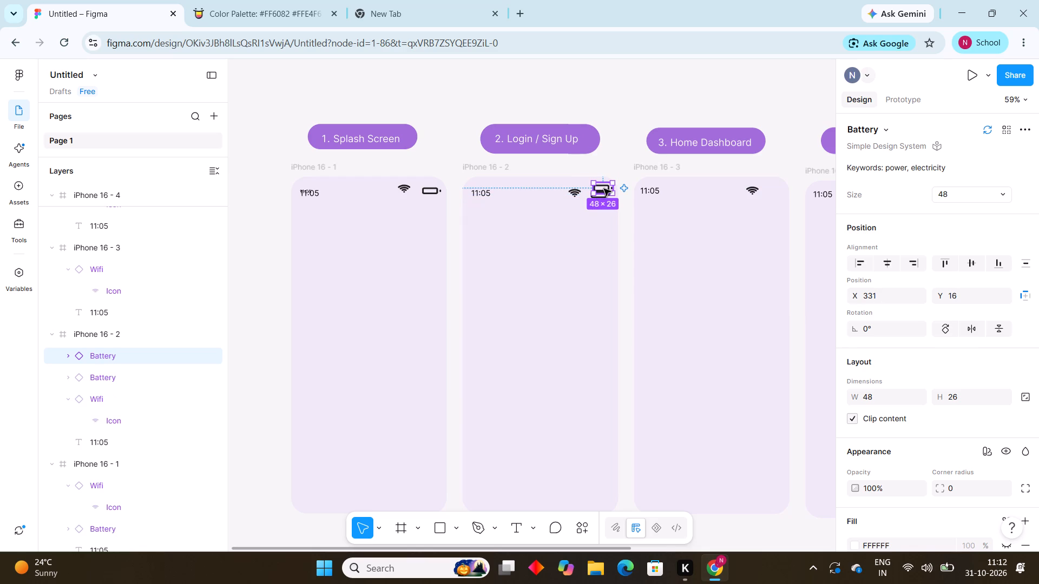
pyautogui.moveTo(604, 189); pyautogui.dragTo(773, 192)
# Paste another battery icon and move it beside the Wi-Fi icon in the iPhone 16 - 4 frame.
pyautogui.hotkey('ctrl', 'v')
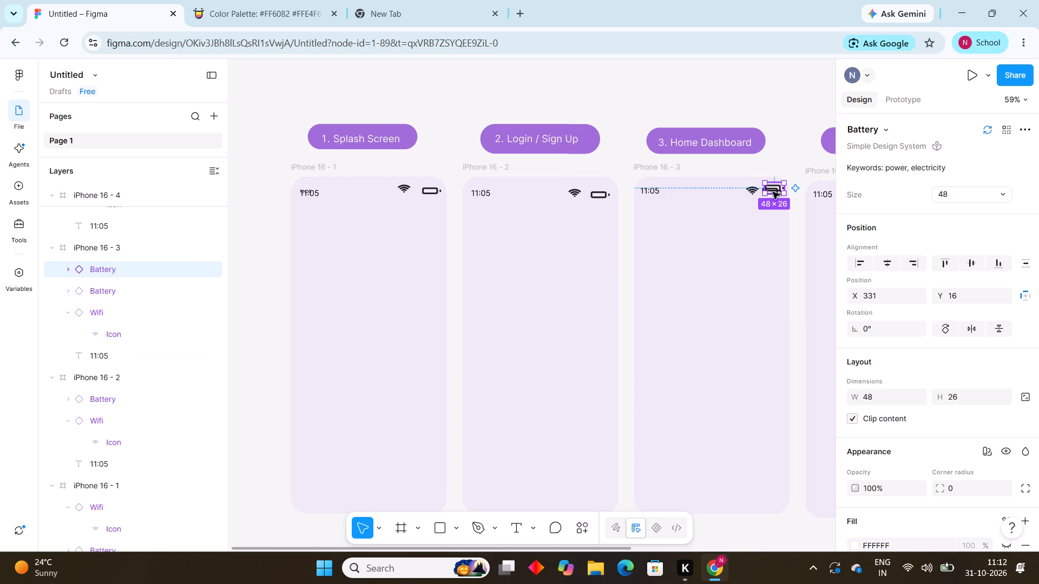
pyautogui.moveTo(780, 187); pyautogui.dragTo(839, 196)
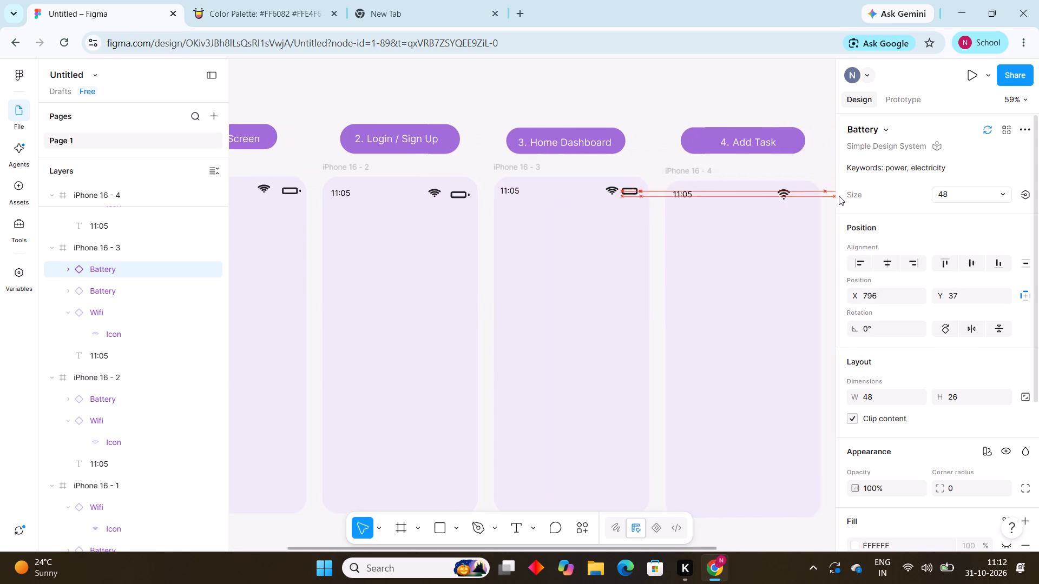
pyautogui.moveTo(839, 196); pyautogui.dragTo(707, 195)
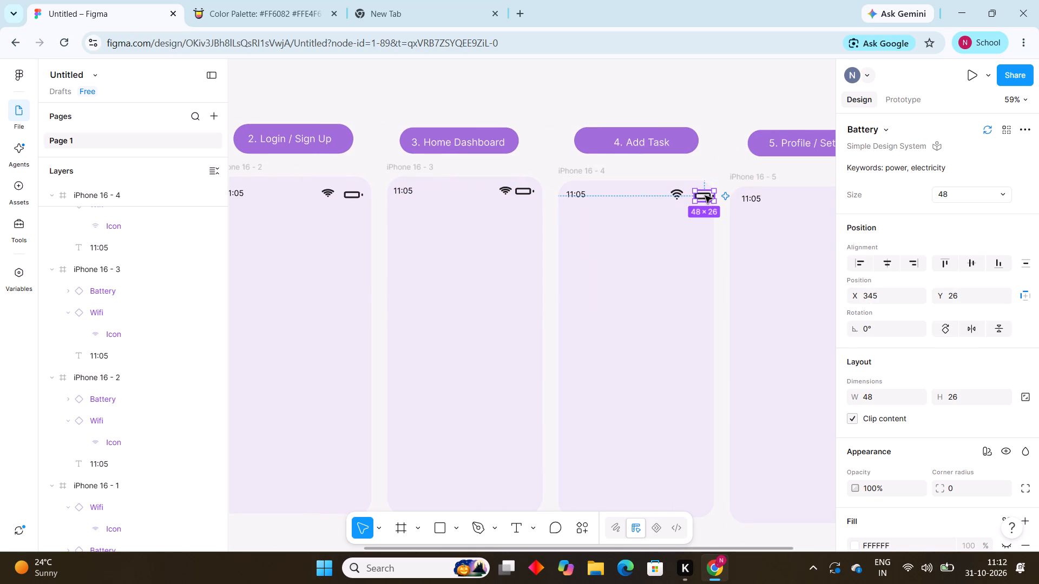
# Paste another battery icon and move it into the status bar of the iPhone 16 - 5 frame.
pyautogui.click(705, 196)
pyautogui.click(703, 197)
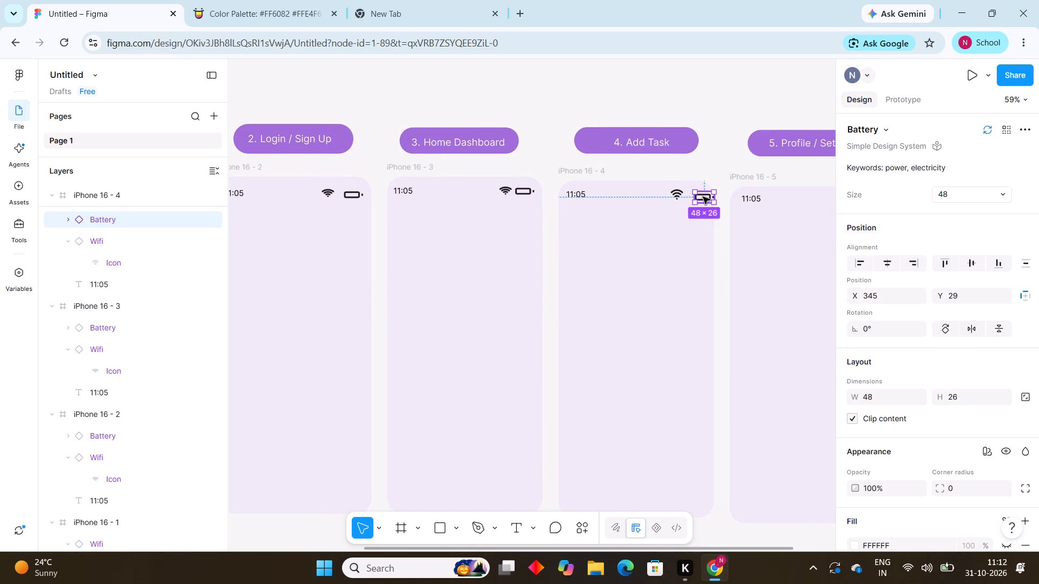
pyautogui.hotkey('ctrl', 'v')
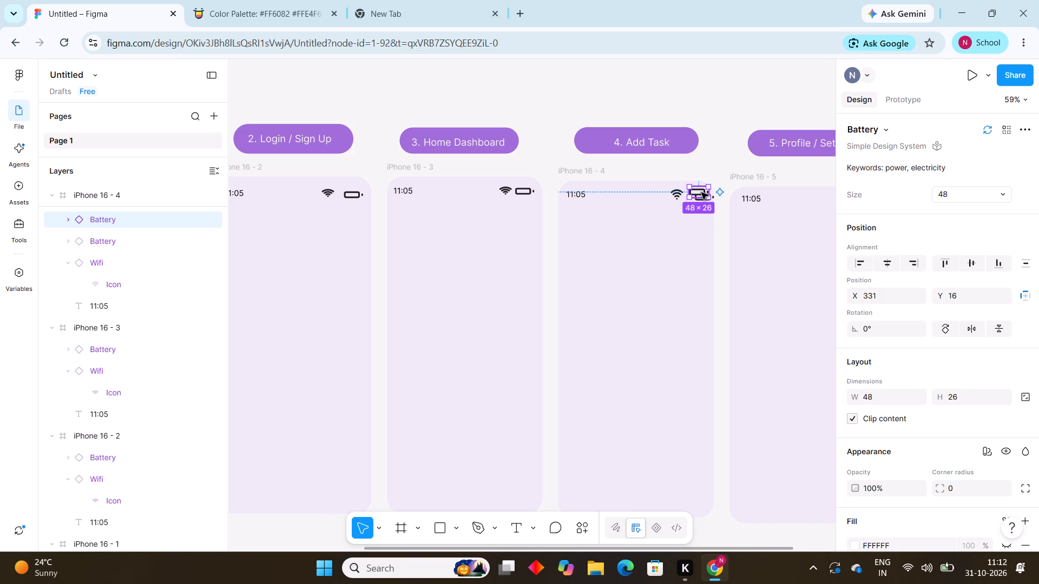
pyautogui.moveTo(700, 193); pyautogui.dragTo(738, 204)
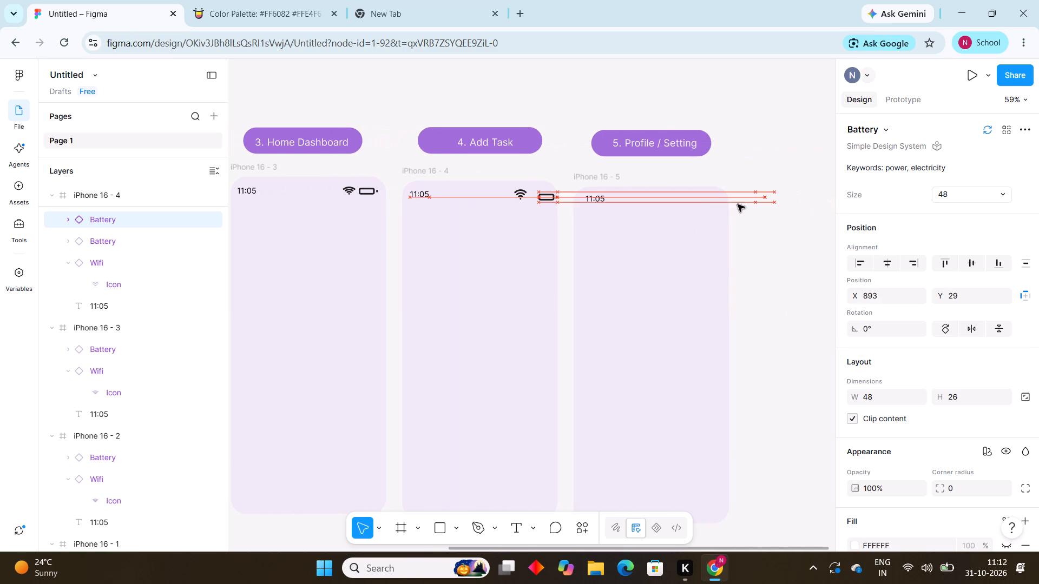
pyautogui.moveTo(738, 204); pyautogui.dragTo(712, 194)
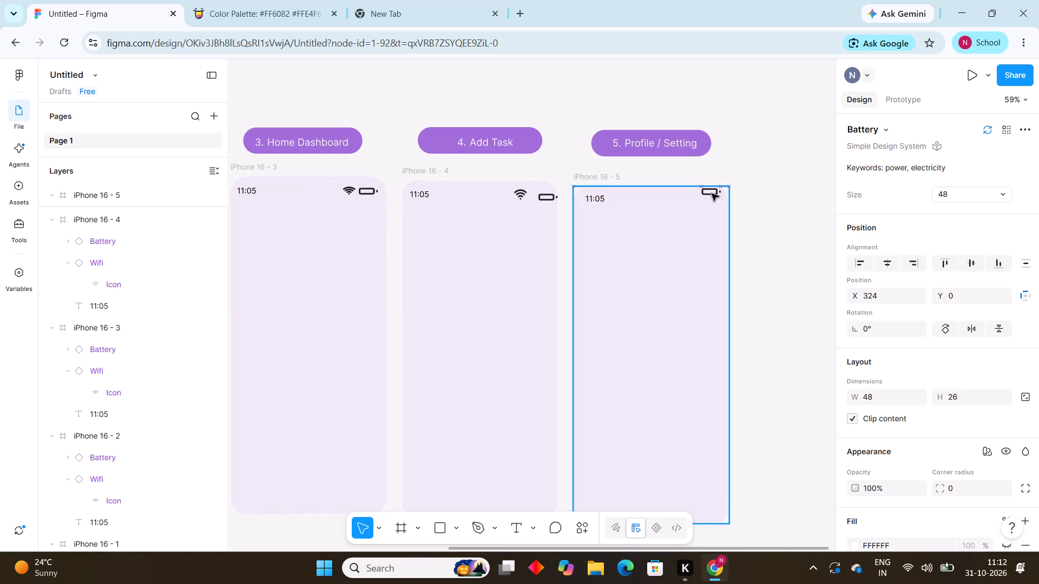
pyautogui.moveTo(712, 194); pyautogui.dragTo(711, 194)
pyautogui.click(674, 167)
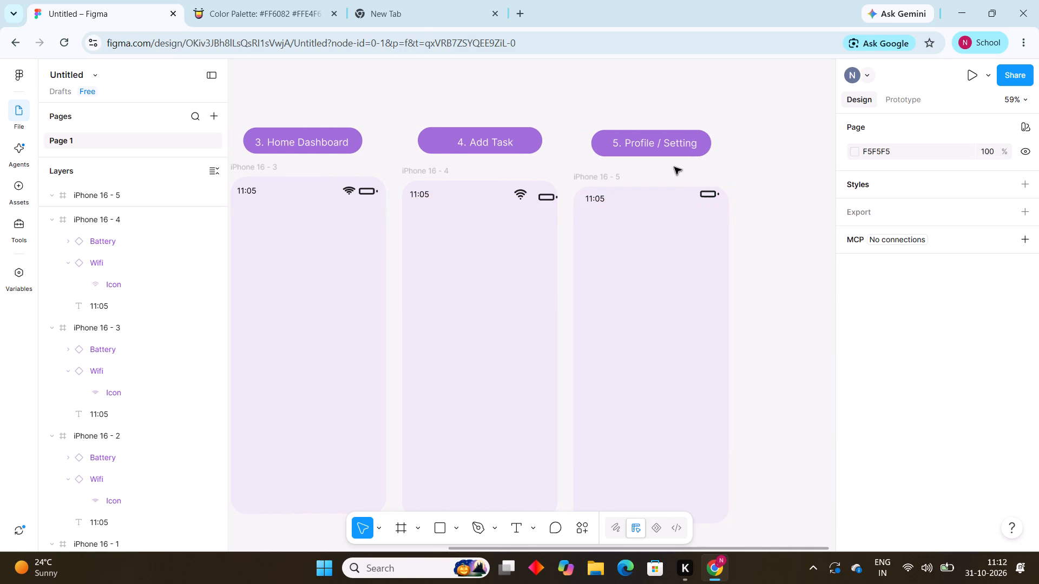
# Paste an extra battery icon and move it onto the empty canvas above the 5. Profile / Setting label, at X 1708, Y -174.
pyautogui.click(524, 195)
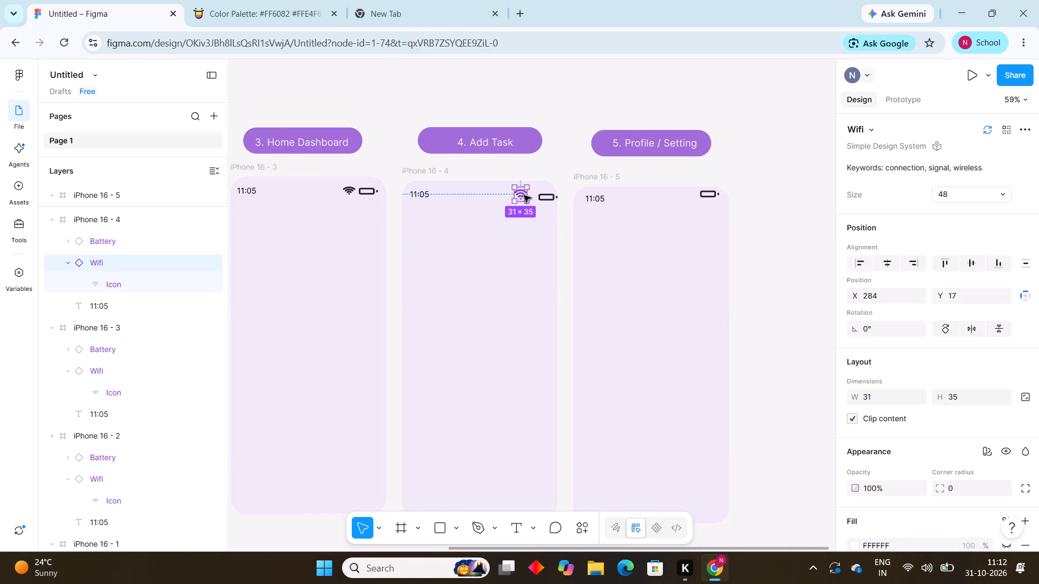
pyautogui.hotkey('ctrl', 'v')
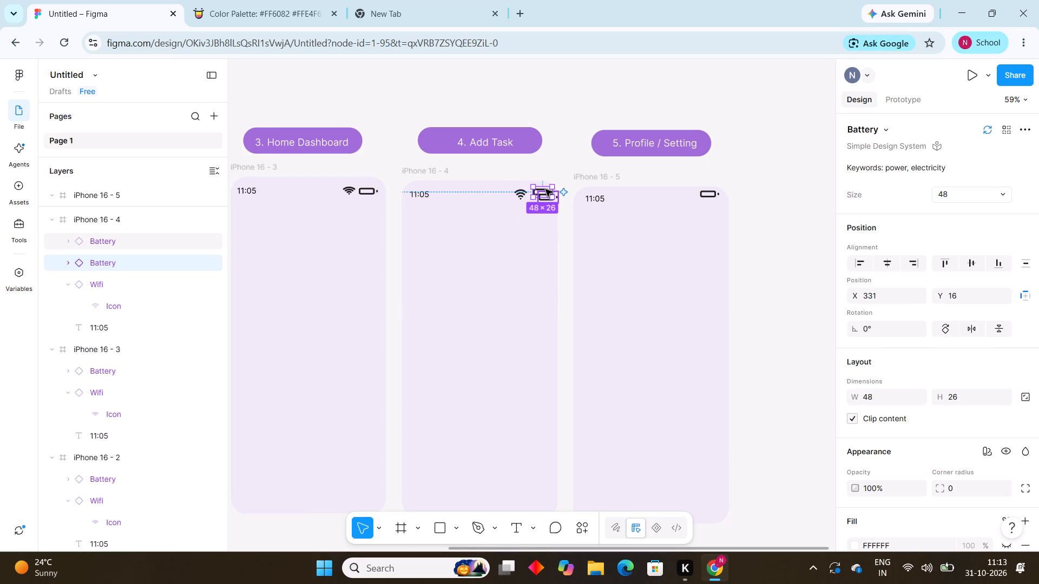
pyautogui.moveTo(544, 193); pyautogui.dragTo(577, 114)
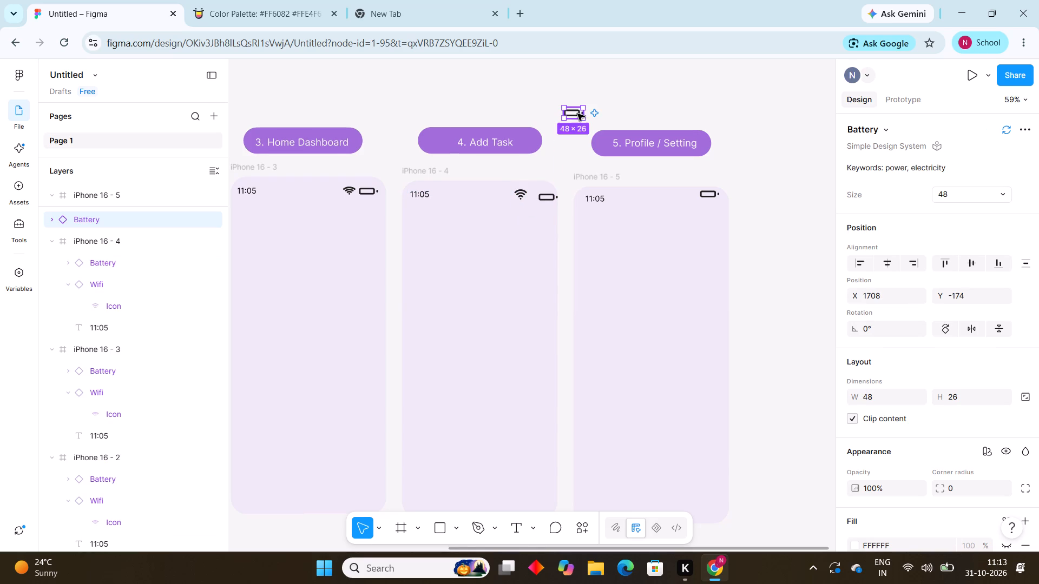
# Copy the Wifi icon from the iPhone 16 - 4 frame into the iPhone 16 - 5 frame at X 275, Y 6, beside the battery.
pyautogui.click(520, 193)
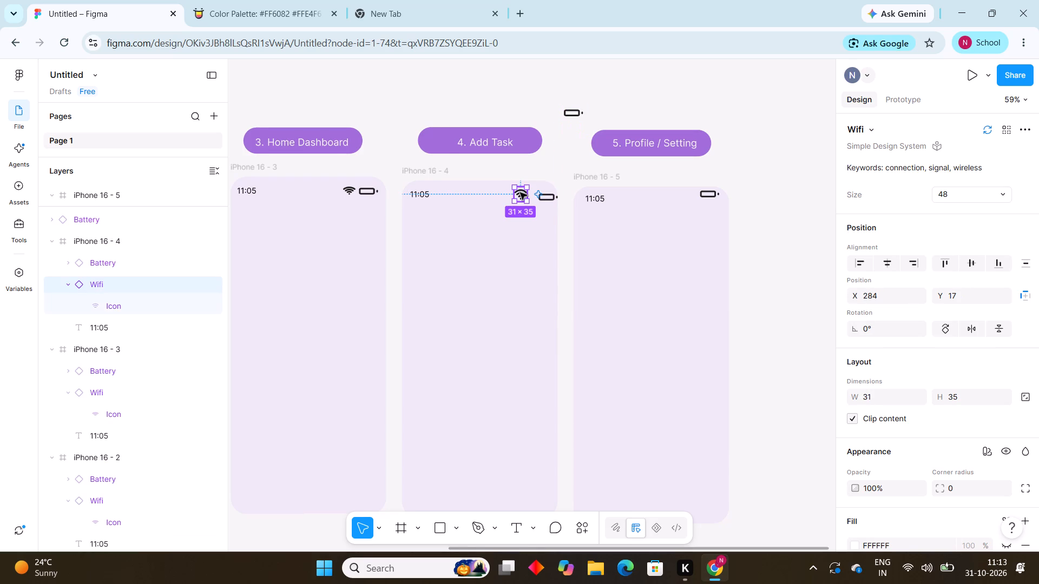
pyautogui.hotkey('ctrl', 'c')
pyautogui.hotkey('ctrl', 'v')
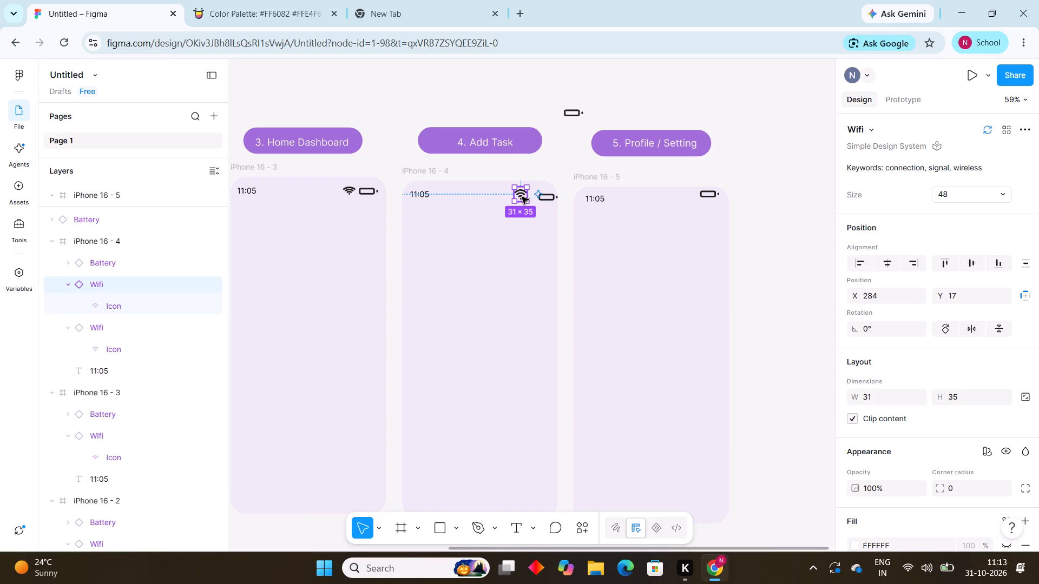
pyautogui.moveTo(520, 197); pyautogui.dragTo(672, 197)
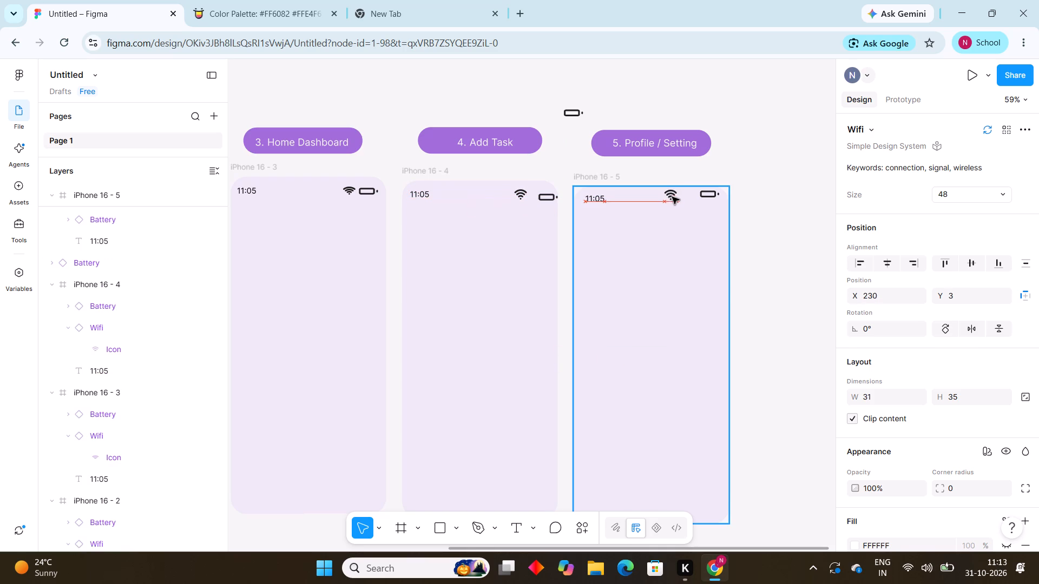
pyautogui.moveTo(672, 197); pyautogui.dragTo(688, 198)
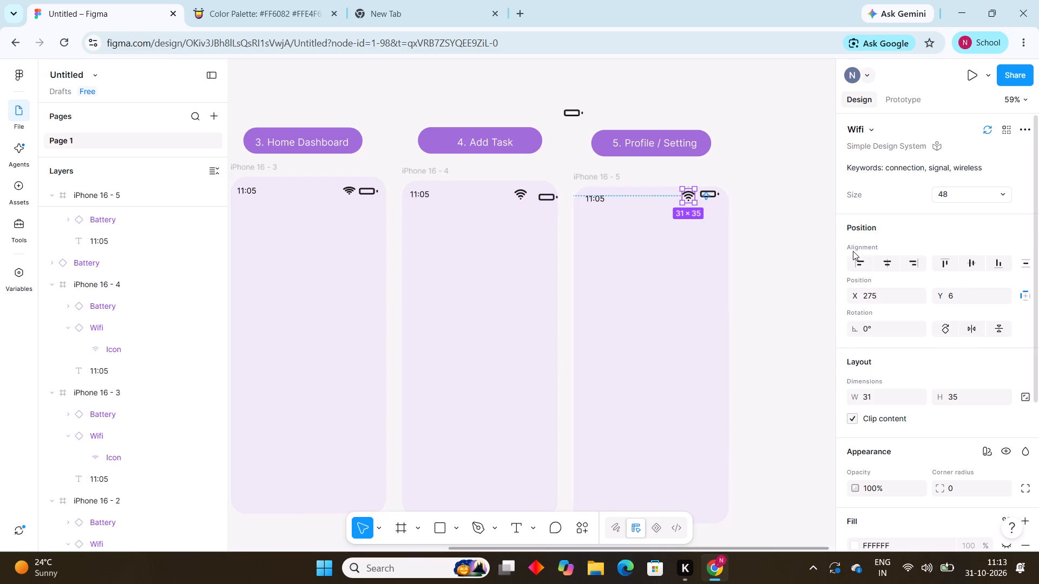
pyautogui.click(809, 257)
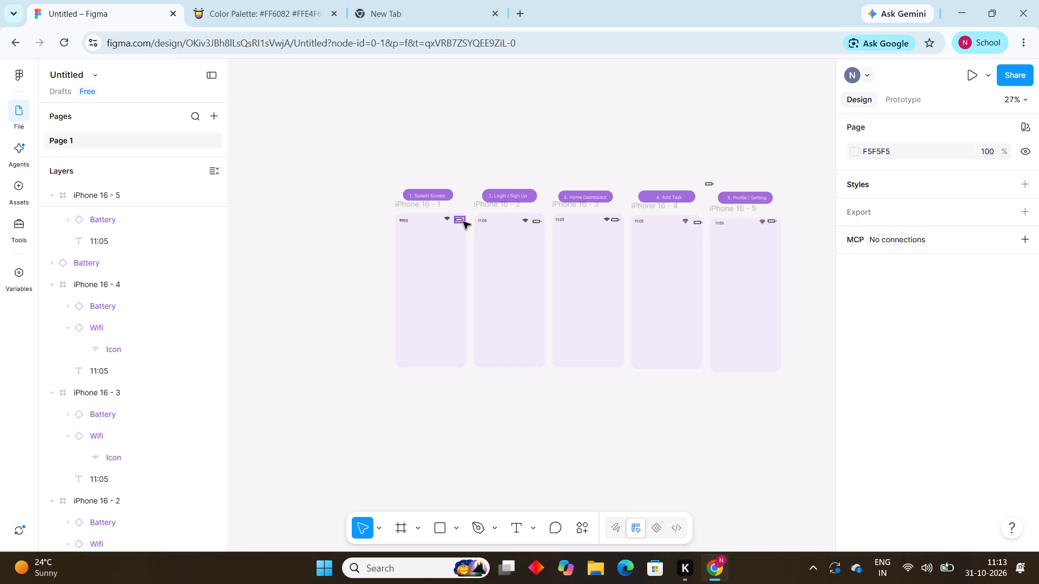
# Select the battery icon in the iPhone 16 - 2 frame.
pyautogui.click(537, 222)
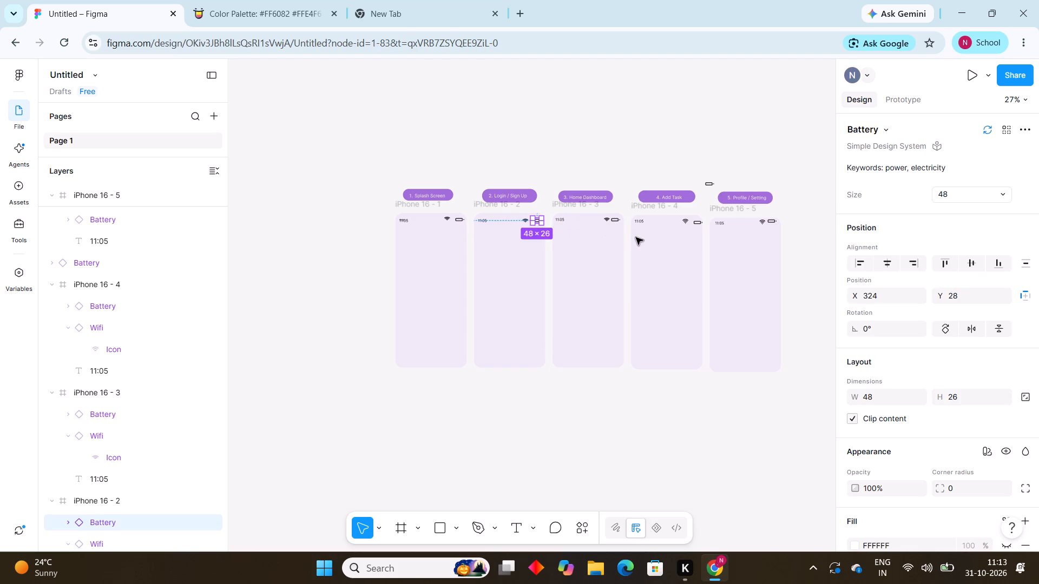
# Shift the battery icon in the iPhone 16 - 5 frame slightly farther from the Wi-Fi icon, toward the frame's edge.
pyautogui.click(667, 430)
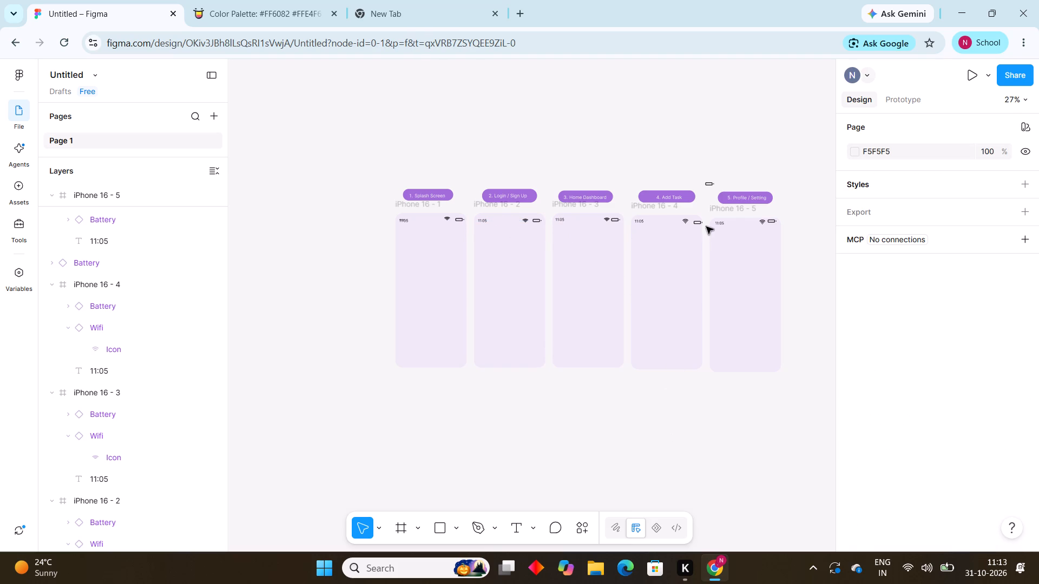
pyautogui.click(696, 221)
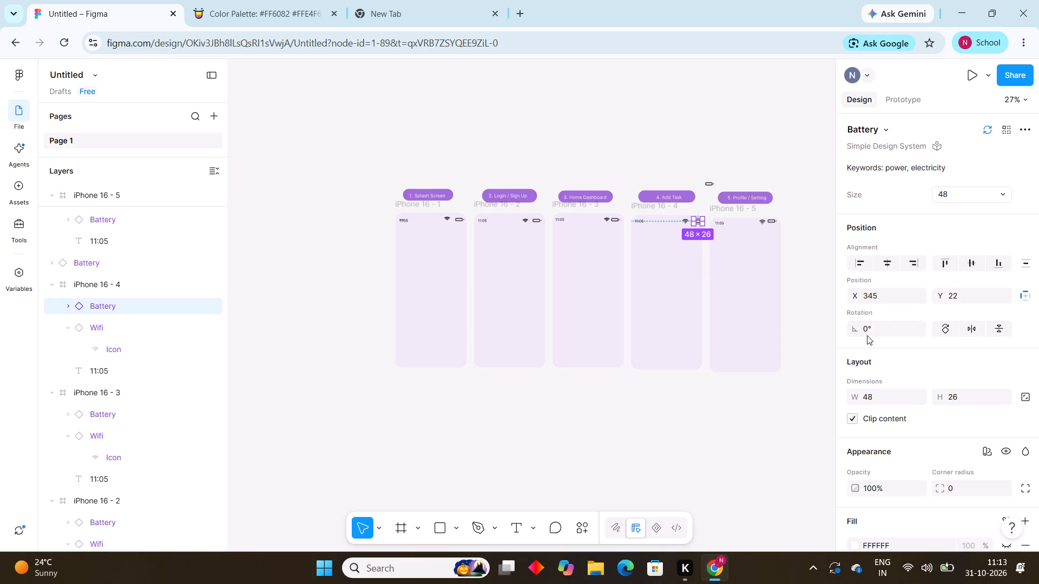
pyautogui.click(835, 302)
pyautogui.click(814, 287)
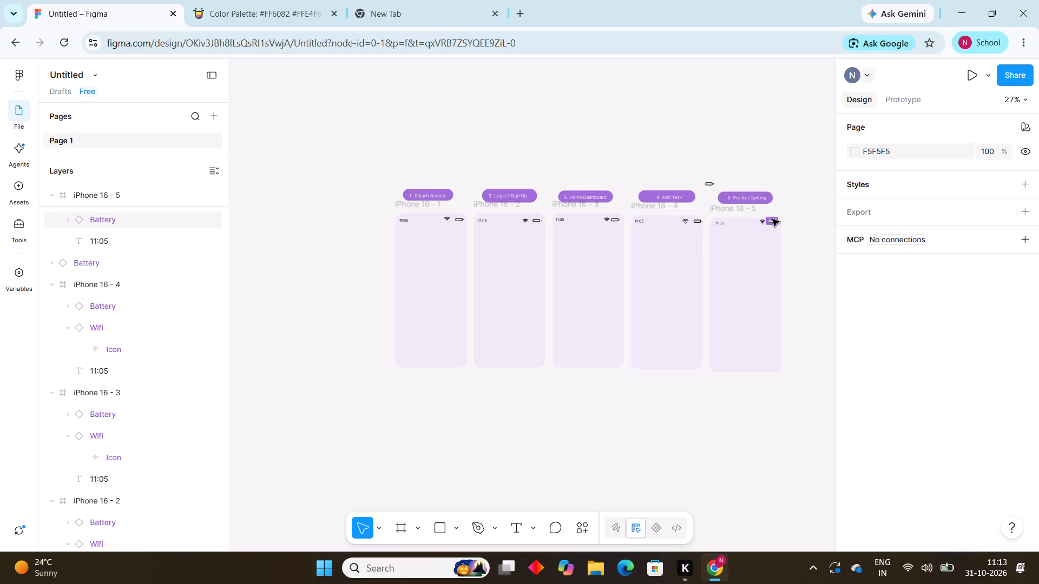
pyautogui.click(772, 219)
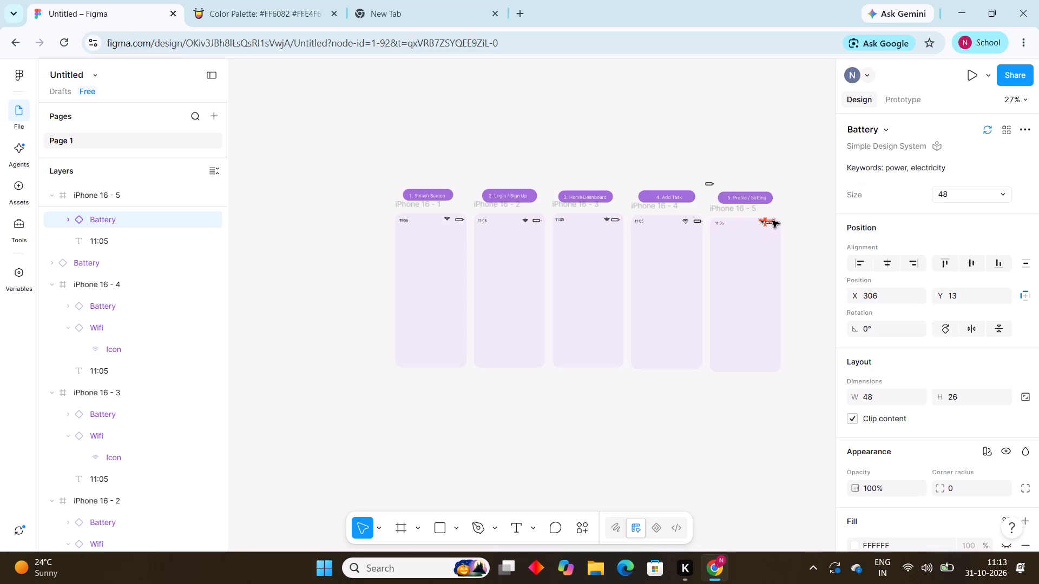
pyautogui.click(788, 179)
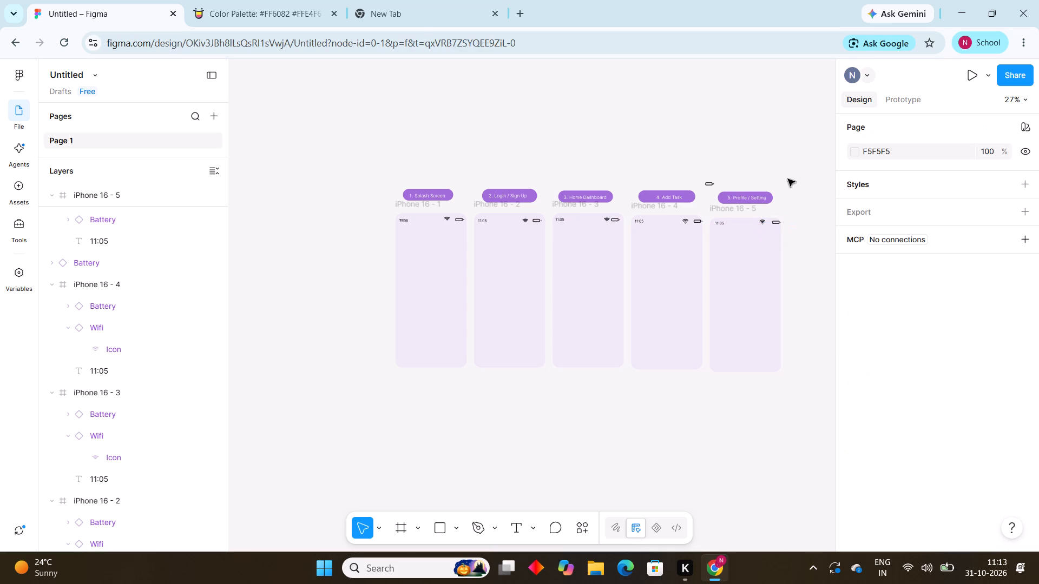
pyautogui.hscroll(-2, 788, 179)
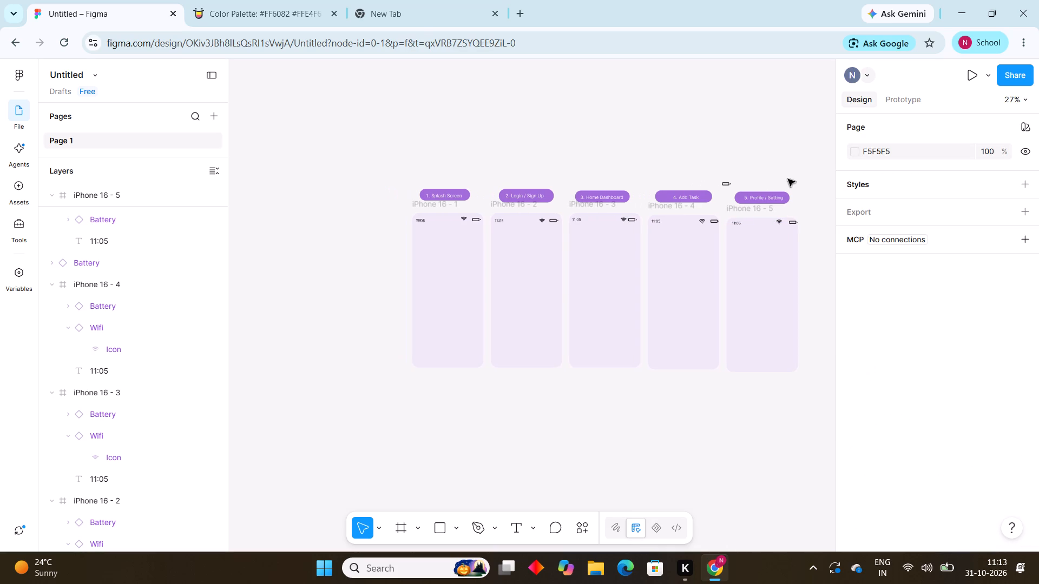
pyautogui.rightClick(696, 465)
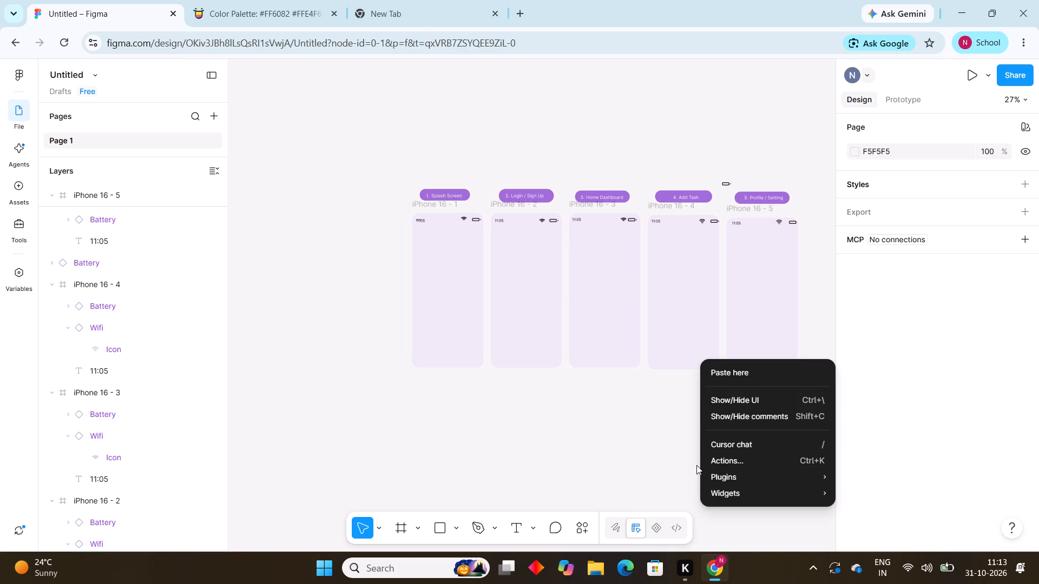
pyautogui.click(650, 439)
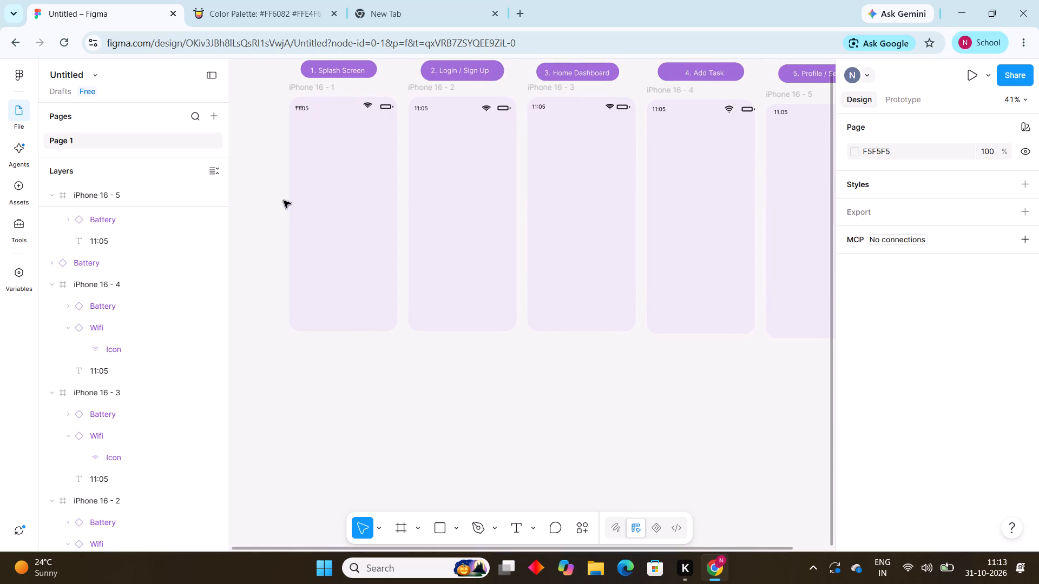
# Delete the stray battery icon lying on the canvas above the iPhone 16 - 4 and iPhone 16 - 5 frames.
pyautogui.moveTo(270, 184); pyautogui.dragTo(271, 24)
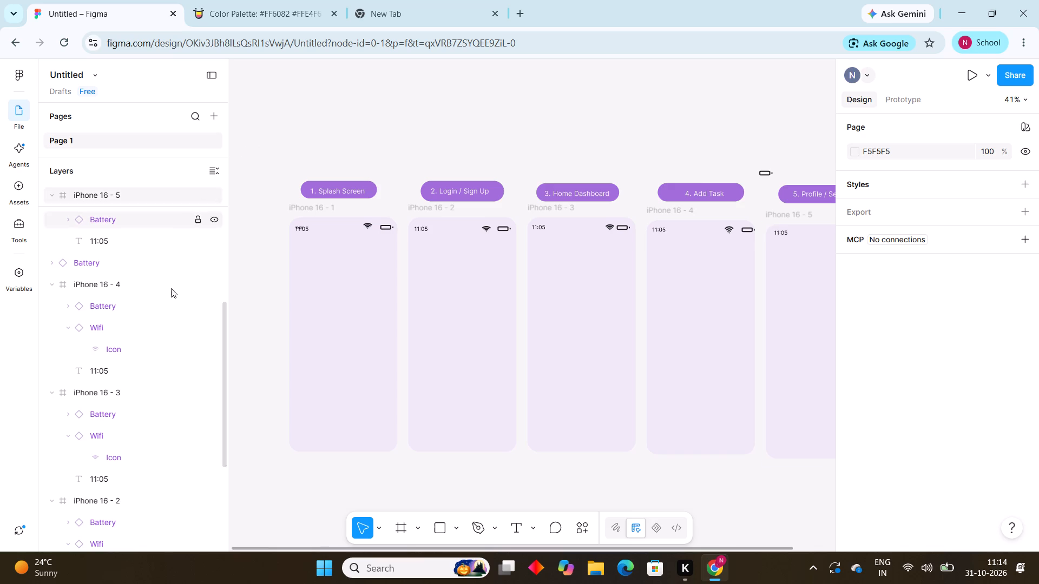
pyautogui.click(770, 172)
pyautogui.press('Delete')
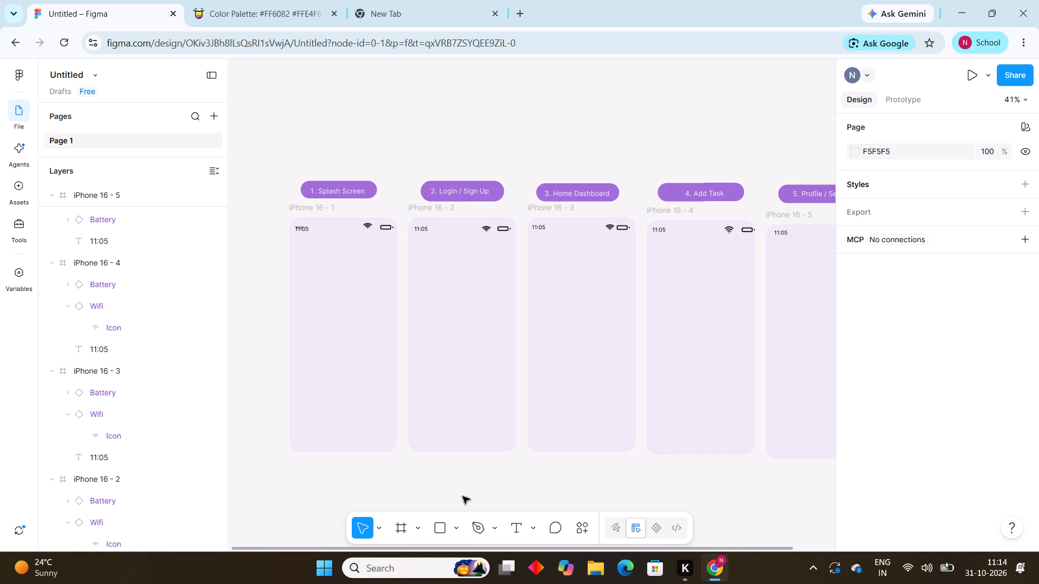
# Search the component libraries for "open book" and insert the 48 × 48 Book open icon from Simple Design System.
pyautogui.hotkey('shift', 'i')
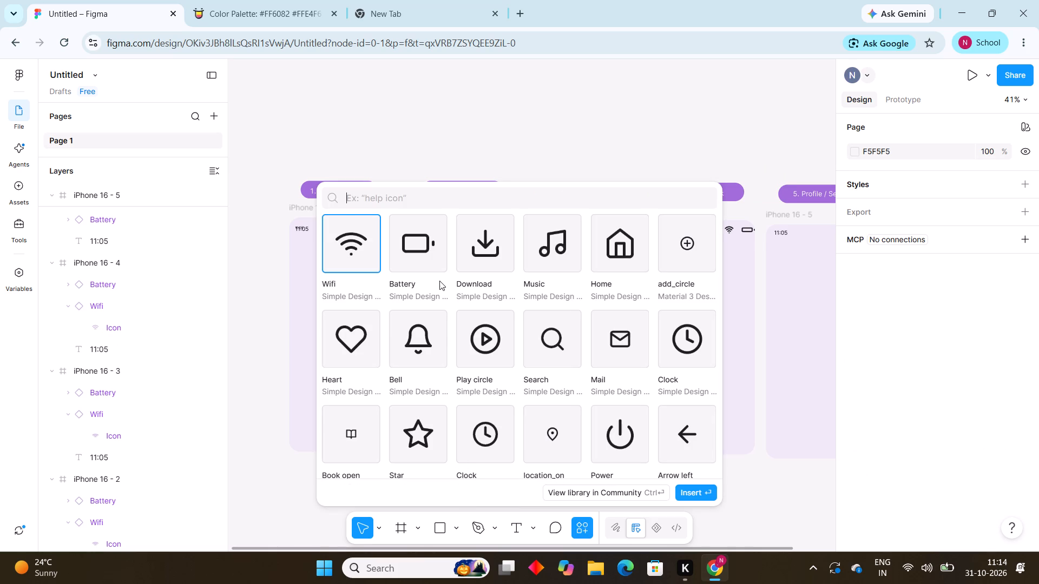
pyautogui.rightClick(424, 191)
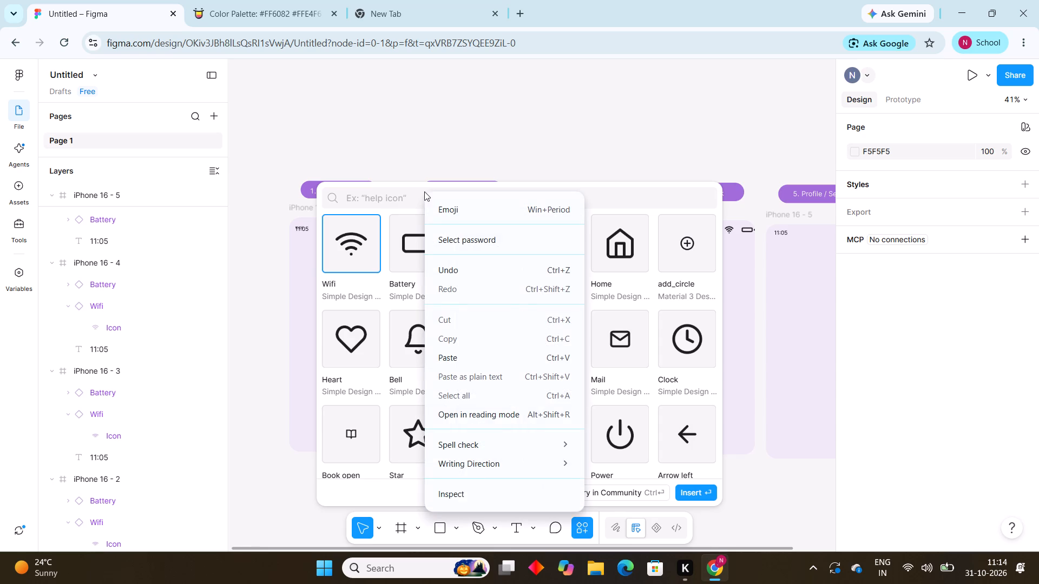
pyautogui.click(389, 195)
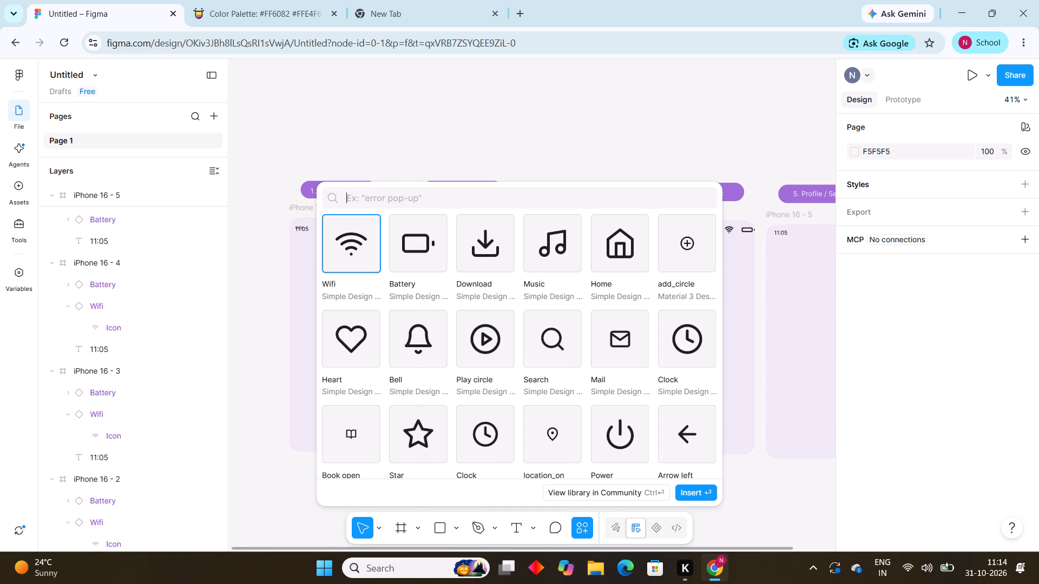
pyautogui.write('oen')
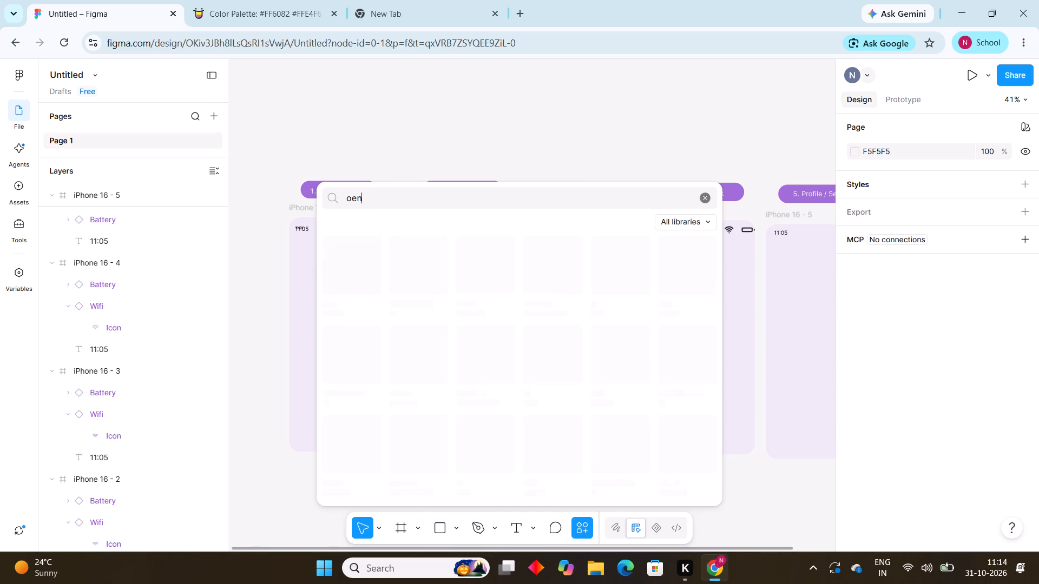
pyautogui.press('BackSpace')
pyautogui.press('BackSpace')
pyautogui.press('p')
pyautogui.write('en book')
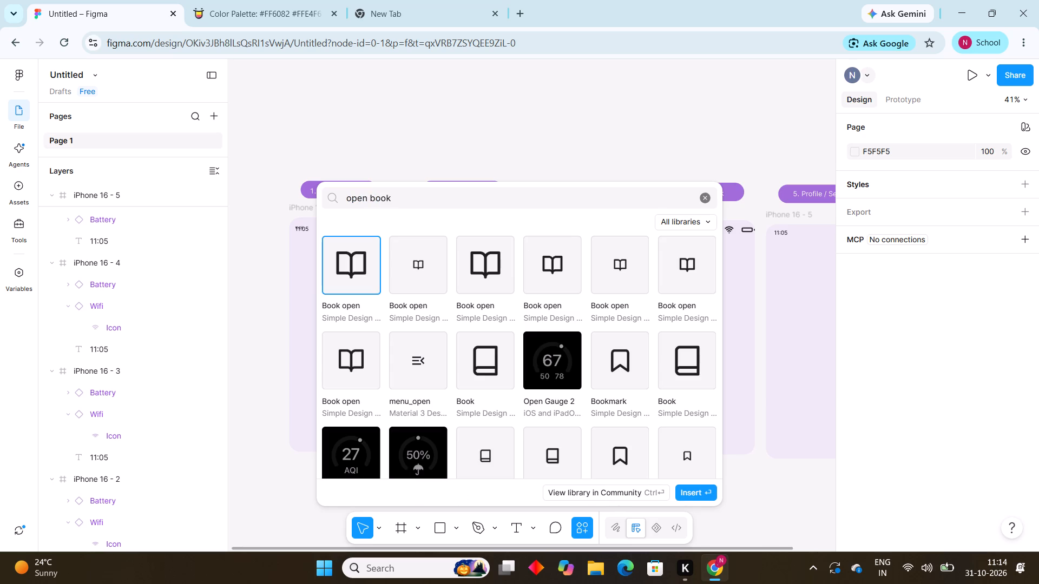
pyautogui.click(495, 266)
pyautogui.click(495, 266)
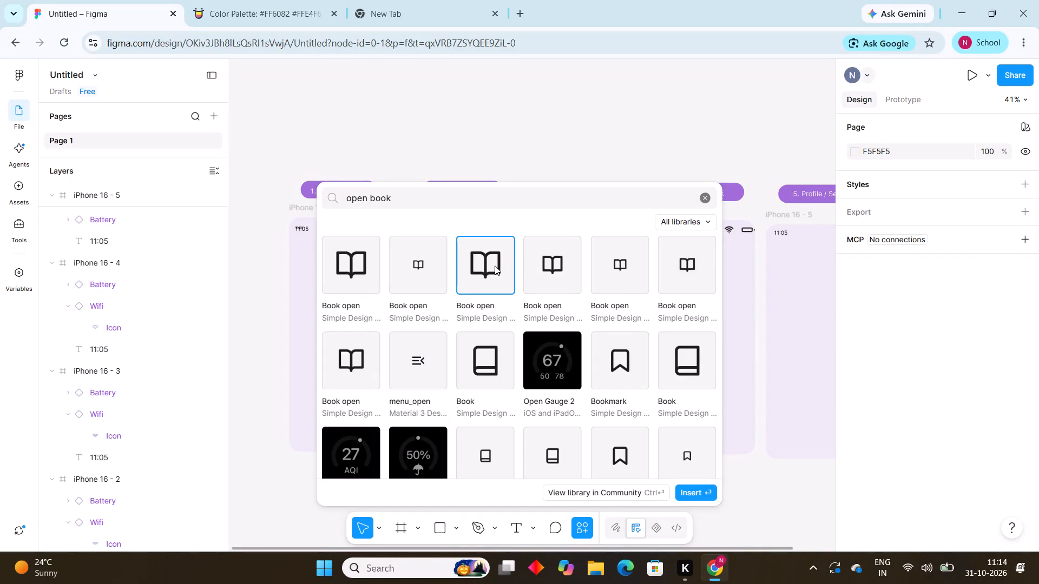
pyautogui.click(702, 488)
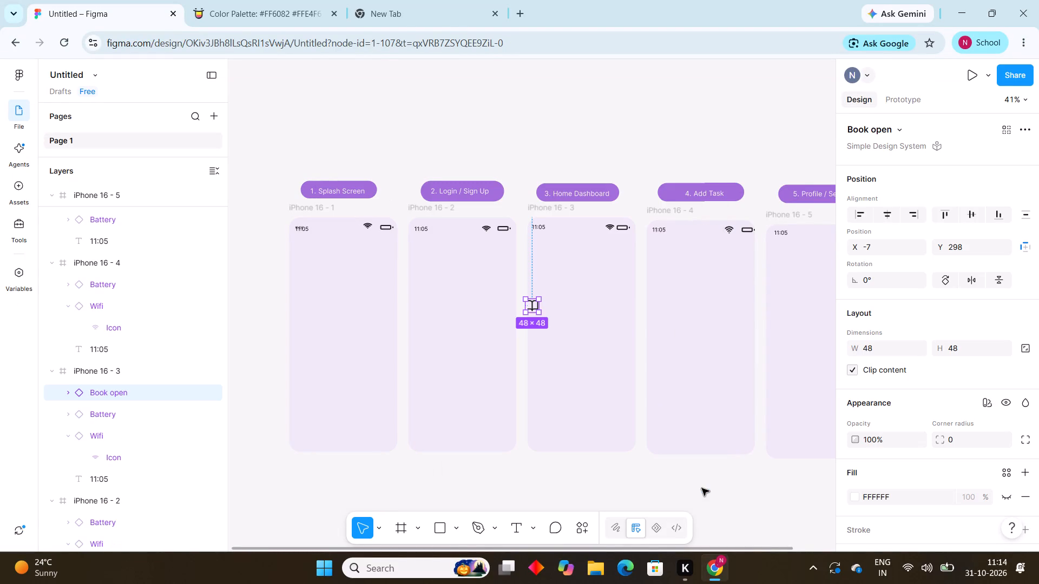
# Move the Book open icon into the iPhone 16 - 1 frame, centred horizontally at about X 173, Y 340.
pyautogui.moveTo(531, 306); pyautogui.dragTo(339, 300)
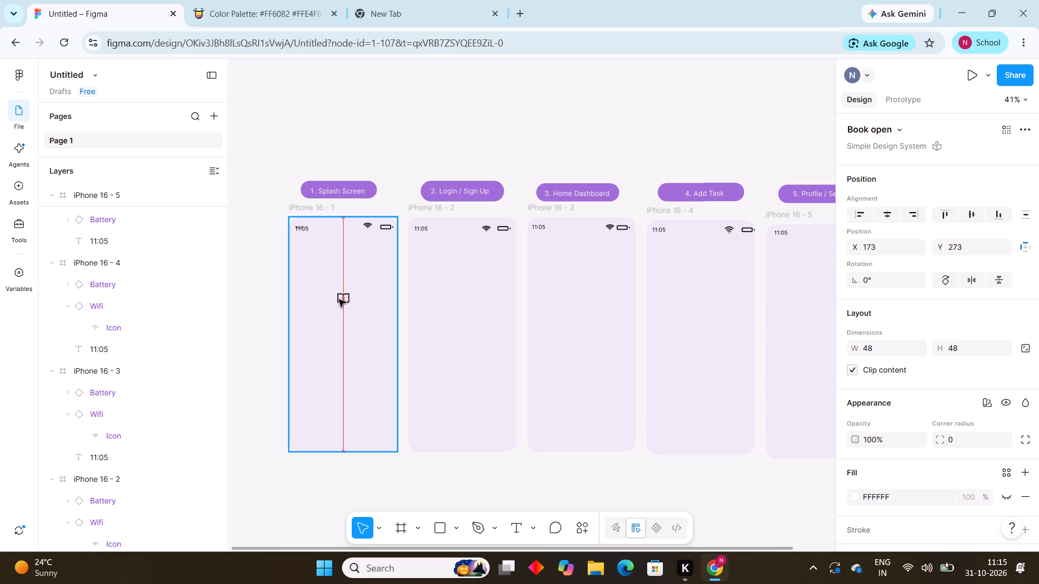
pyautogui.moveTo(339, 300); pyautogui.dragTo(339, 314)
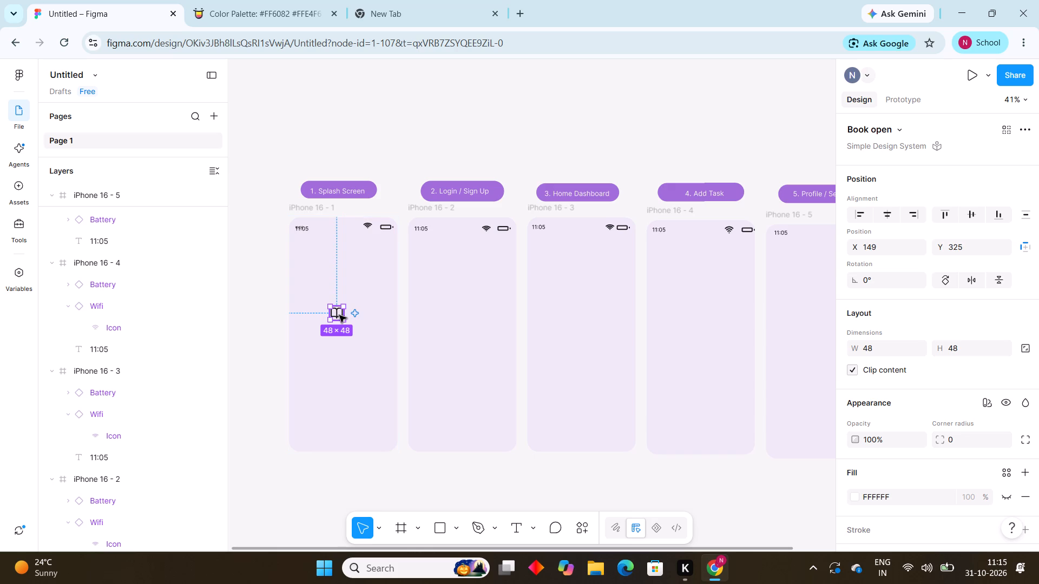
pyautogui.doubleClick(339, 315)
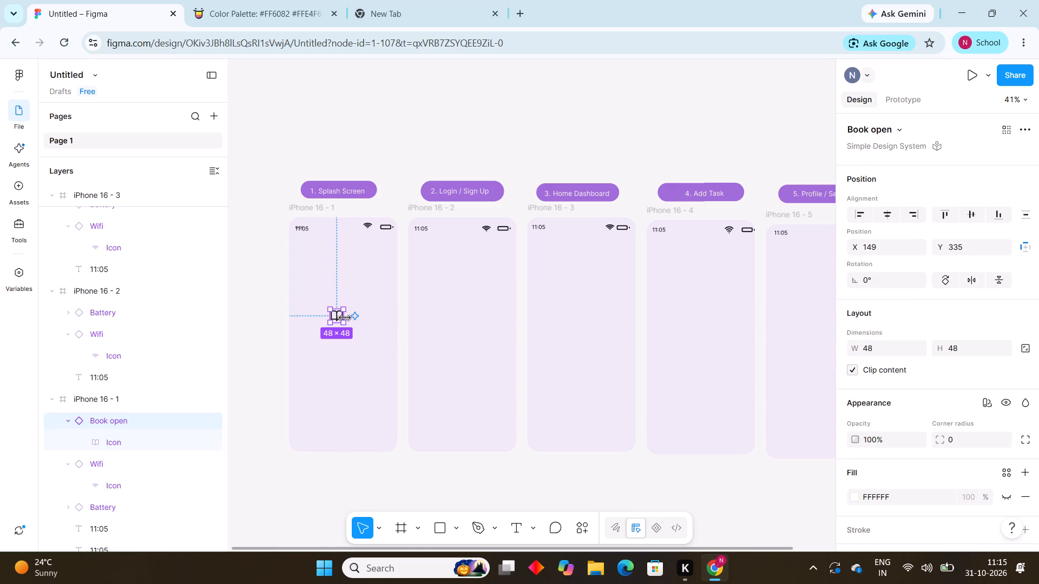
pyautogui.moveTo(342, 316); pyautogui.dragTo(351, 318)
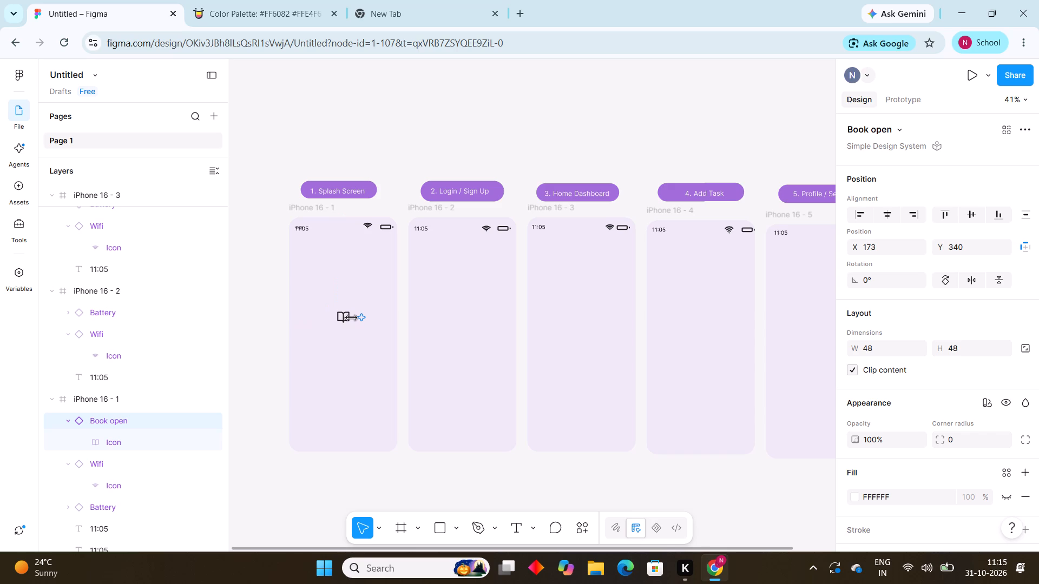
# Enlarge the Book open icon in the iPhone 16 - 1 frame to about 282 × 204 at X 51, Y 248.
pyautogui.moveTo(343, 308); pyautogui.dragTo(344, 281)
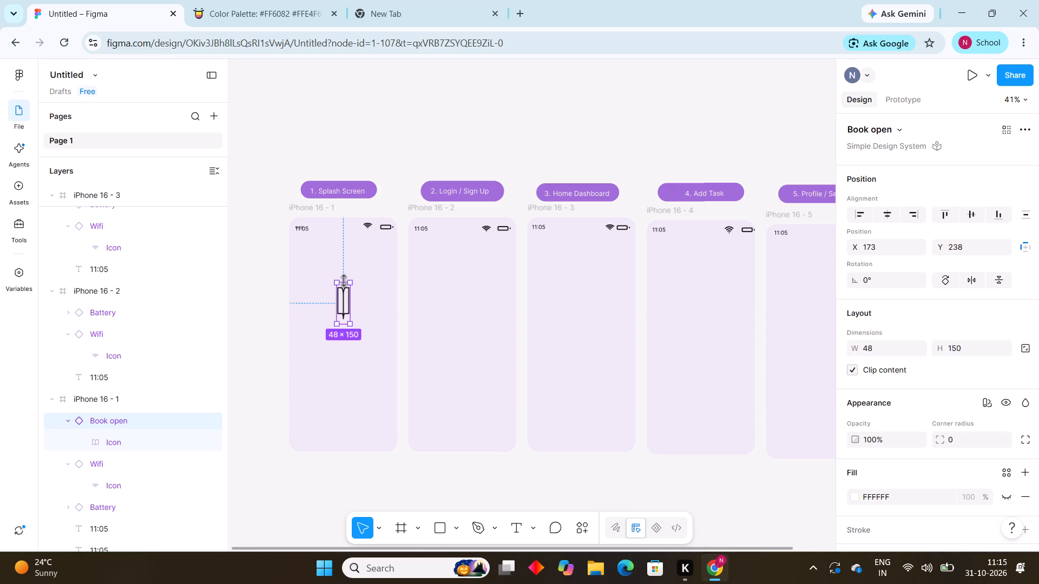
pyautogui.moveTo(344, 281); pyautogui.dragTo(344, 281)
pyautogui.moveTo(335, 298); pyautogui.dragTo(303, 297)
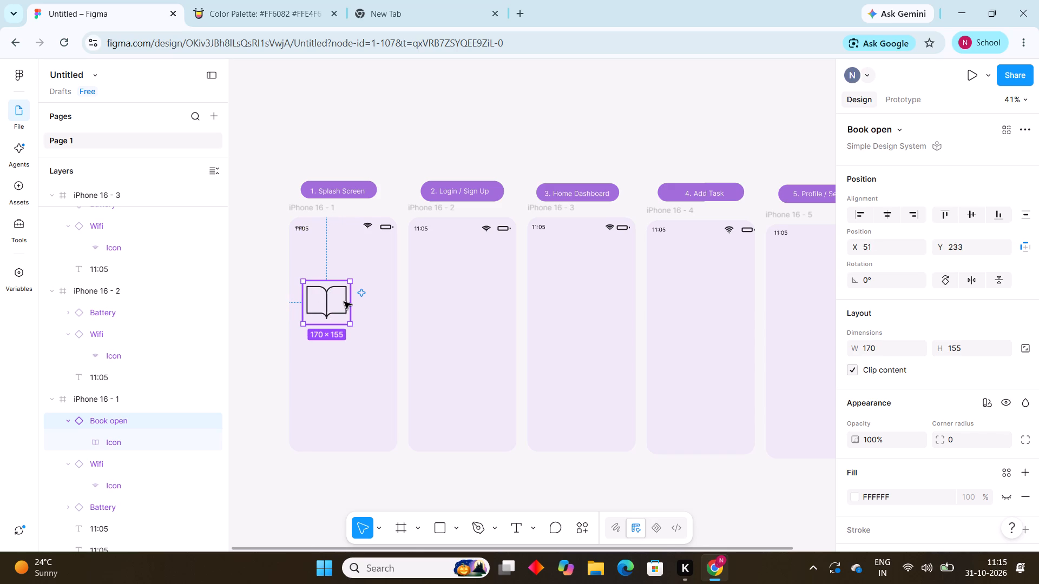
pyautogui.moveTo(347, 299); pyautogui.dragTo(380, 308)
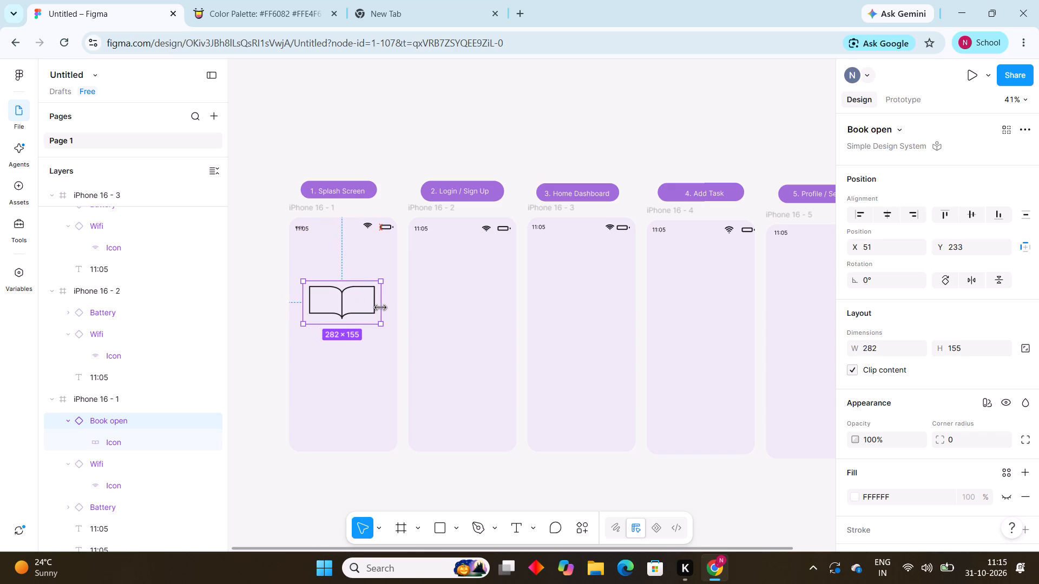
pyautogui.moveTo(380, 308); pyautogui.dragTo(380, 308)
pyautogui.moveTo(344, 323); pyautogui.dragTo(341, 334)
pyautogui.moveTo(341, 334); pyautogui.dragTo(341, 340)
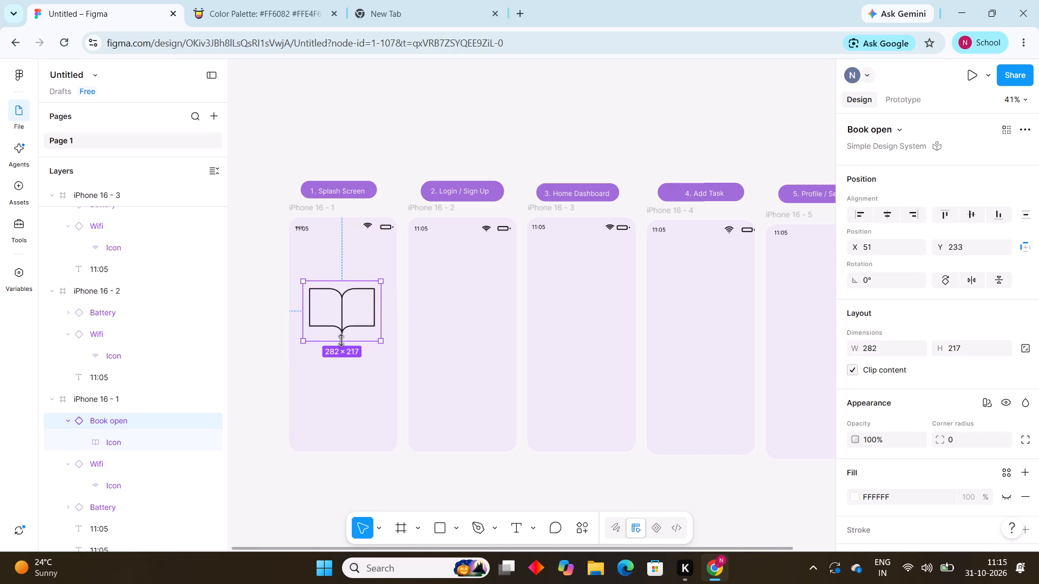
pyautogui.moveTo(341, 340); pyautogui.dragTo(343, 337)
pyautogui.click(339, 317)
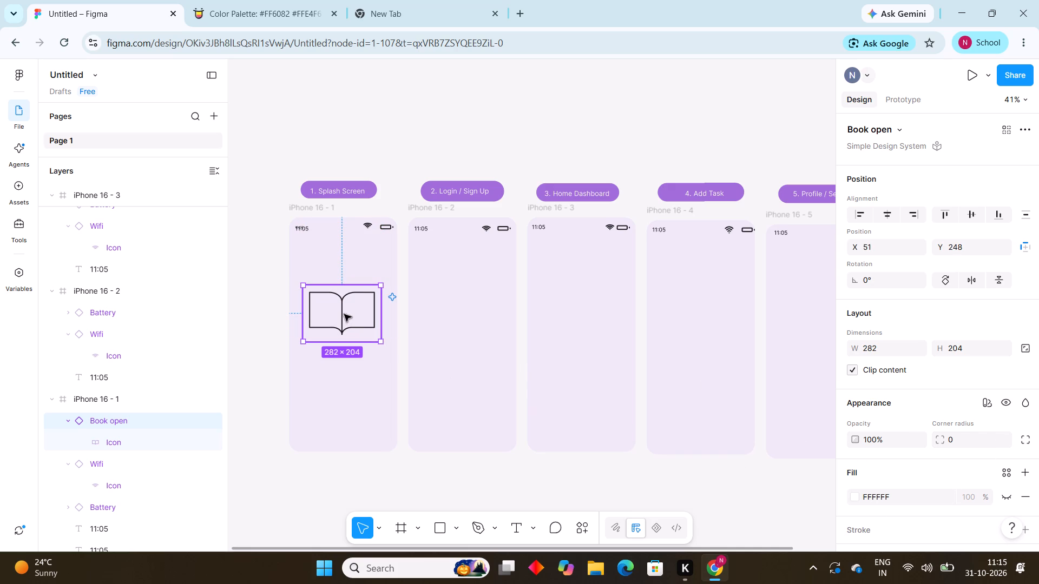
pyautogui.click(373, 317)
pyautogui.click(453, 494)
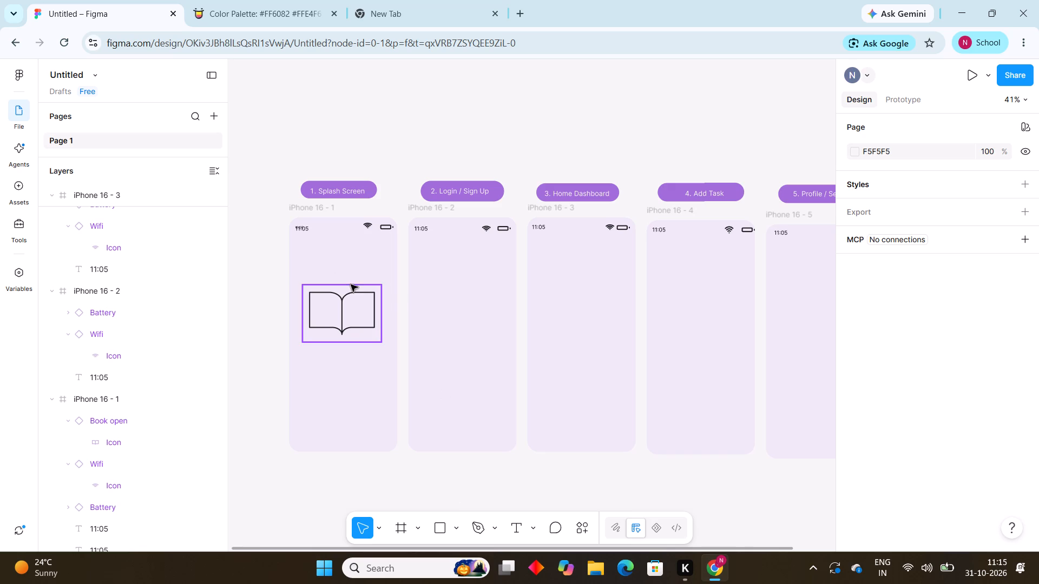
# Select the enlarged Book open icon in the iPhone 16 - 1 frame.
pyautogui.click(374, 306)
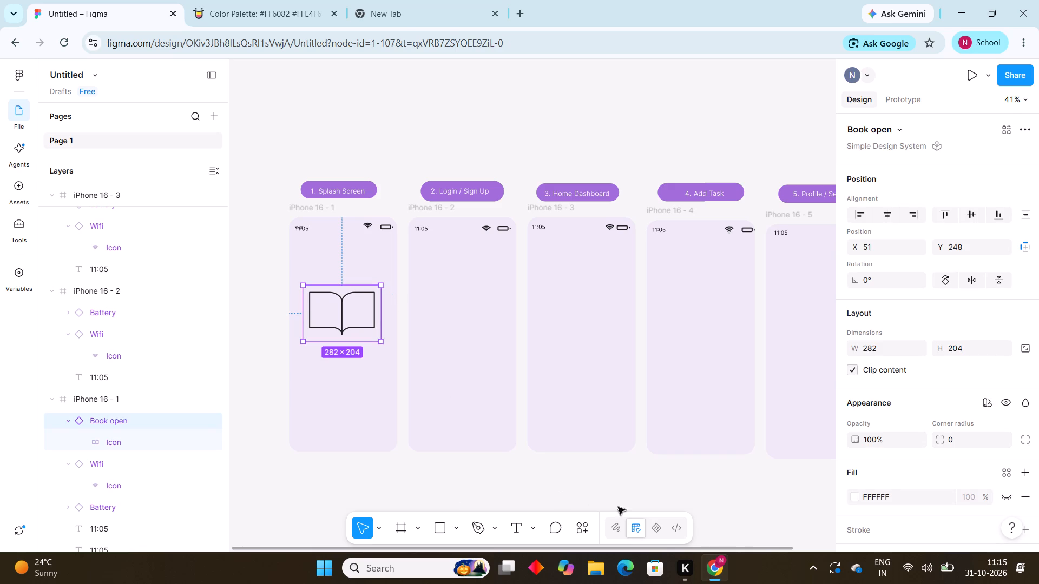